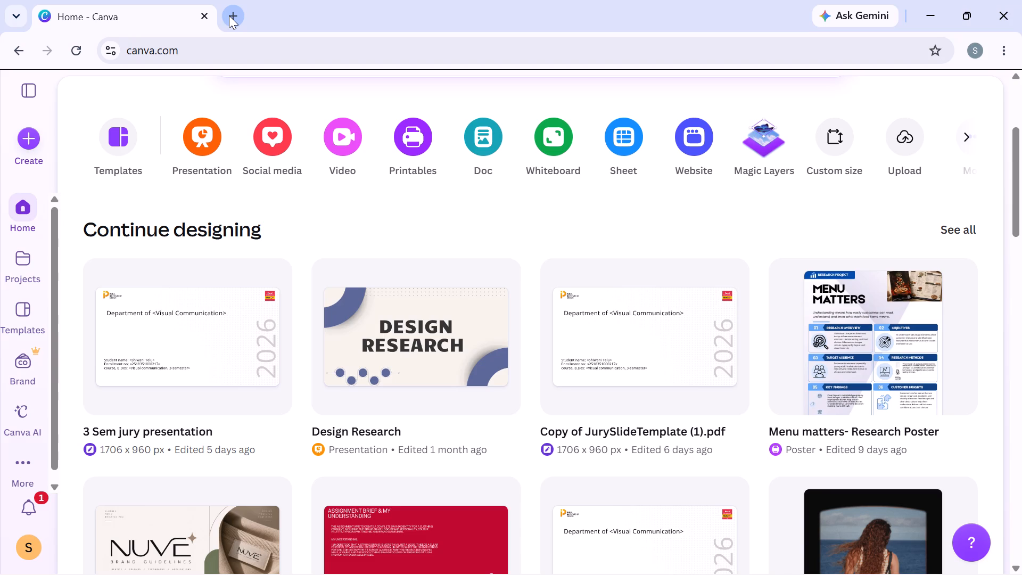
Open the video design formats for creating a new design and browse the available video types.
click(349, 138)
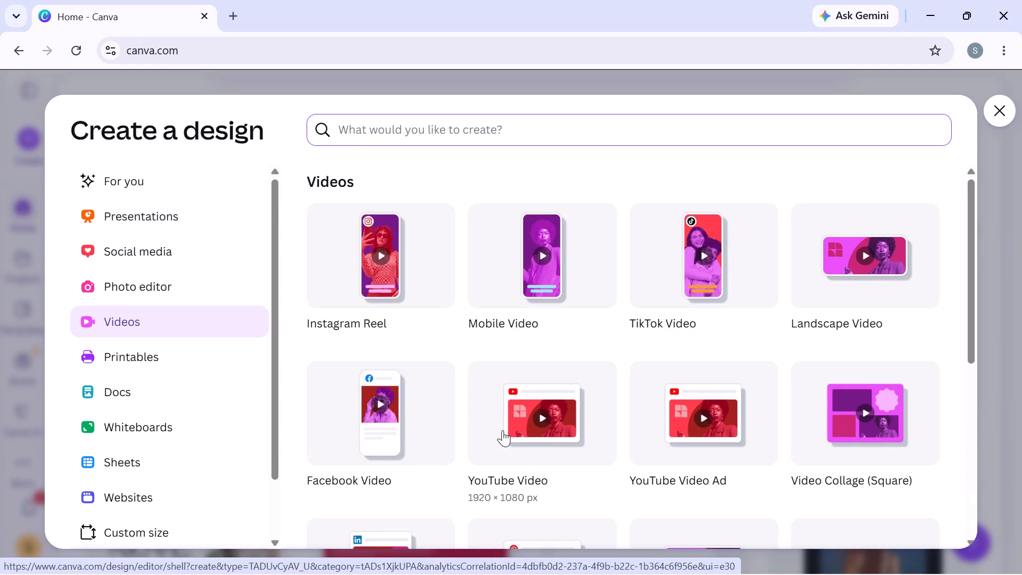
scroll(715, 467, down, 3)
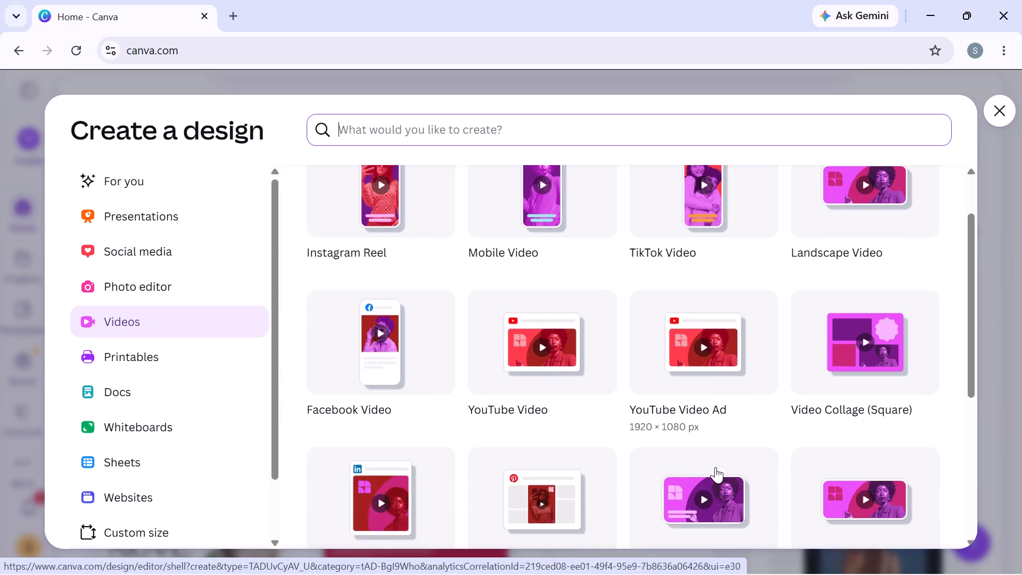
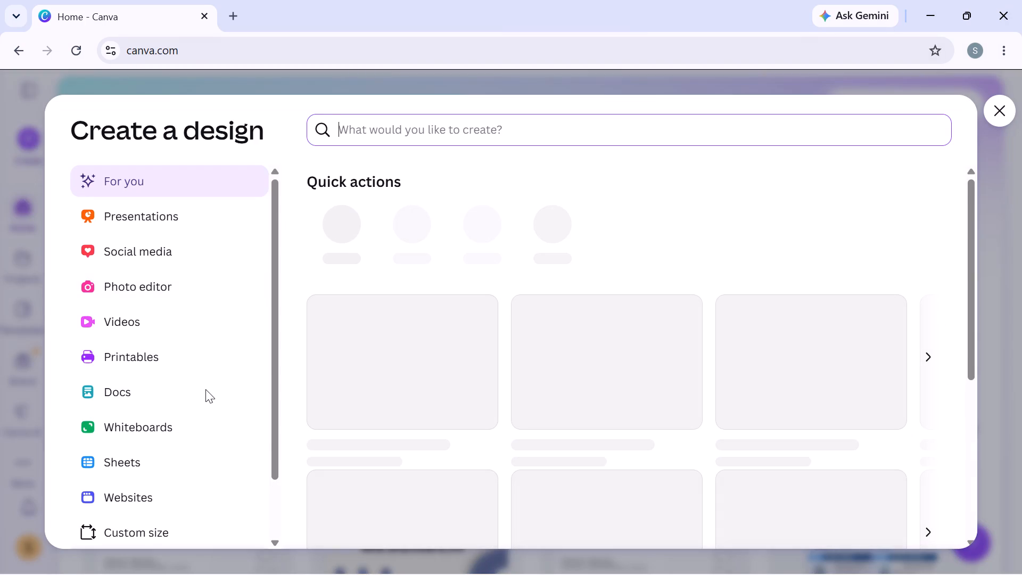
Look through the suggested design formats for a suitable video type, including the popular and try-something-new ones, and close the design chooser.
scroll(205, 389, down, 7)
scroll(205, 389, up, 4)
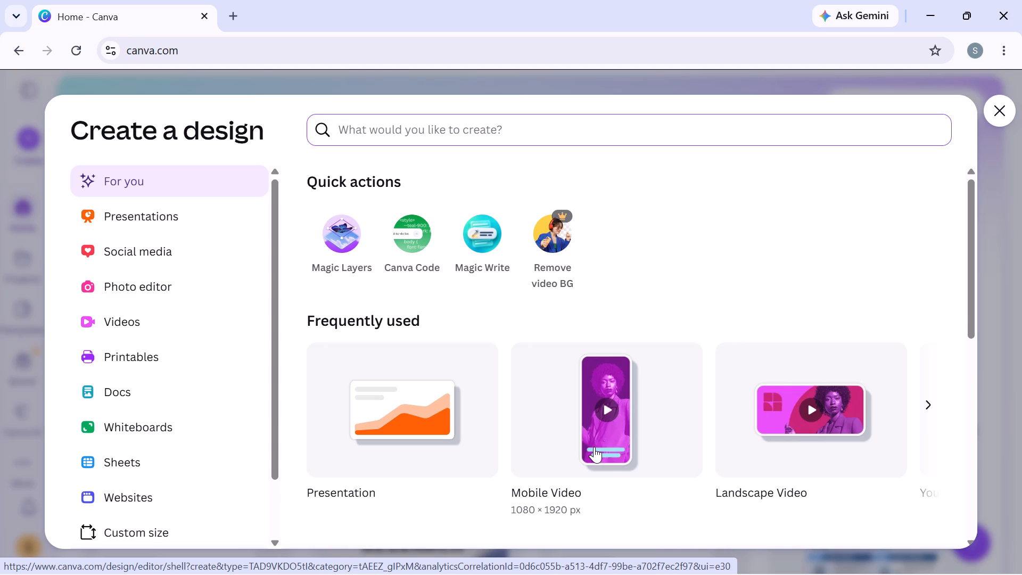
scroll(655, 362, down, 3)
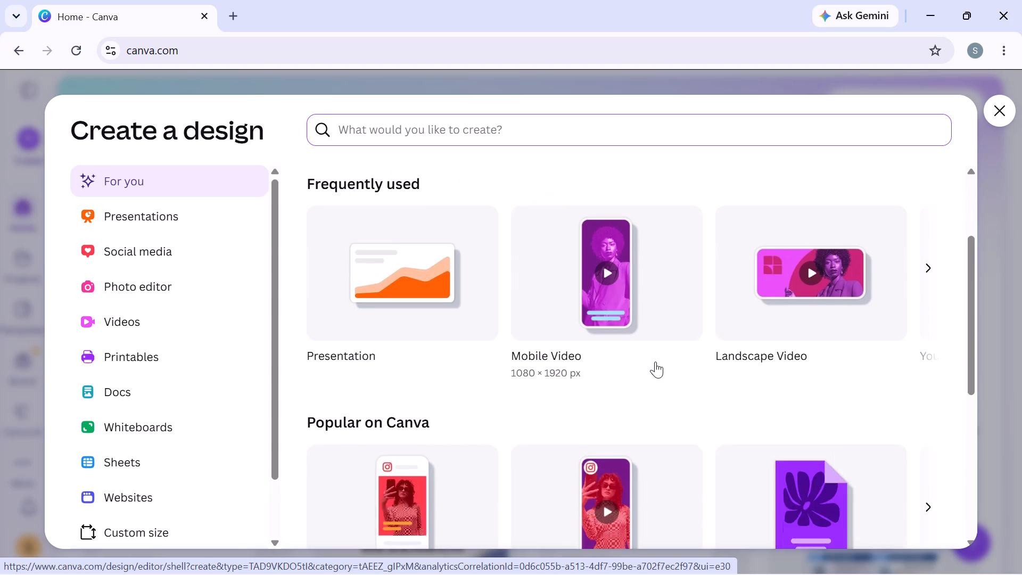
scroll(655, 362, down, 7)
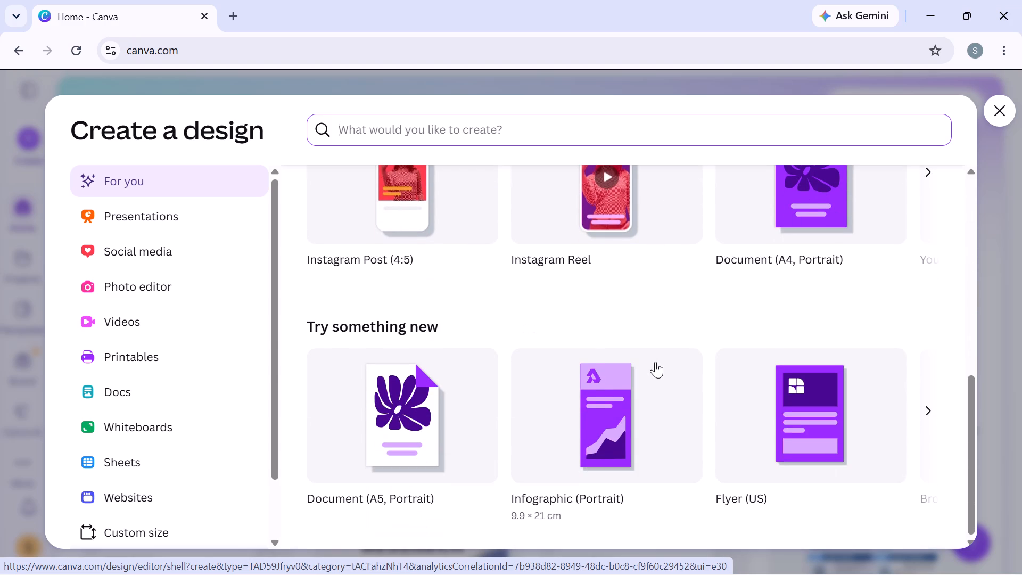
scroll(655, 362, down, 1)
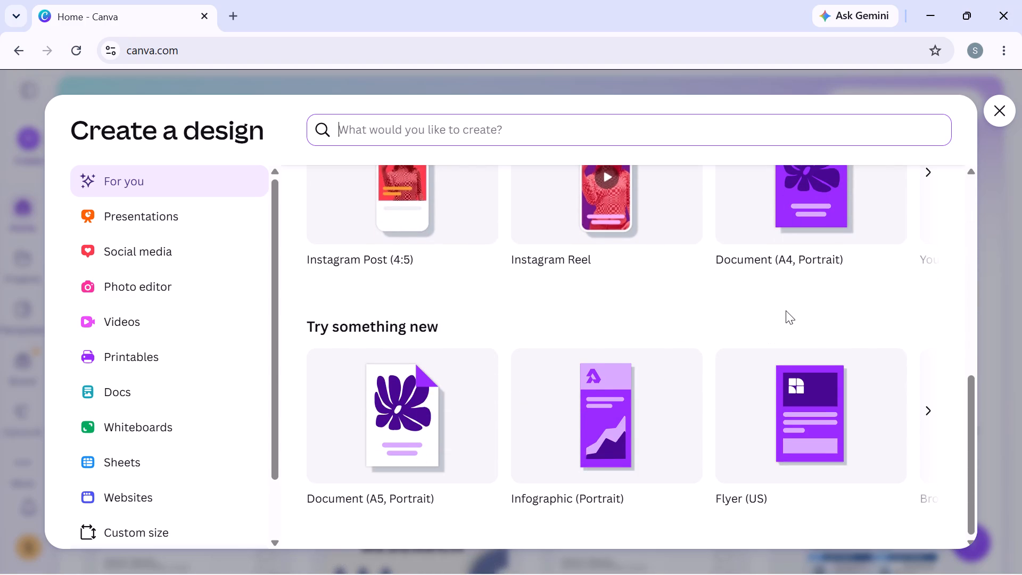
scroll(803, 306, left, 4)
scroll(827, 256, left, 4)
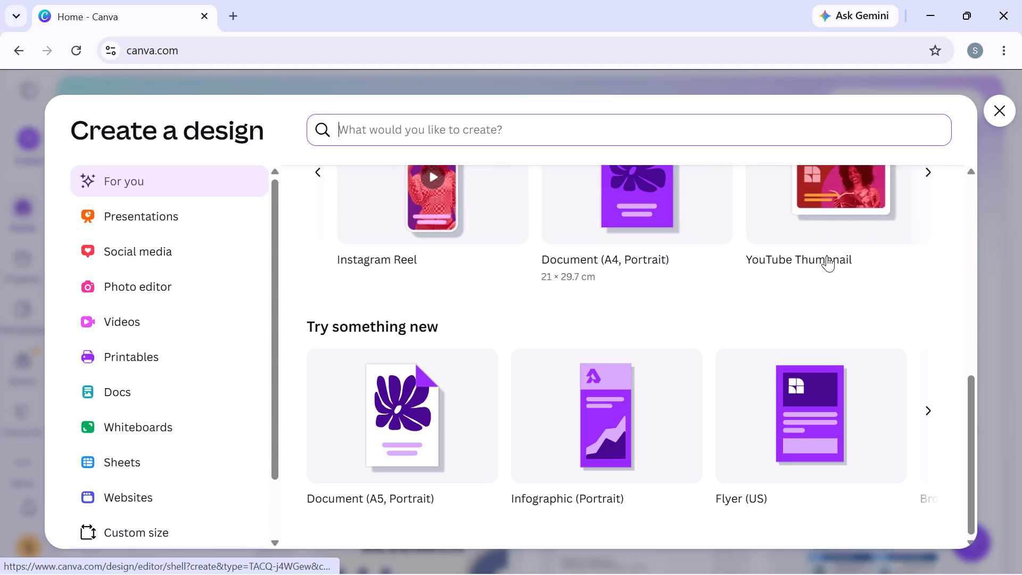
scroll(827, 256, left, 4)
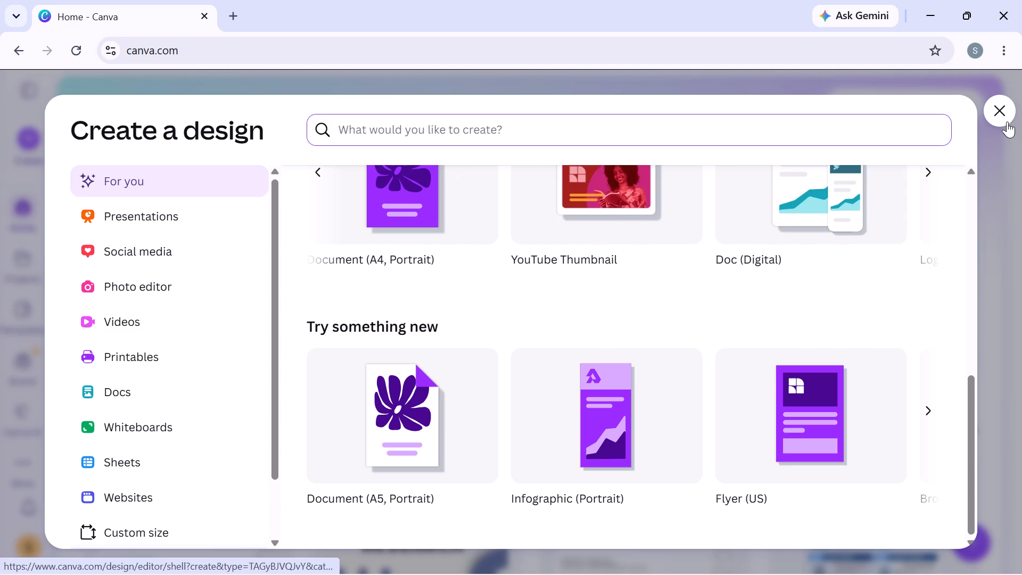
click(999, 105)
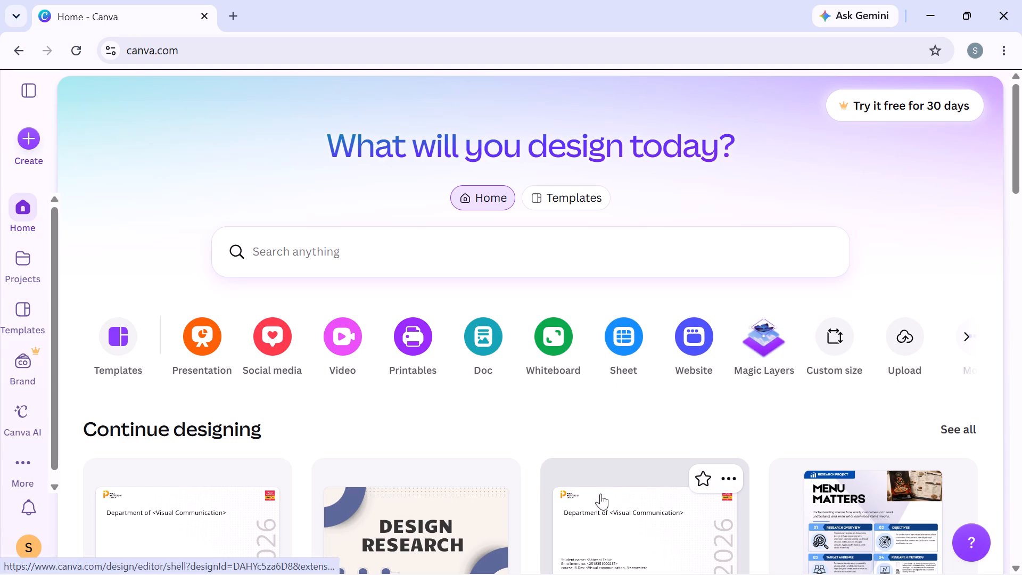
Create a new blank YouTube Video design from the available video formats.
click(344, 341)
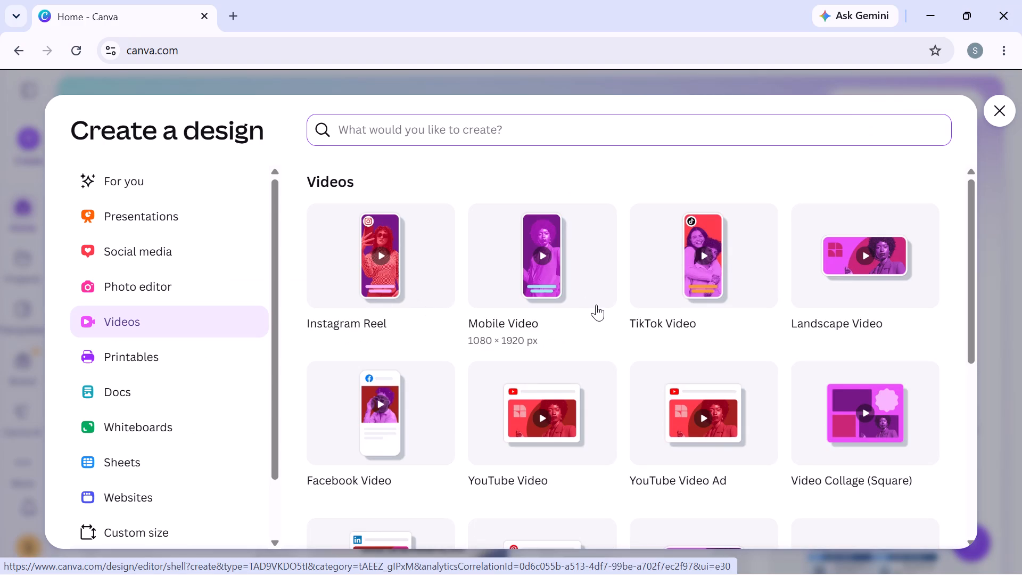
click(534, 421)
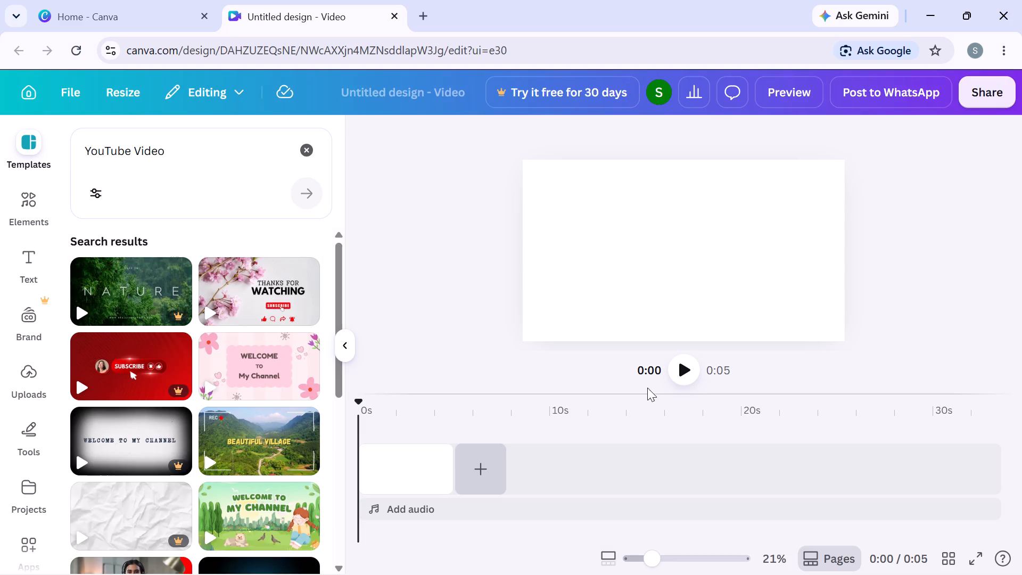
Play the preview of the blank video page.
click(682, 376)
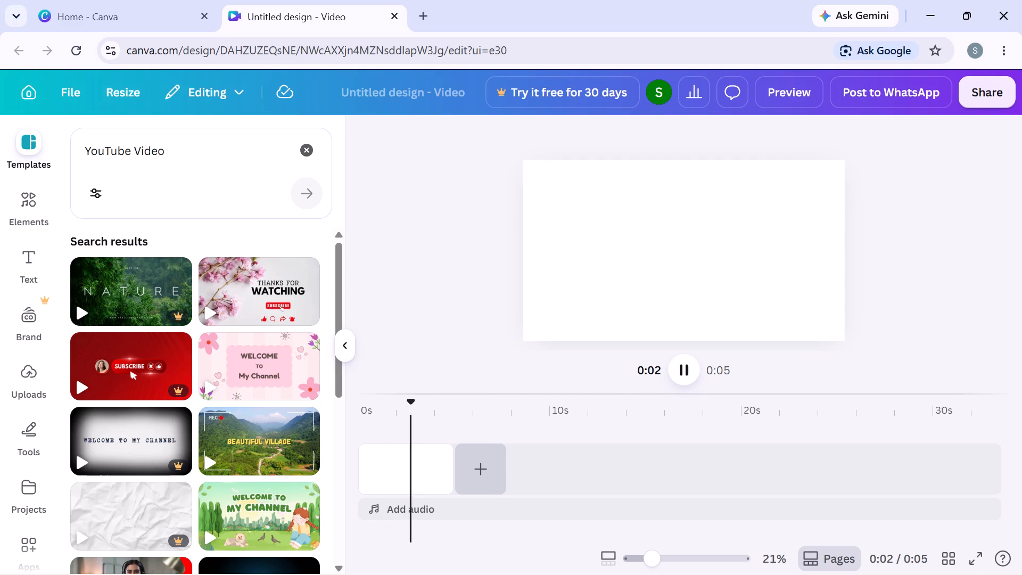
Replace the template search term with "old tv" and search the video templates.
click(171, 153)
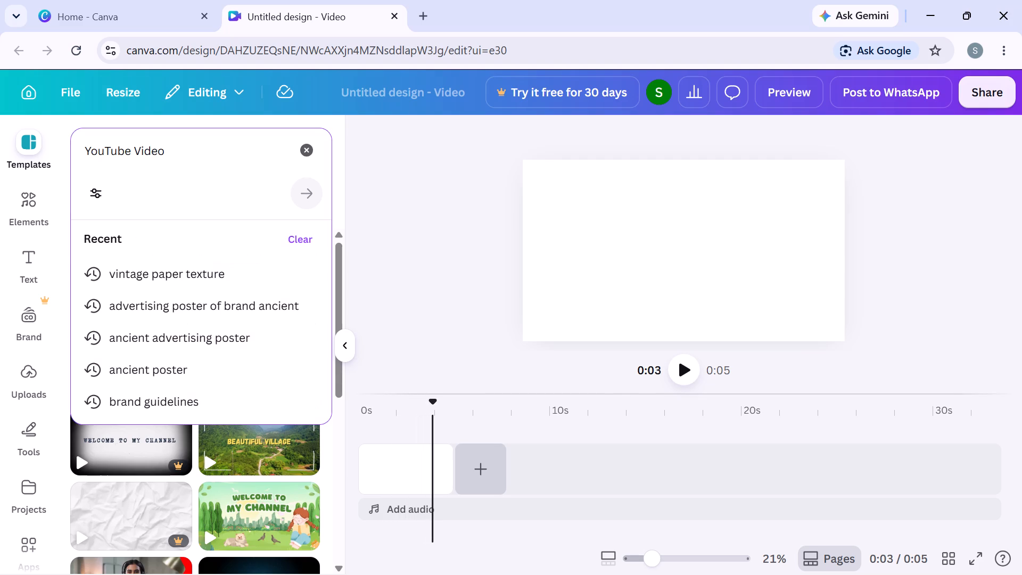
key(BackSpace)
key(BackSpace)
key(BackSpace)
key(BackSpace)
key(BackSpace)
key(BackSpace)
key(BackSpace)
key(BackSpace)
key(BackSpace)
key(BackSpace)
key(BackSpace)
key(BackSpace)
key(BackSpace)
key(BackSpace)
key(BackSpace)
key(BackSpace)
key(BackSpace)
key(BackSpace)
key(BackSpace)
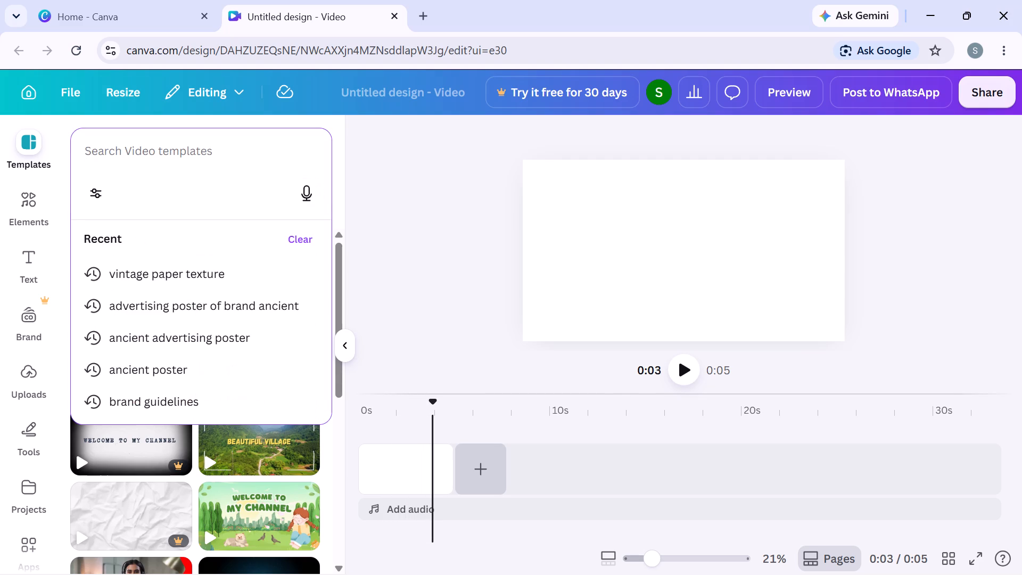
text(old tv)
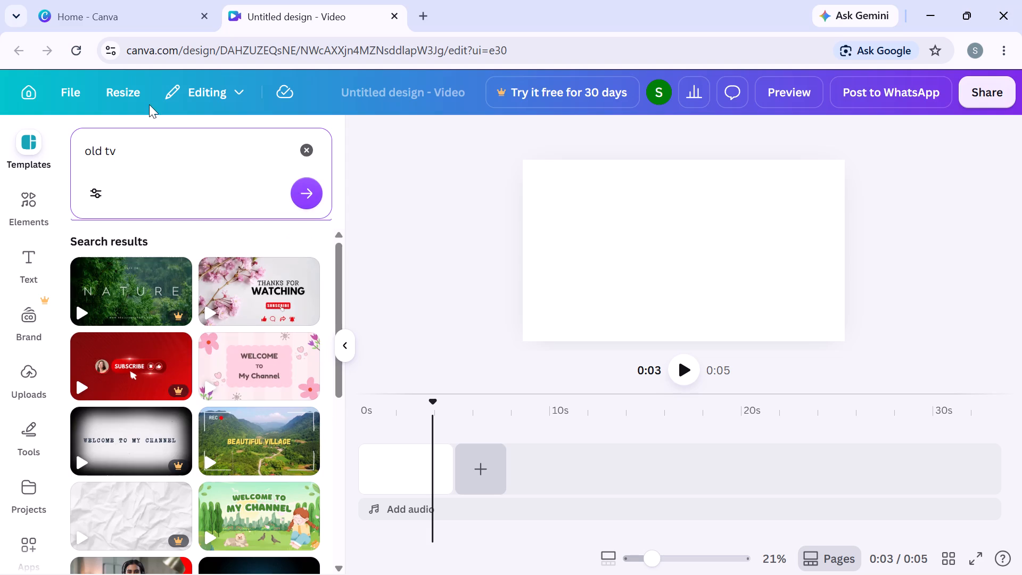
click(310, 196)
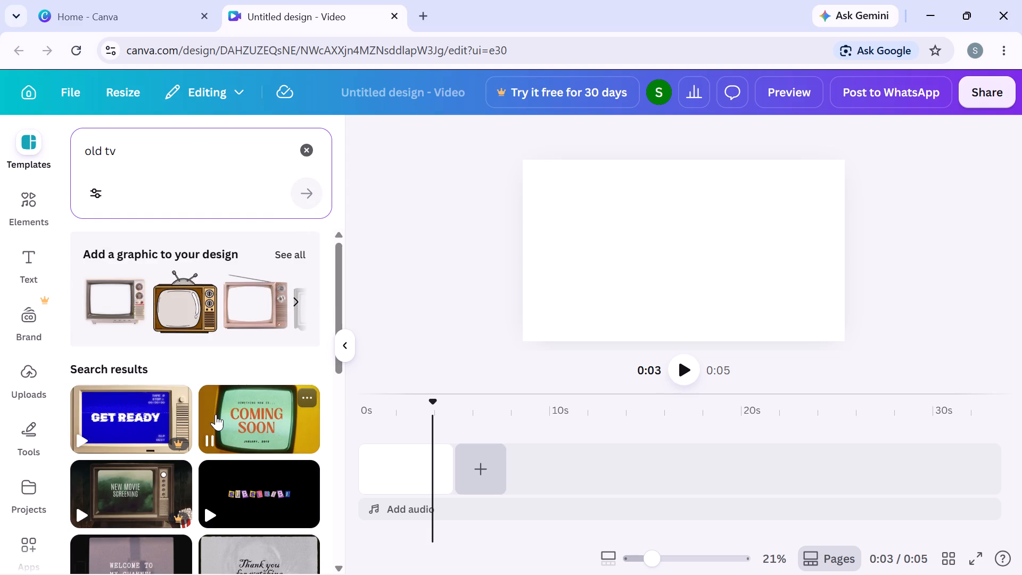
Browse the old tv template results for a suitable retro television video design.
scroll(216, 414, down, 5)
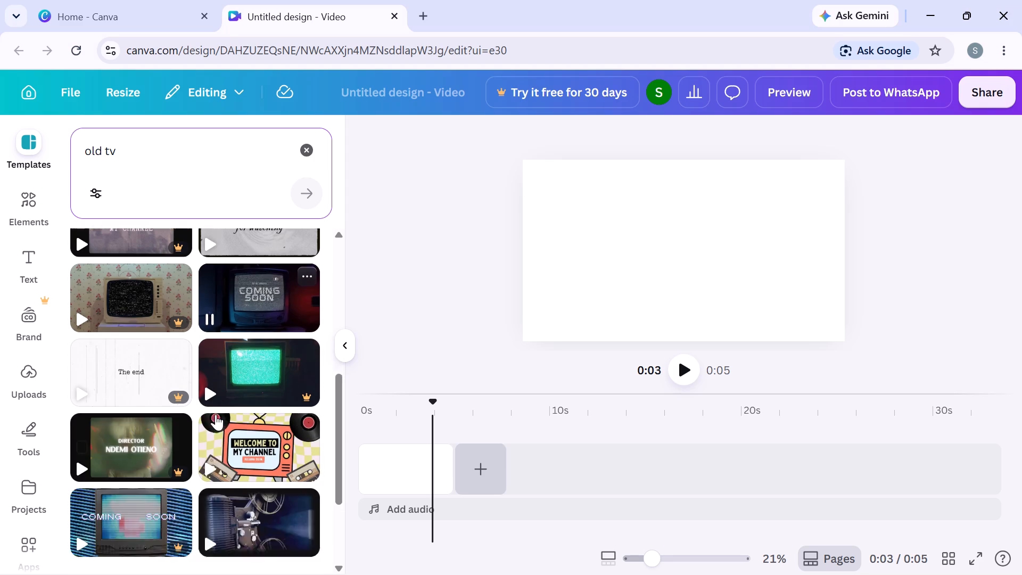
scroll(216, 414, down, 5)
scroll(216, 414, right, 1)
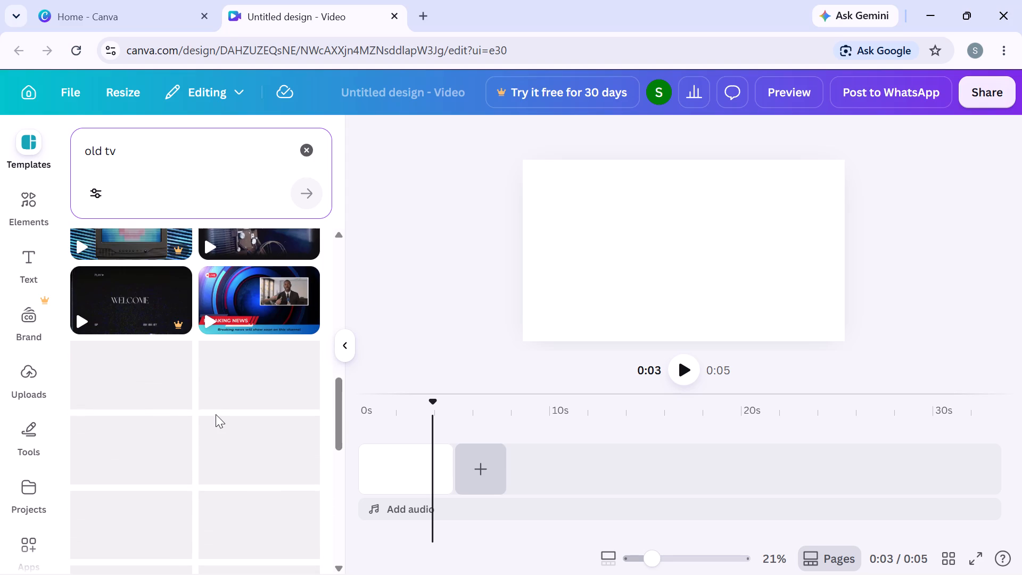
scroll(216, 414, right, 2)
scroll(216, 414, down, 1)
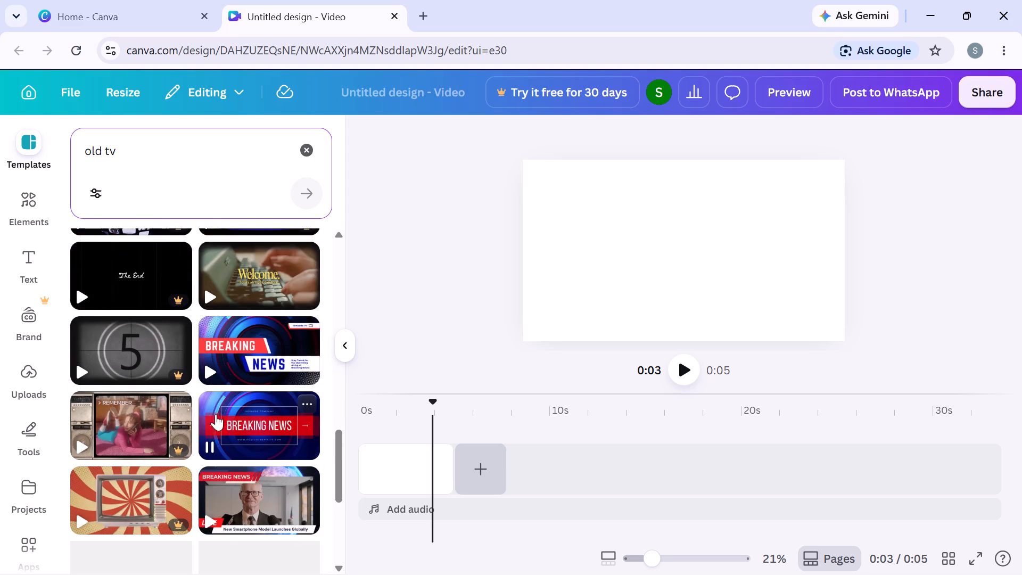
scroll(216, 414, down, 3)
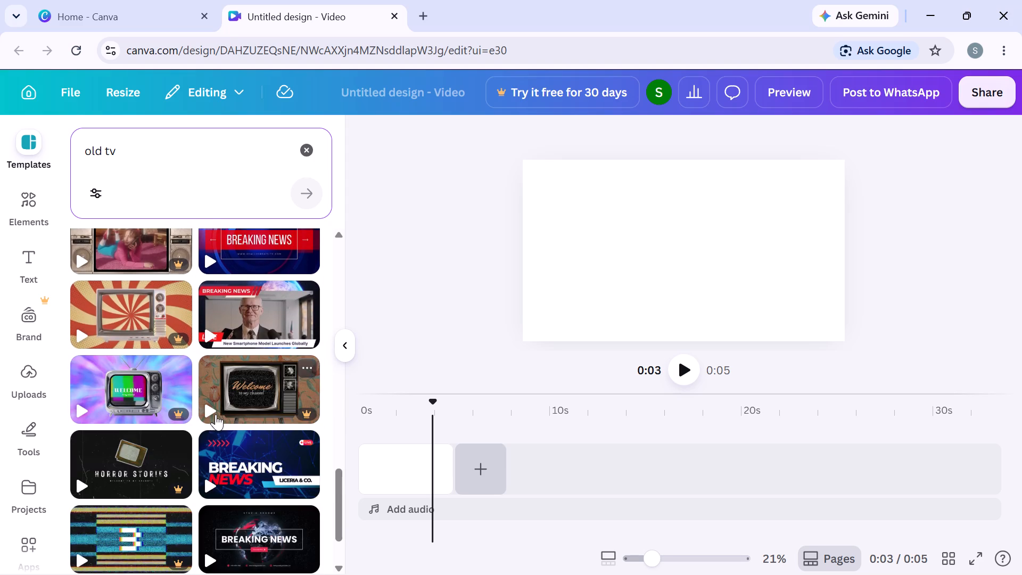
scroll(216, 414, down, 6)
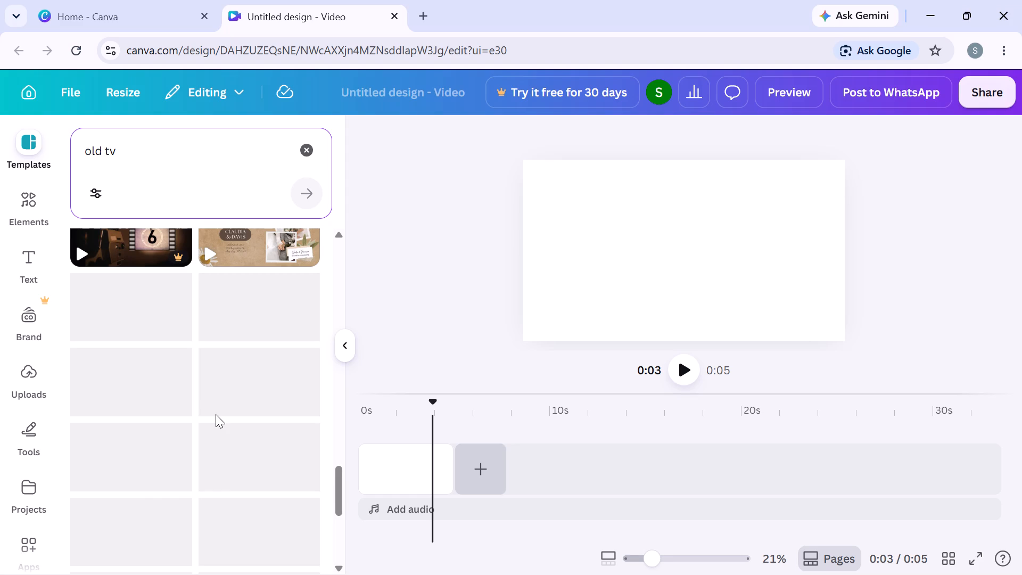
scroll(216, 414, down, 3)
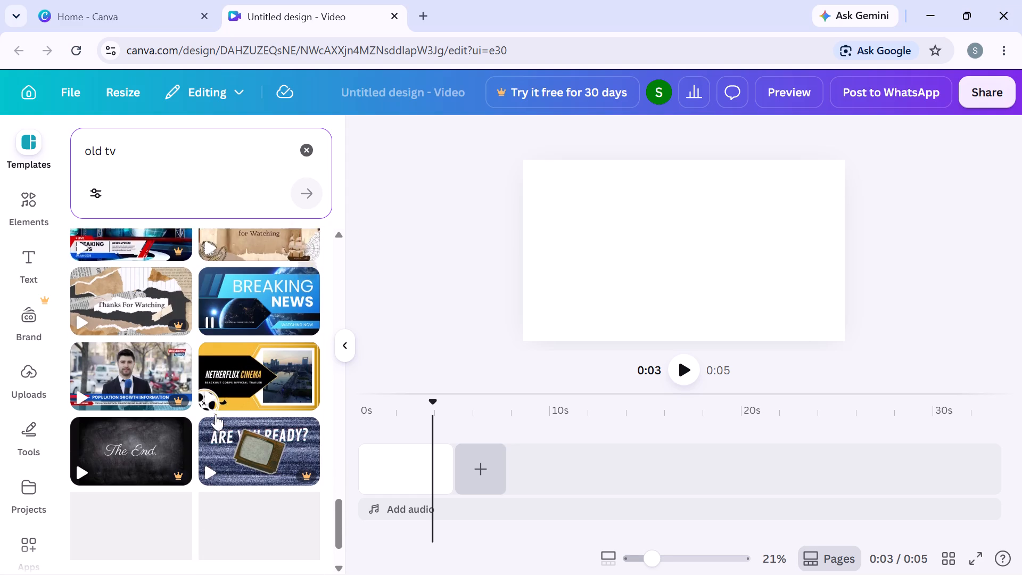
scroll(216, 414, down, 5)
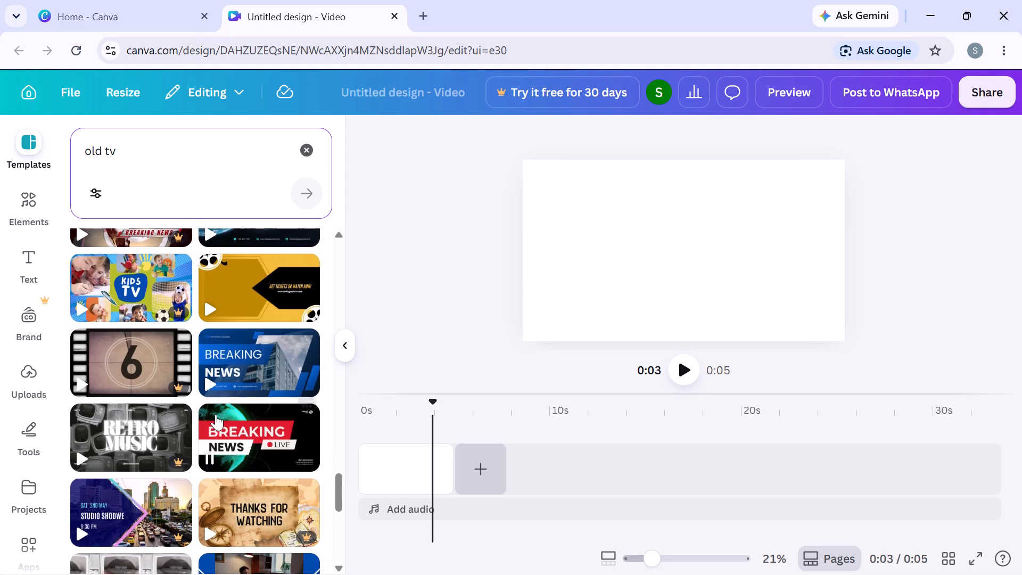
scroll(216, 414, down, 2)
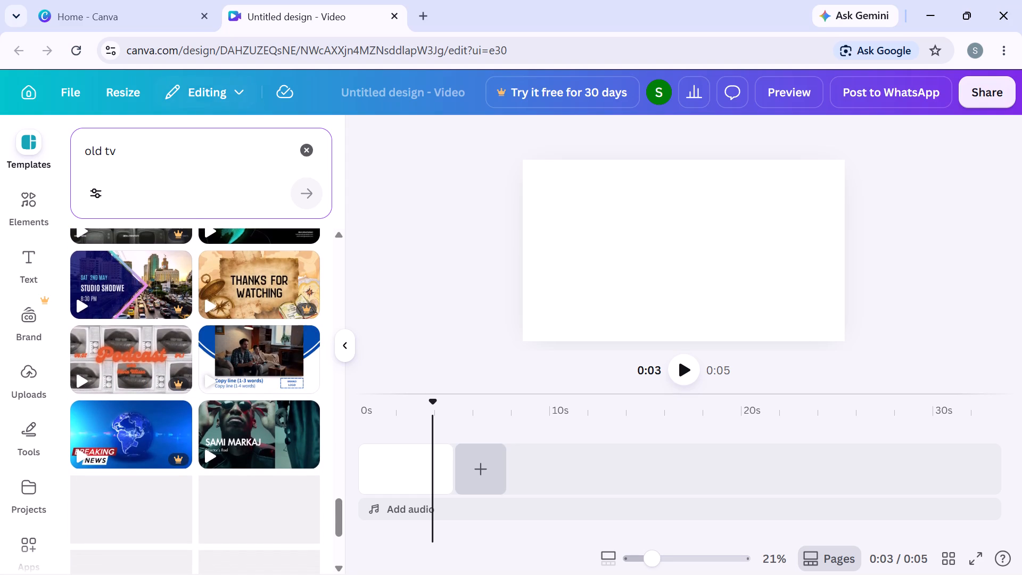
Clear the template search term and search the video templates again for "OLD TV".
click(211, 166)
key(BackSpace)
key(BackSpace)
key(BackSpace)
key(BackSpace)
key(BackSpace)
key(BackSpace)
key(BackSpace)
key(BackSpace)
key(BackSpace)
key(BackSpace)
key(BackSpace)
key(BackSpace)
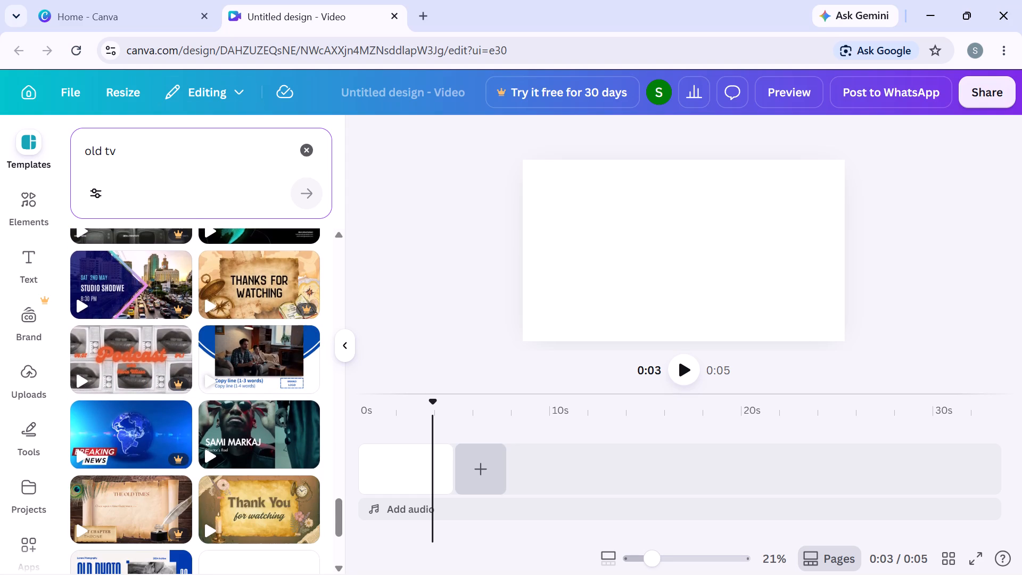
key(BackSpace)
click(199, 153)
key(BackSpace)
key(BackSpace)
key(BackSpace)
key(BackSpace)
key(BackSpace)
key(BackSpace)
key(BackSpace)
key(BackSpace)
key(BackSpace)
key(BackSpace)
key(BackSpace)
key(BackSpace)
key(BackSpace)
key(BackSpace)
key(BackSpace)
key(BackSpace)
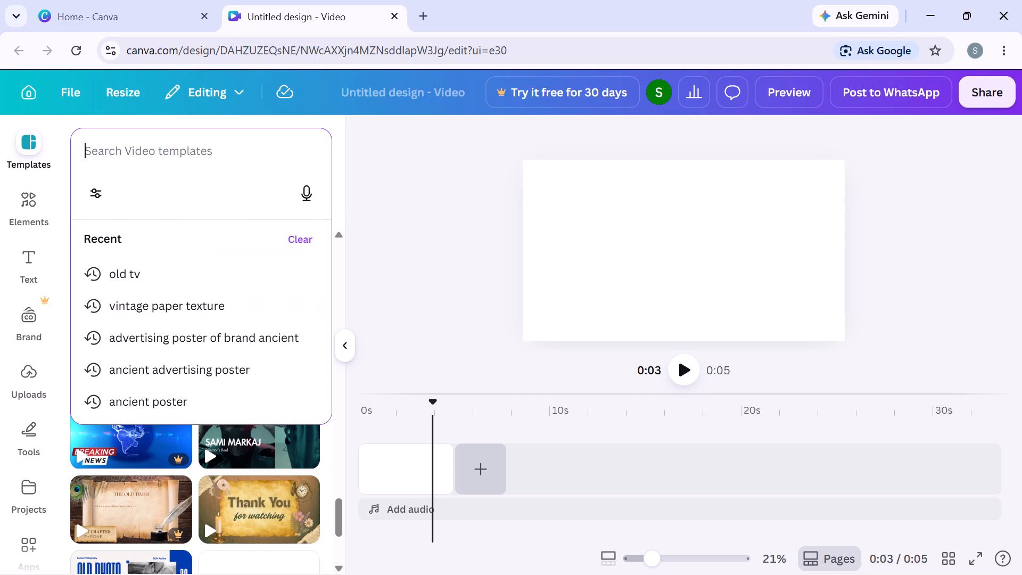
key(p)
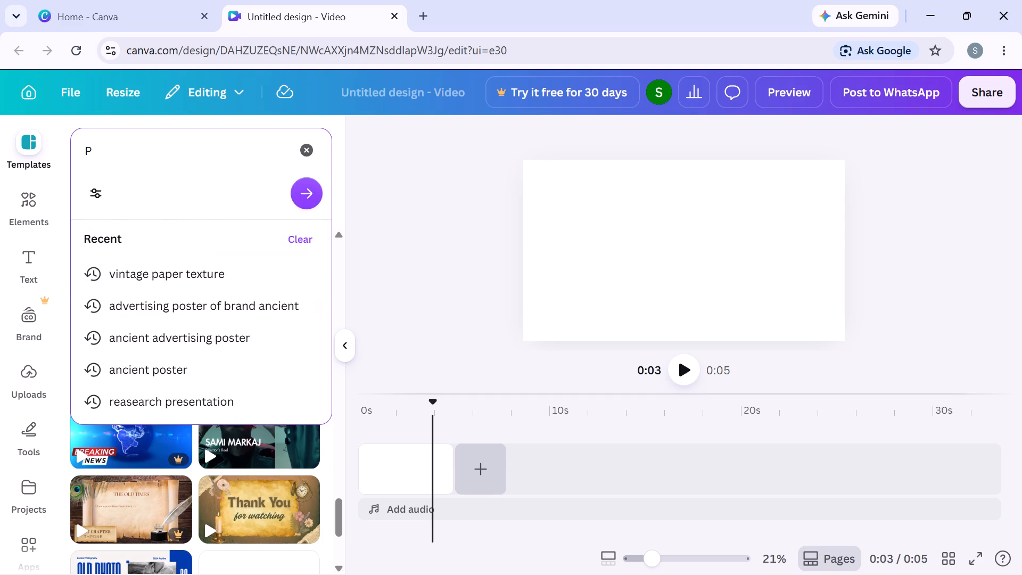
key(BackSpace)
text(OLG)
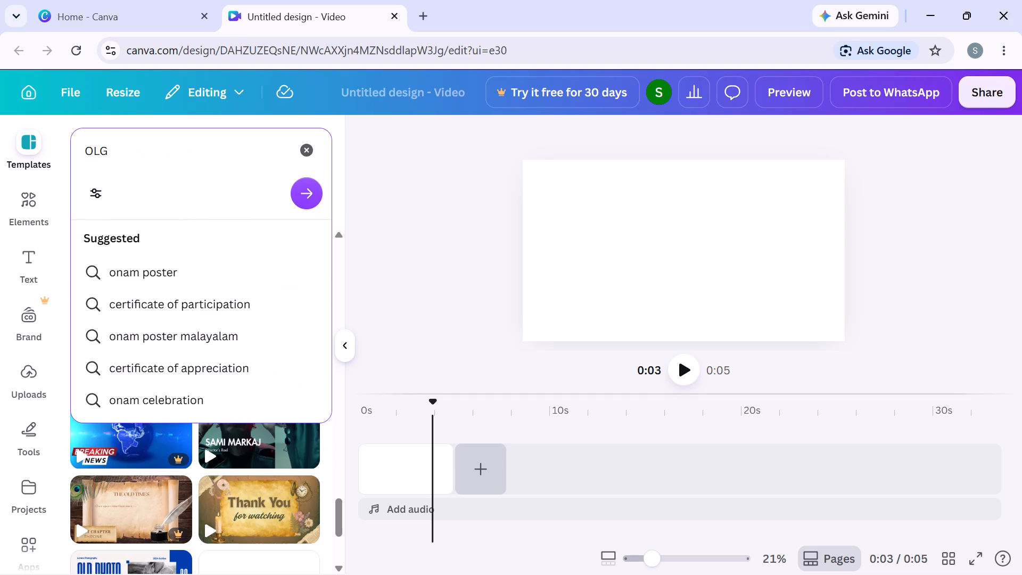
key(BackSpace)
text(D TV)
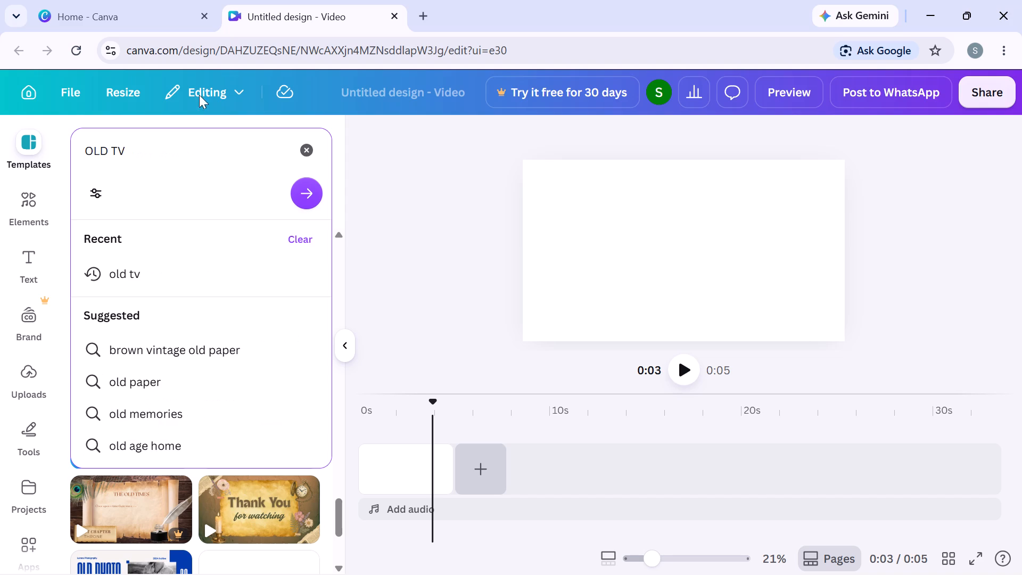
click(309, 189)
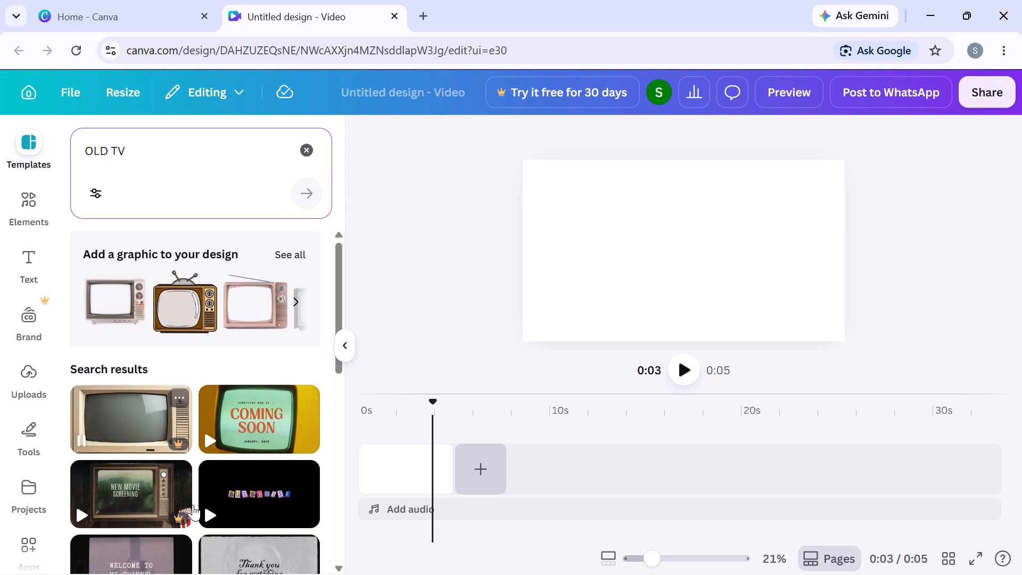
Apply the black template with colourful cut-out magazine letters to the blank video page and dismiss the element timing tip.
scroll(276, 501, down, 1)
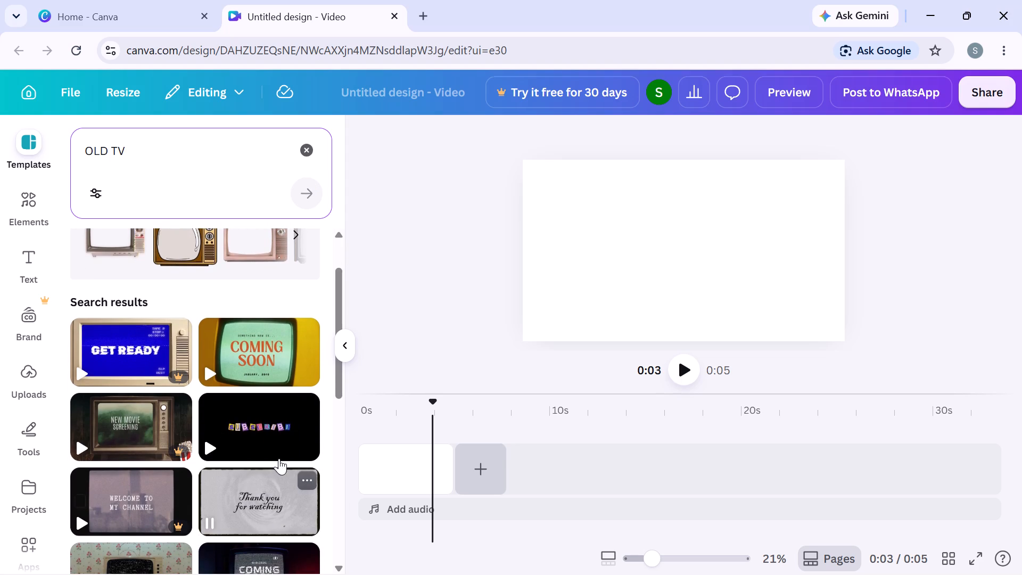
click(279, 431)
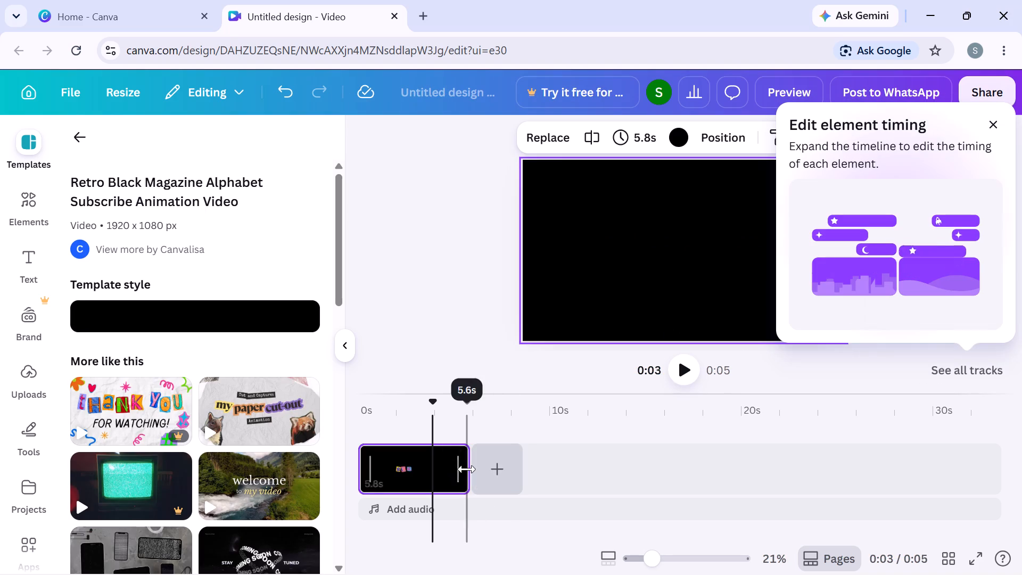
scroll(466, 469, right, 2)
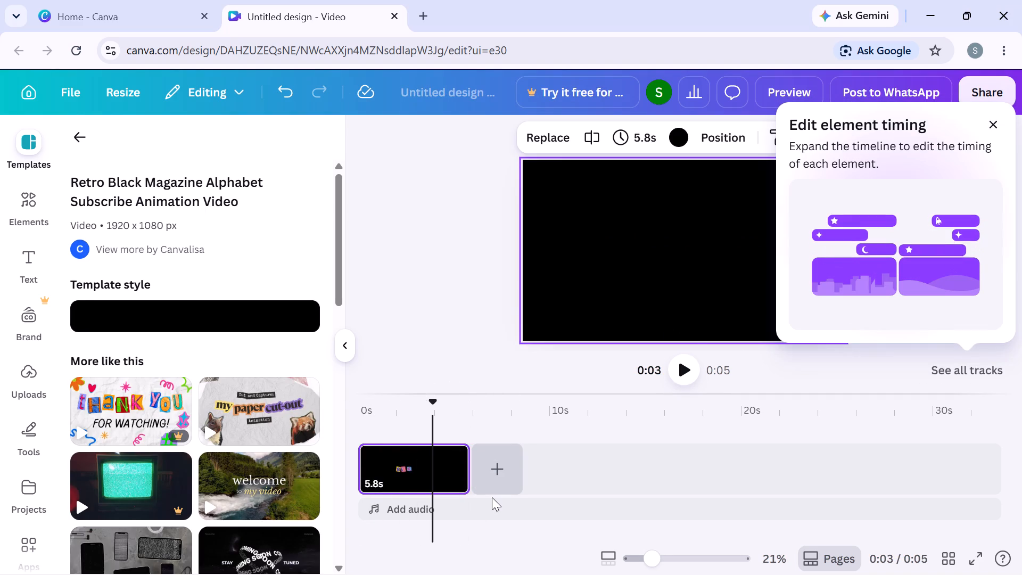
click(995, 124)
Play back the applied Subscribe animation in the timeline, repositioning the playhead within the clip to review it again.
scroll(556, 445, right, 3)
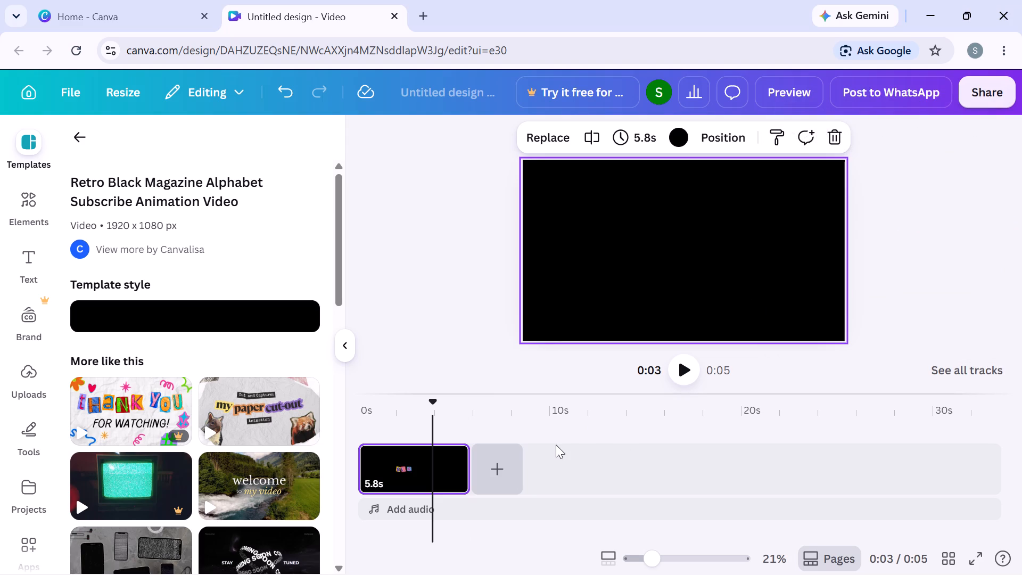
scroll(556, 445, right, 1)
click(679, 370)
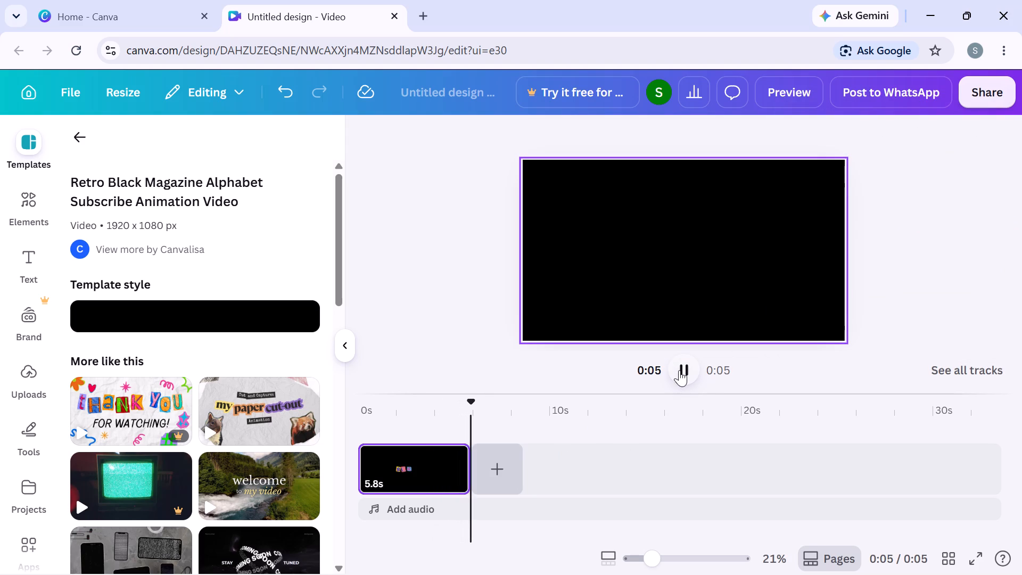
click(361, 469)
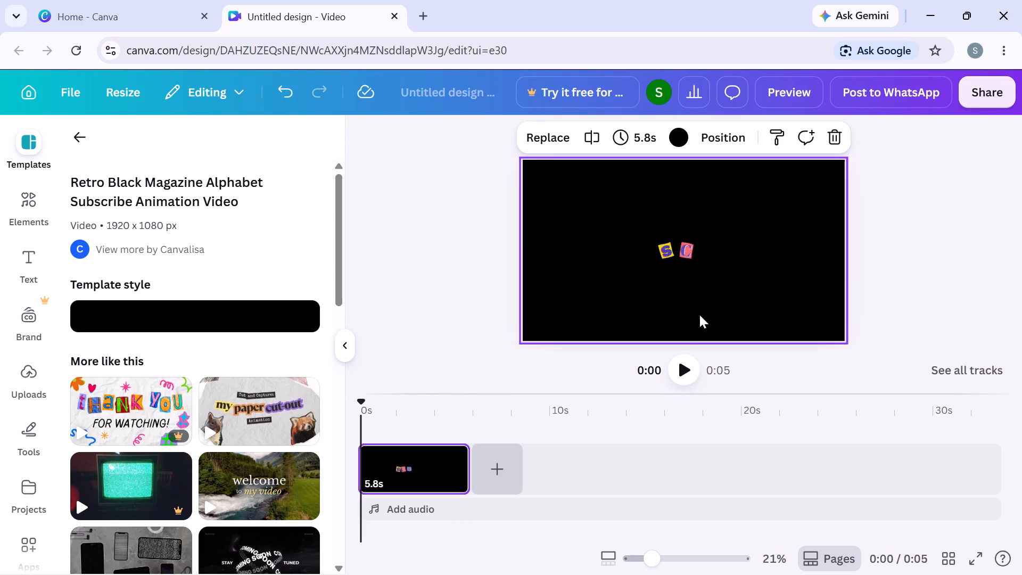
click(677, 365)
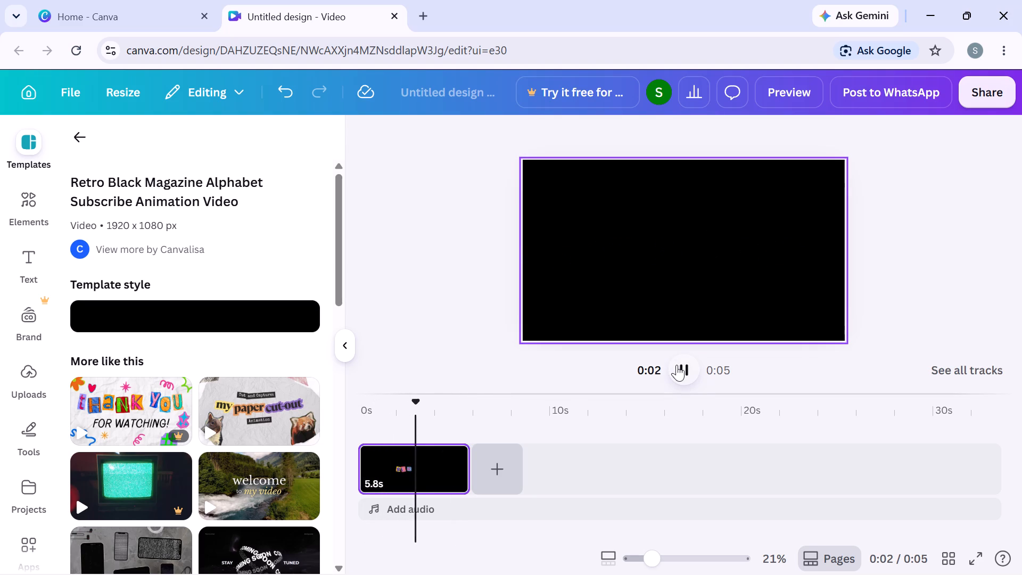
click(406, 467)
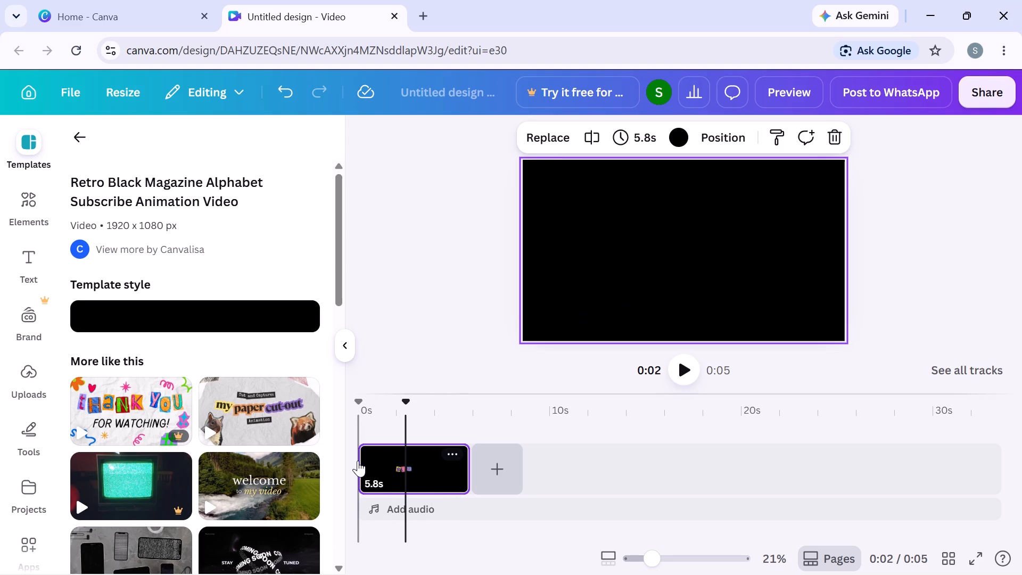
click(681, 362)
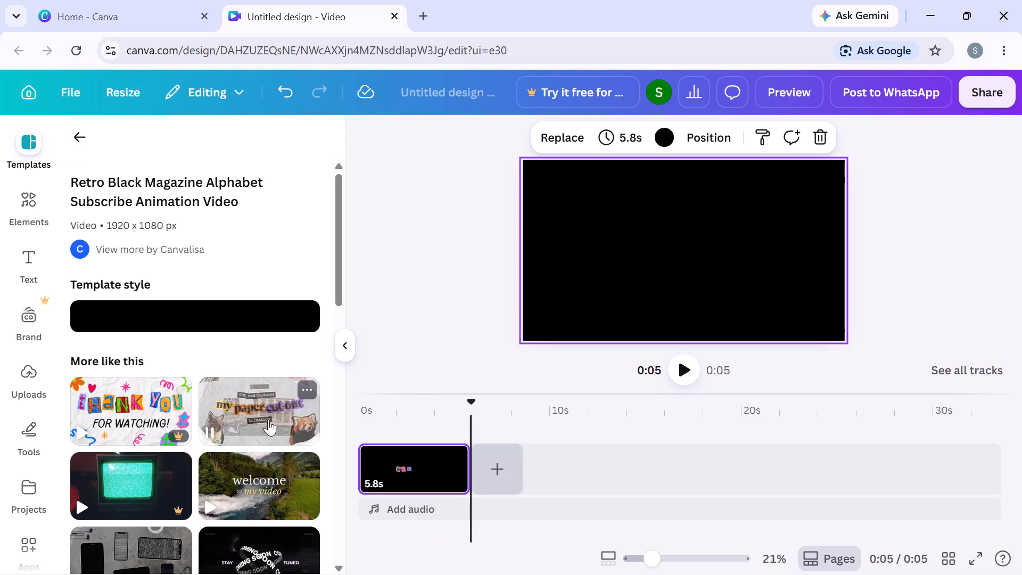
Browse the templates similar to the applied magazine alphabet Subscribe animation for other retro video designs.
scroll(268, 420, down, 4)
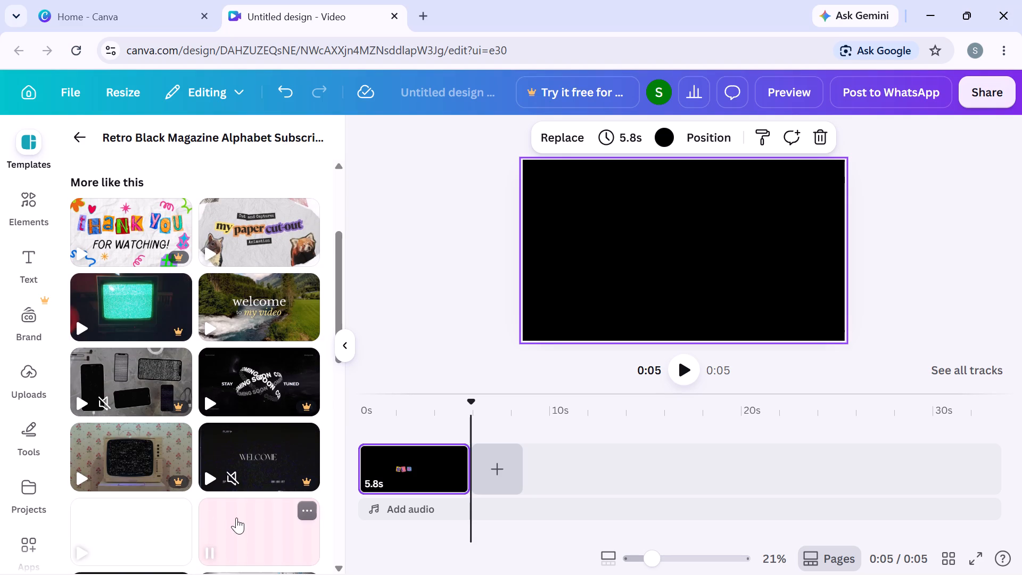
scroll(236, 517, down, 2)
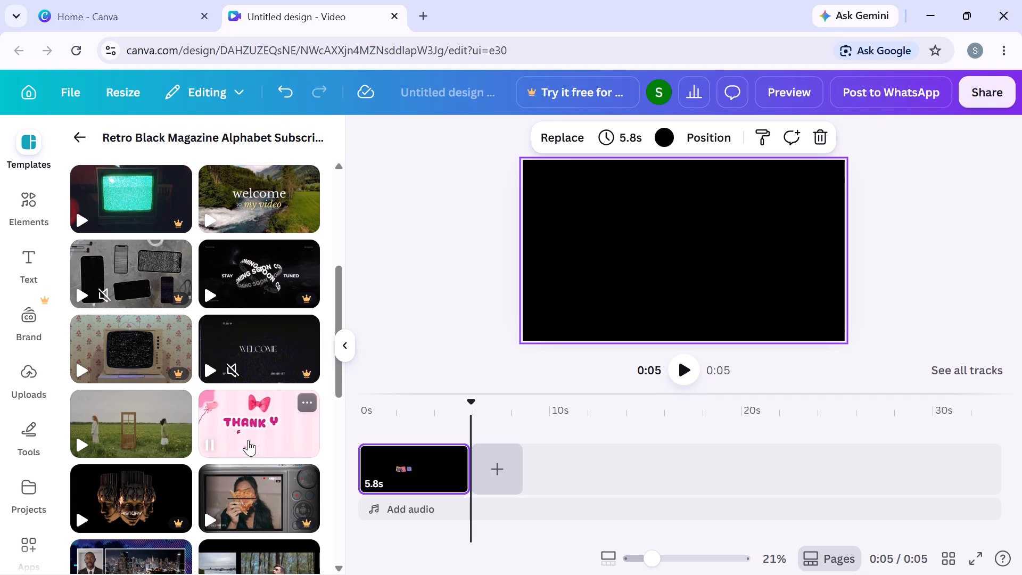
scroll(248, 440, down, 3)
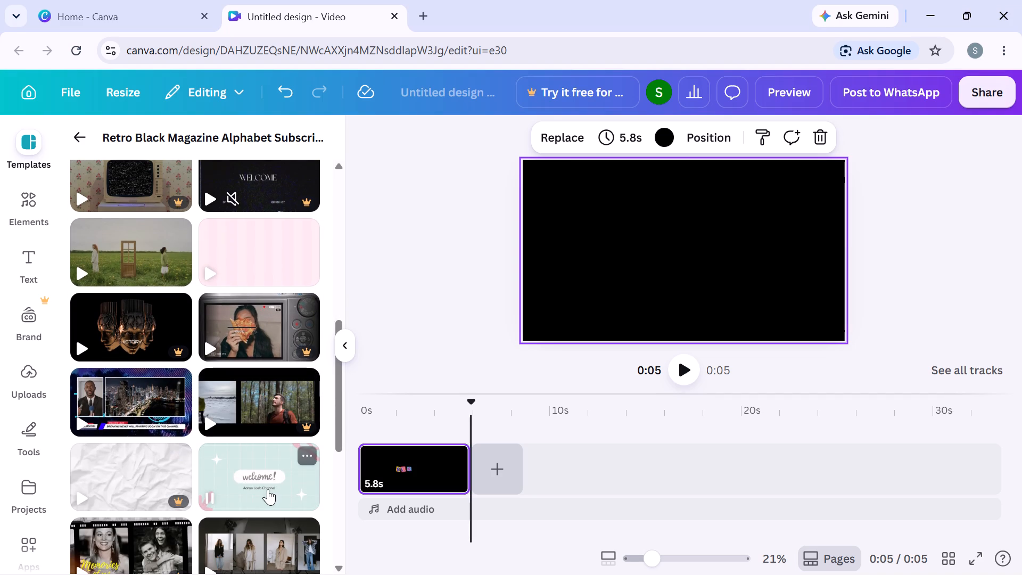
scroll(270, 489, down, 2)
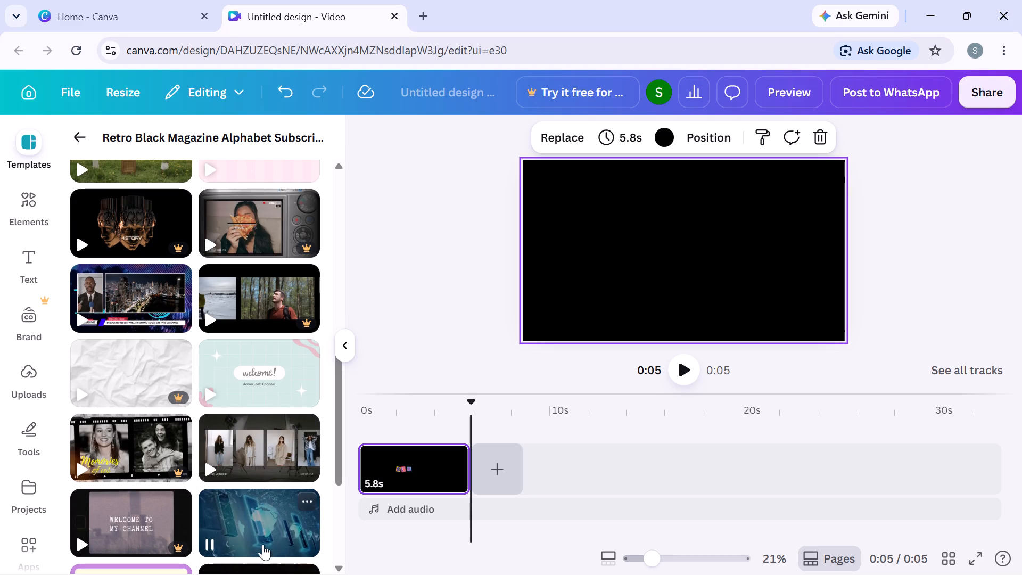
scroll(263, 549, down, 2)
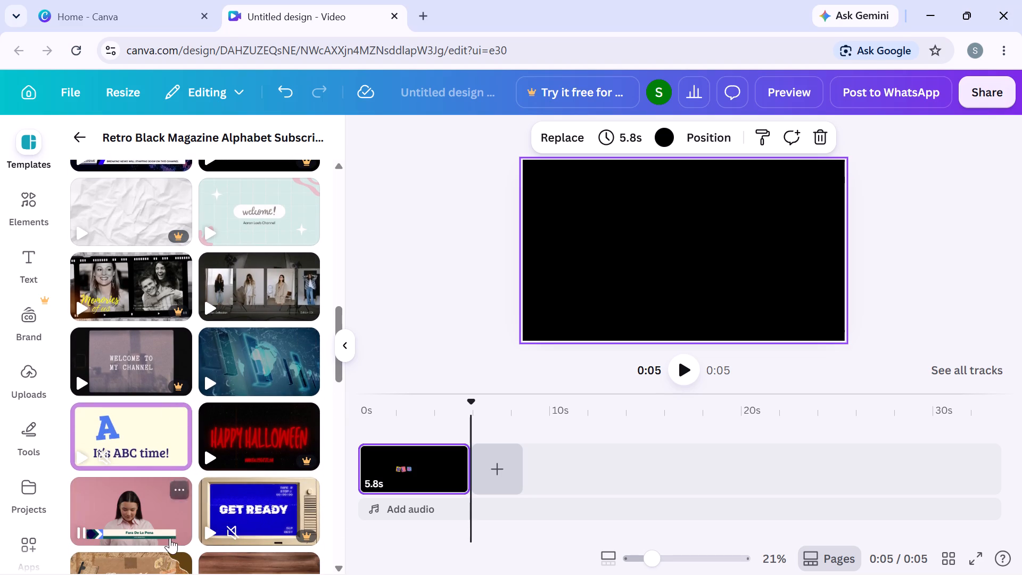
scroll(168, 538, down, 2)
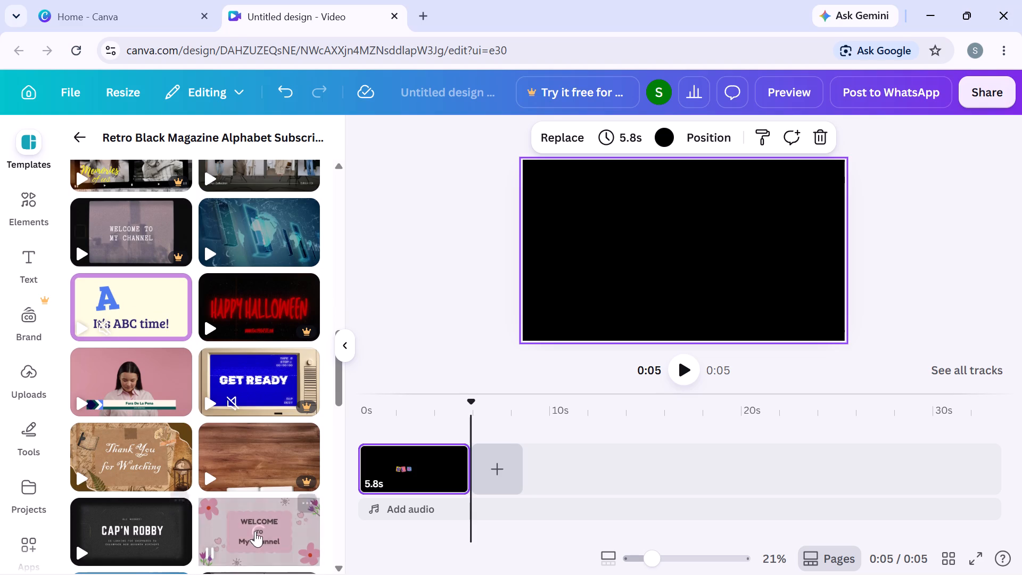
scroll(259, 462, down, 3)
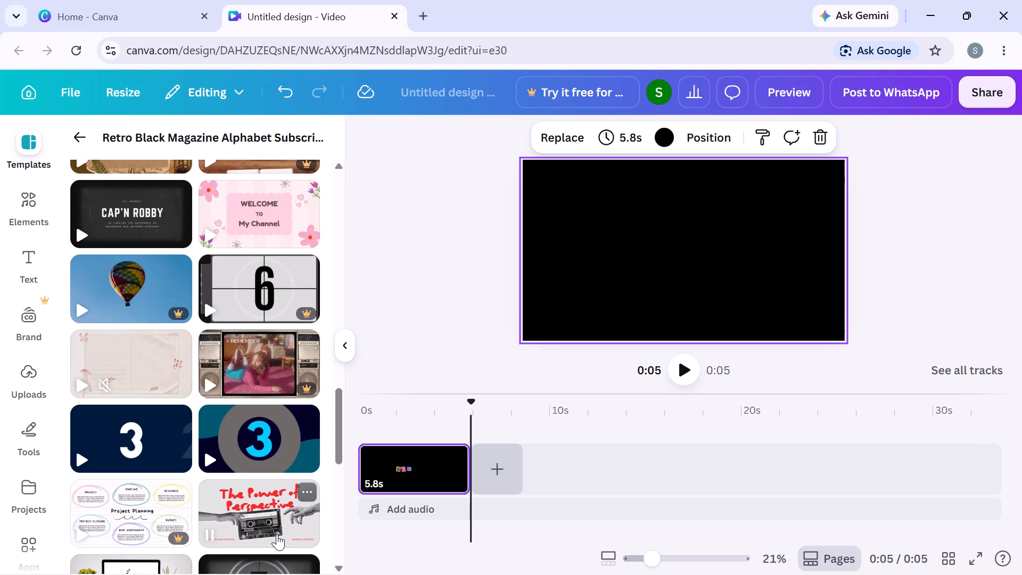
scroll(277, 534, down, 3)
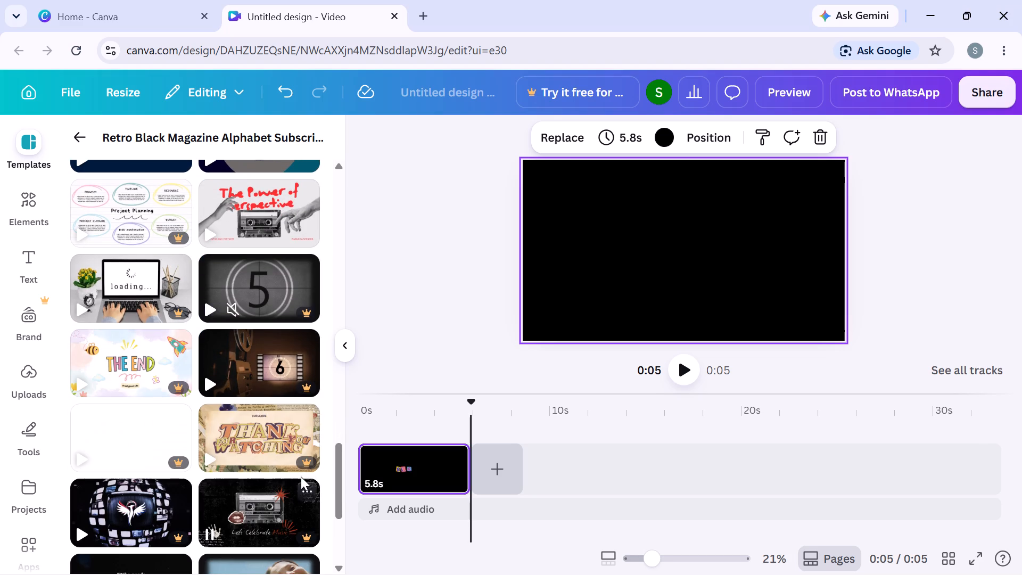
scroll(269, 512, down, 1)
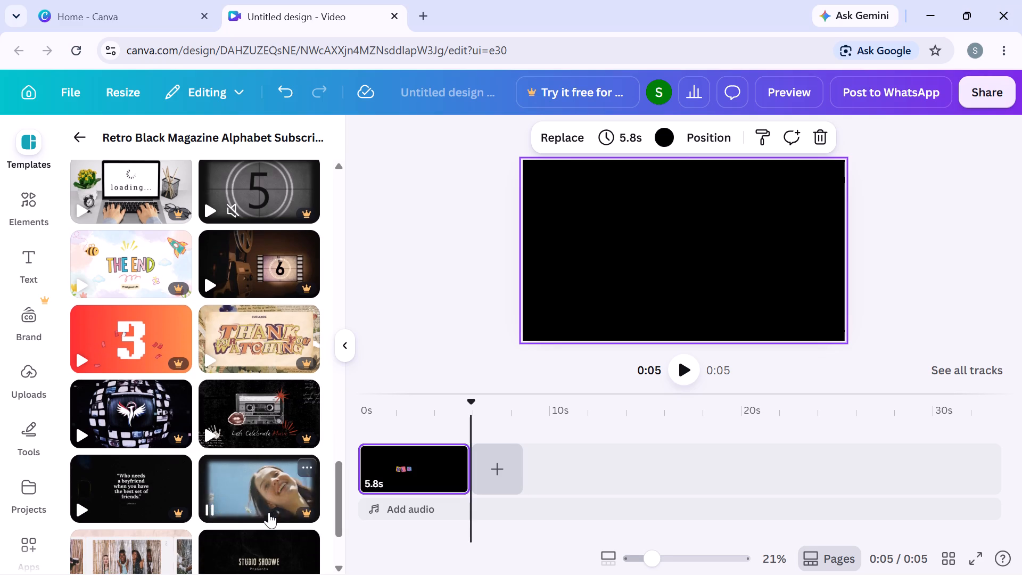
scroll(269, 512, down, 1)
scroll(269, 512, up, 7)
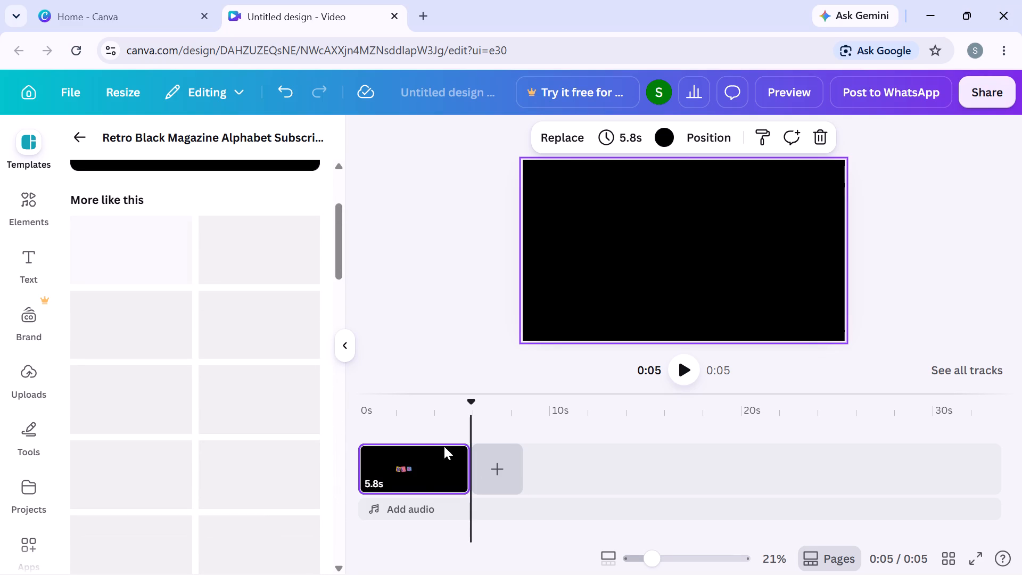
Stop the animation at about 1.5 s and delete the yellow S, the U and the other yellow S cut-out letters.
scroll(388, 473, right, 3)
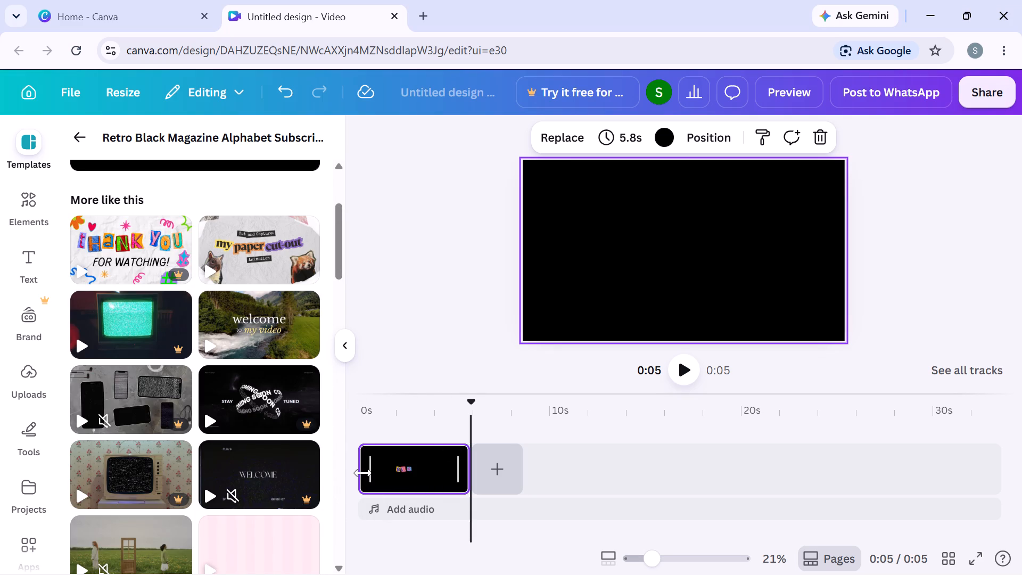
click(683, 371)
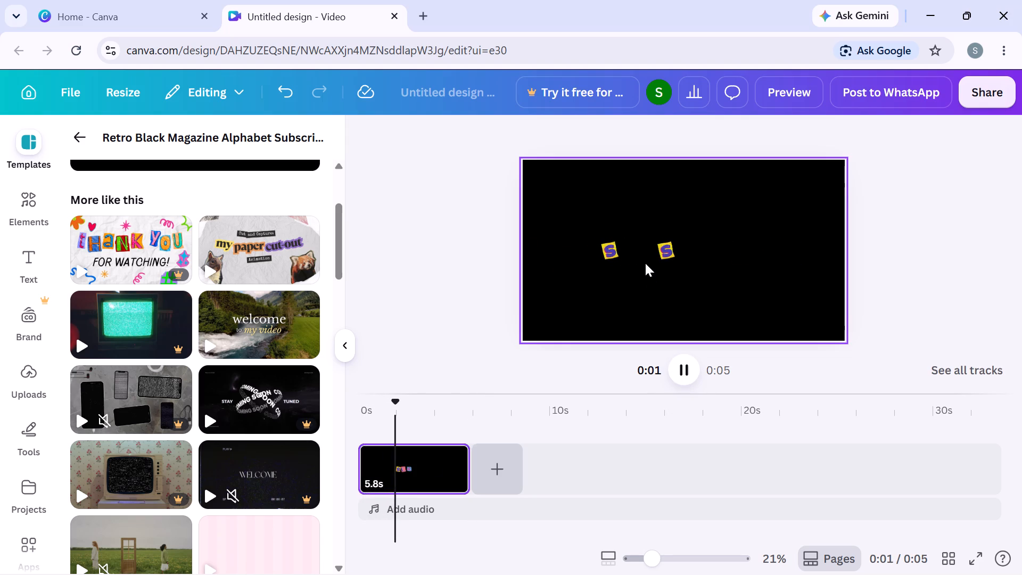
click(645, 263)
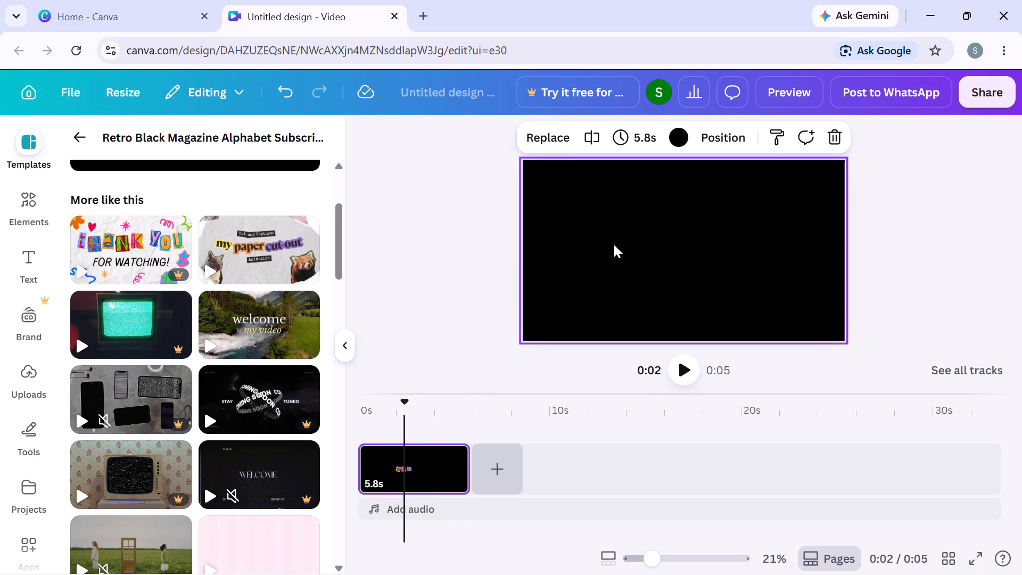
double_click(614, 244)
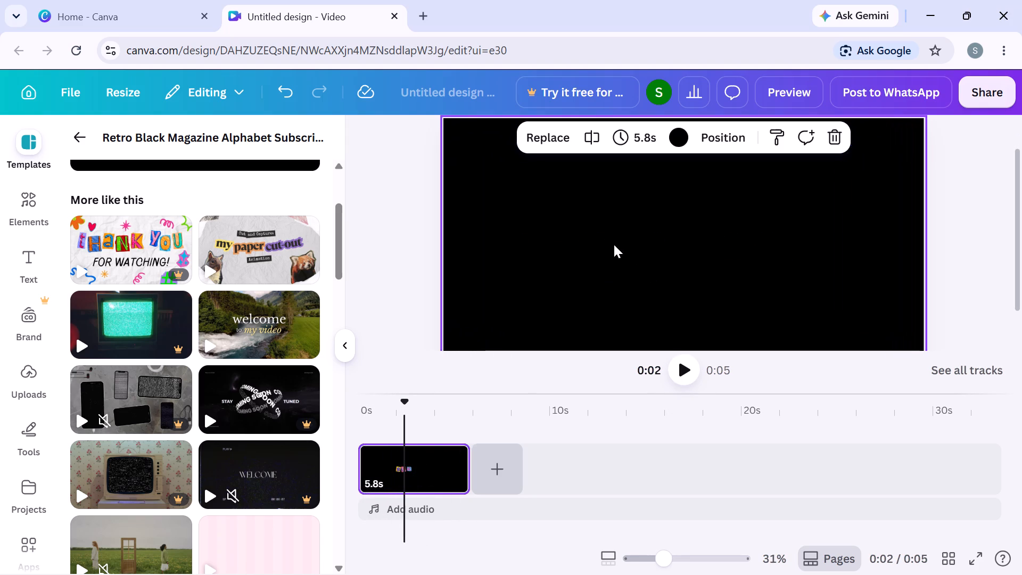
scroll(408, 477, right, 1)
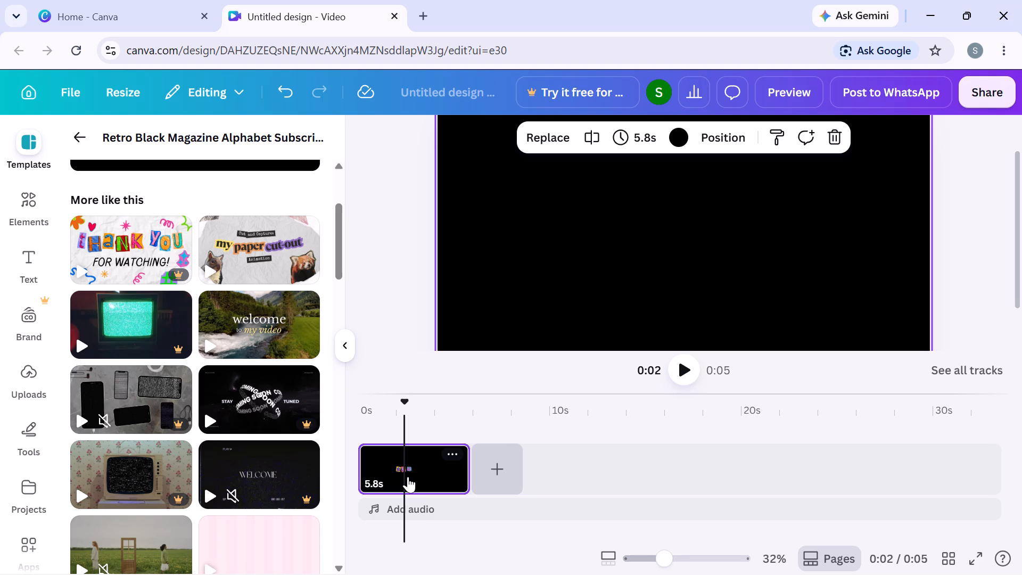
scroll(408, 477, right, 1)
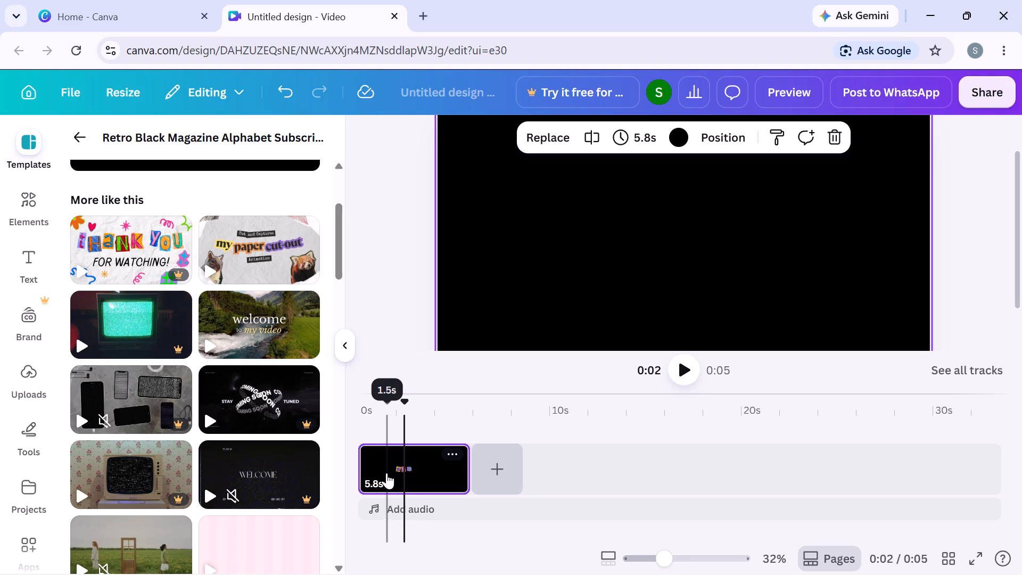
click(386, 473)
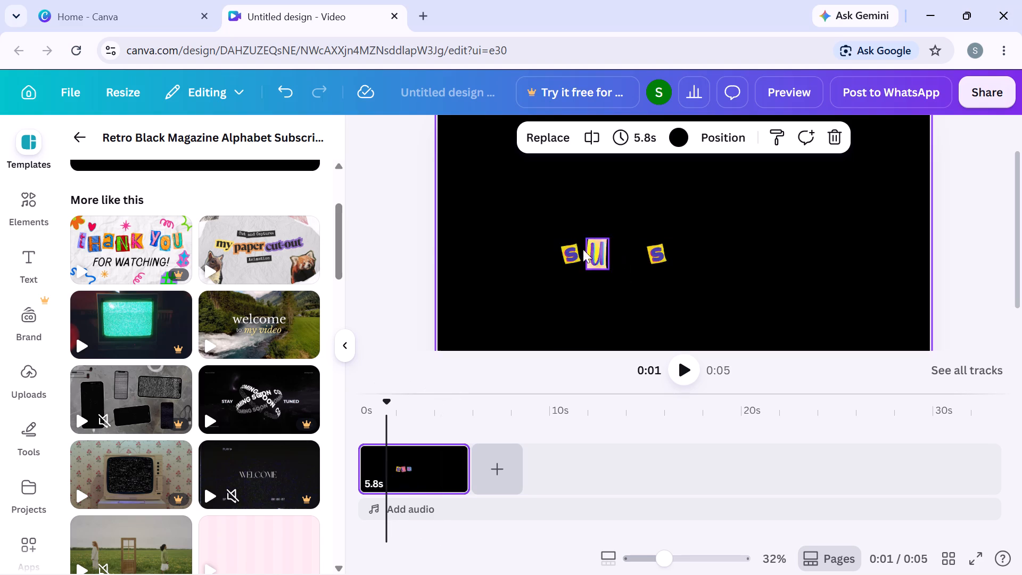
click(580, 250)
click(595, 200)
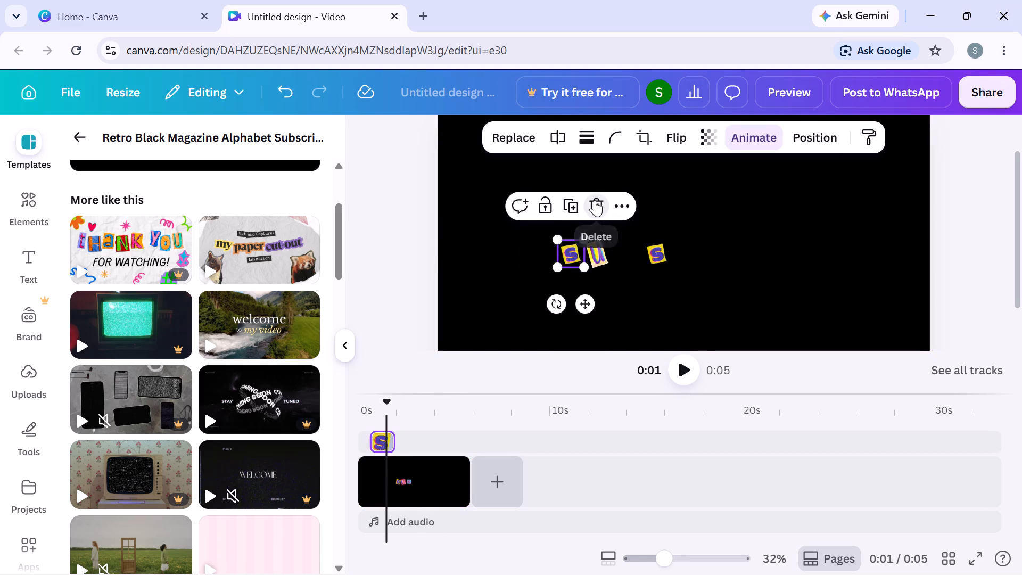
click(592, 255)
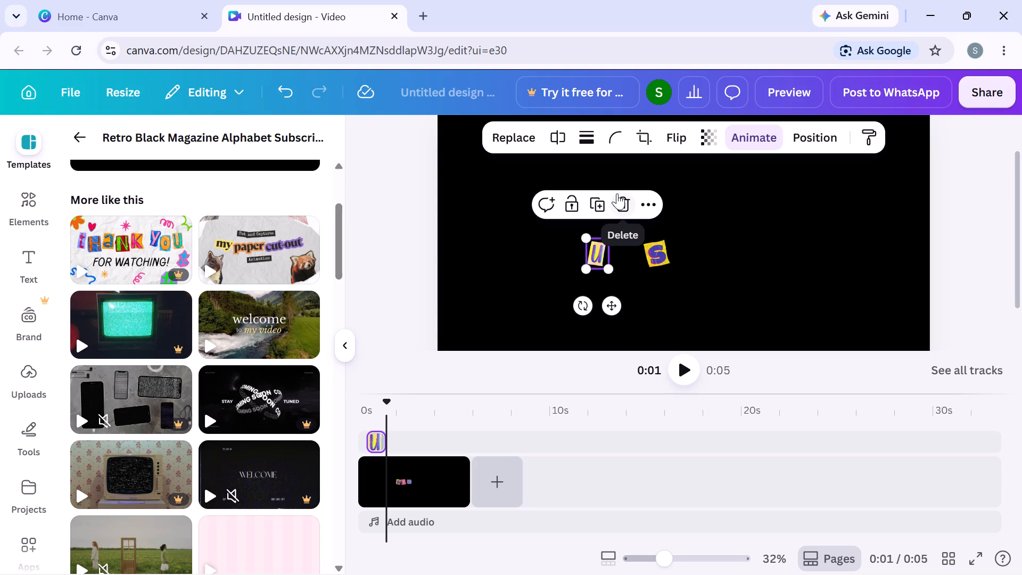
click(617, 193)
click(650, 245)
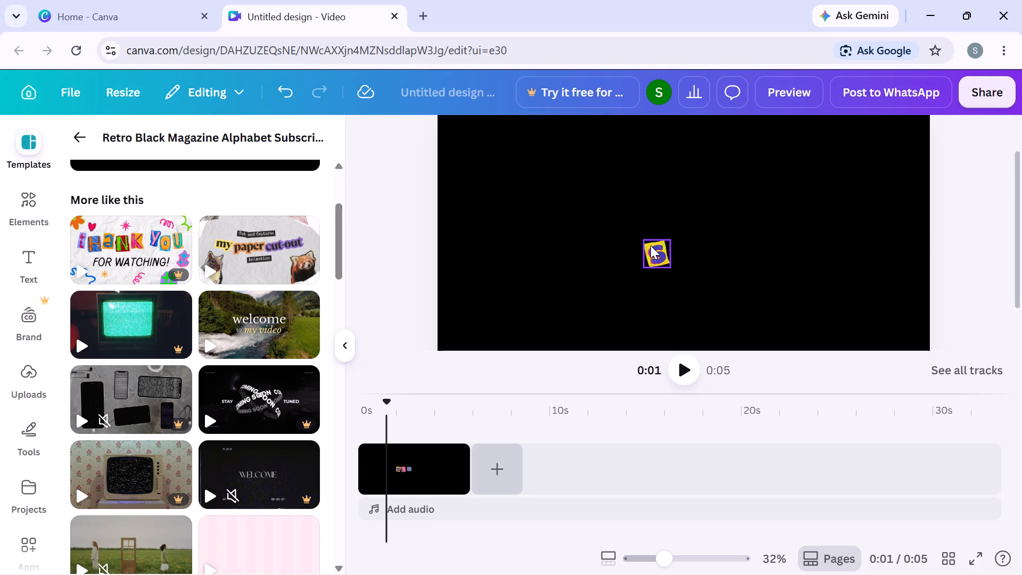
click(678, 206)
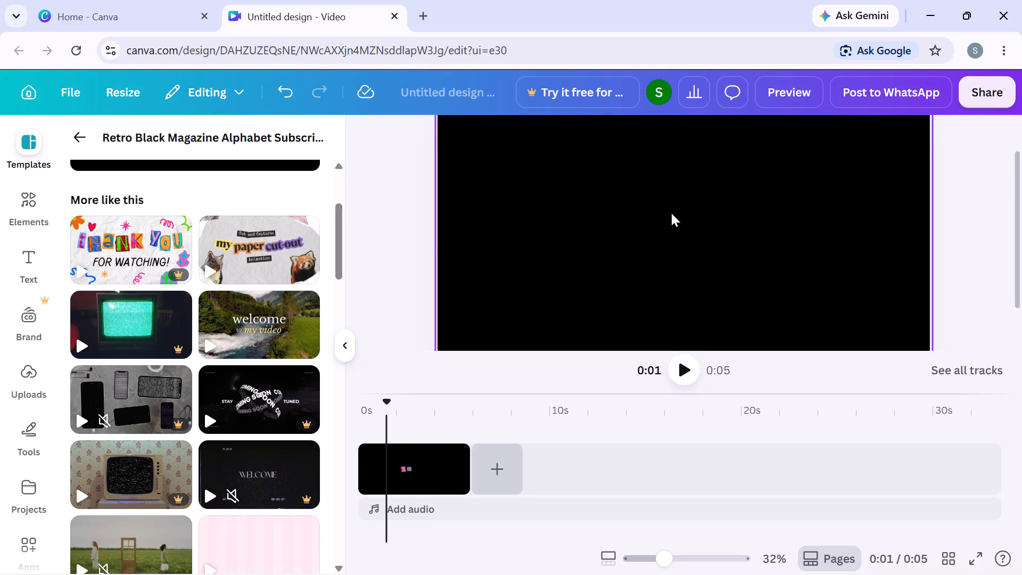
Play back the clip several times from about 2 s and 0.5 s to check where the remaining cut-out letters appear.
click(402, 456)
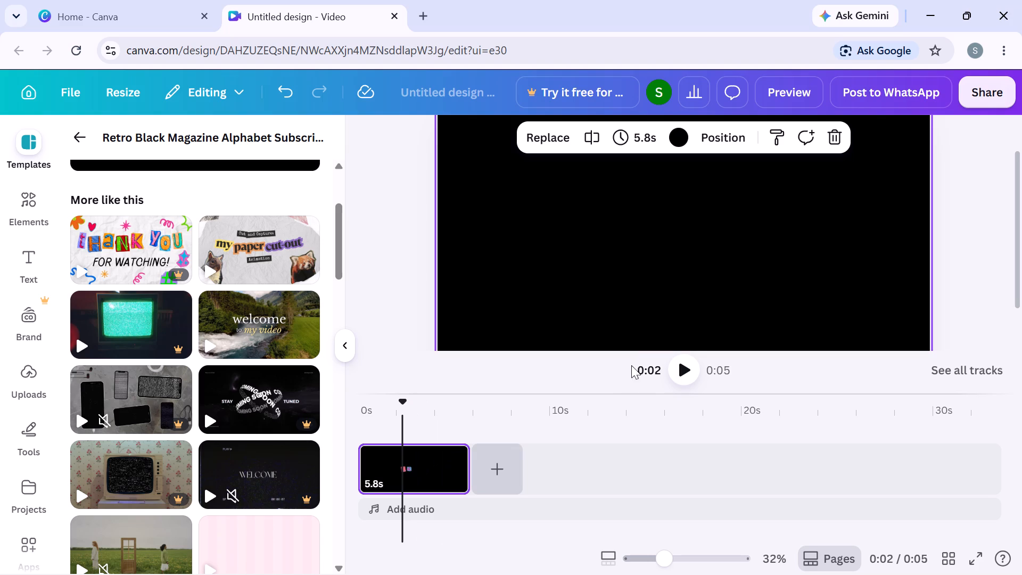
click(684, 365)
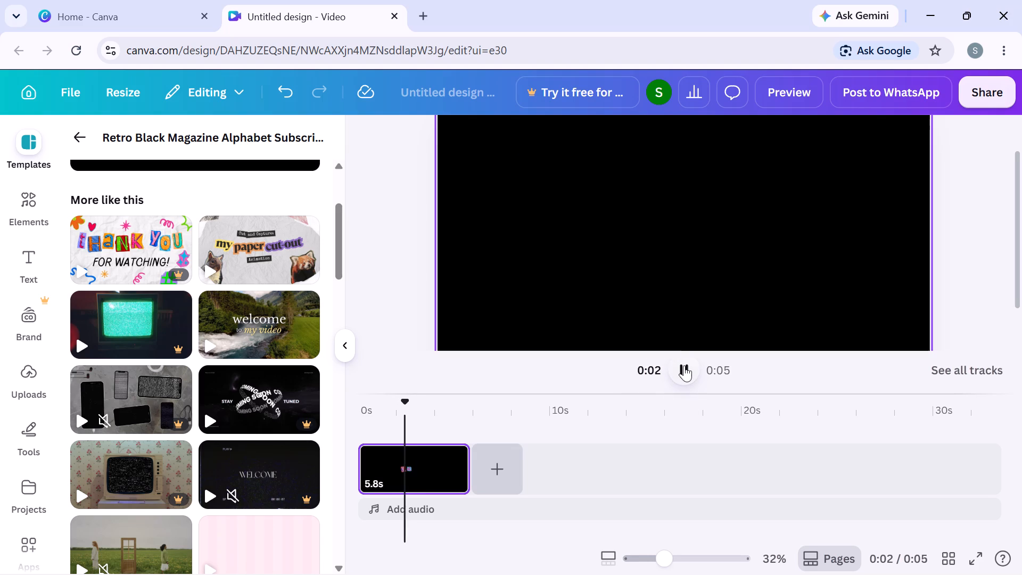
click(684, 365)
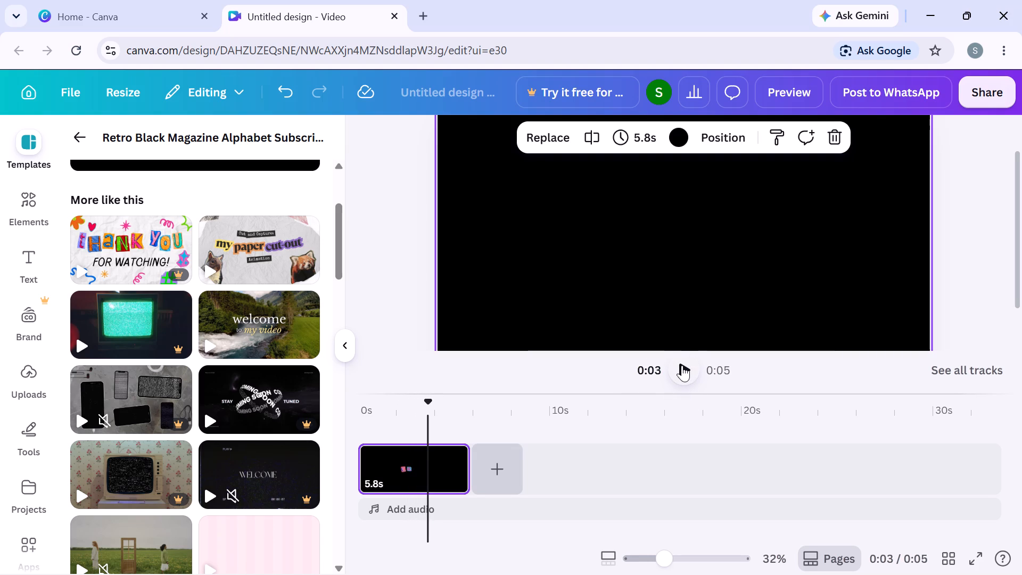
click(682, 365)
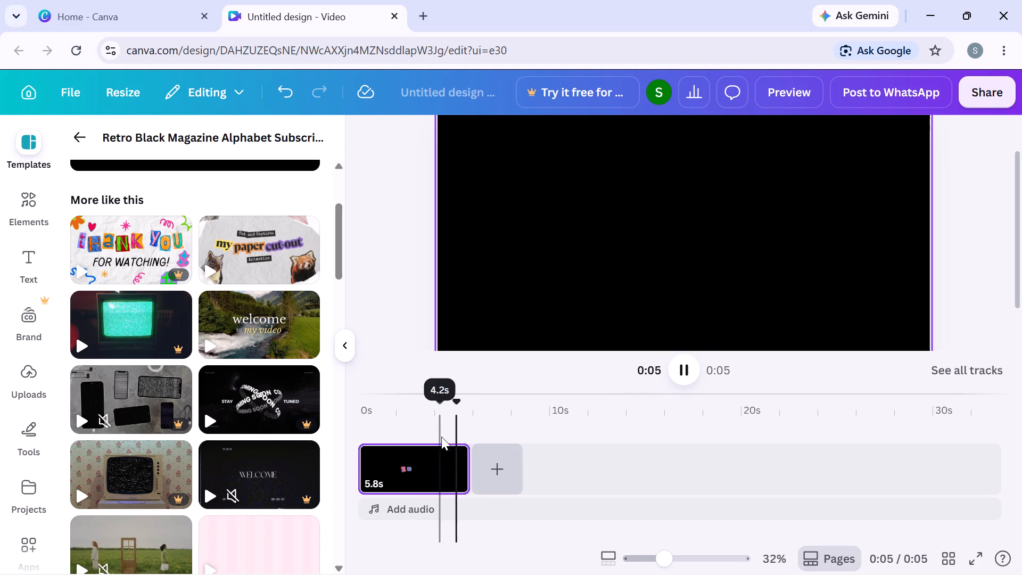
click(370, 438)
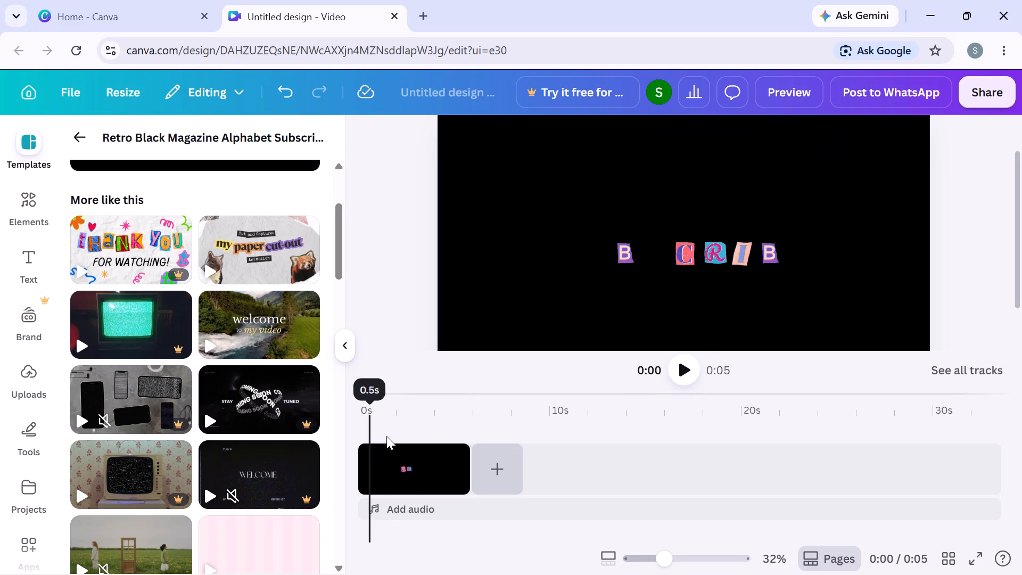
click(681, 364)
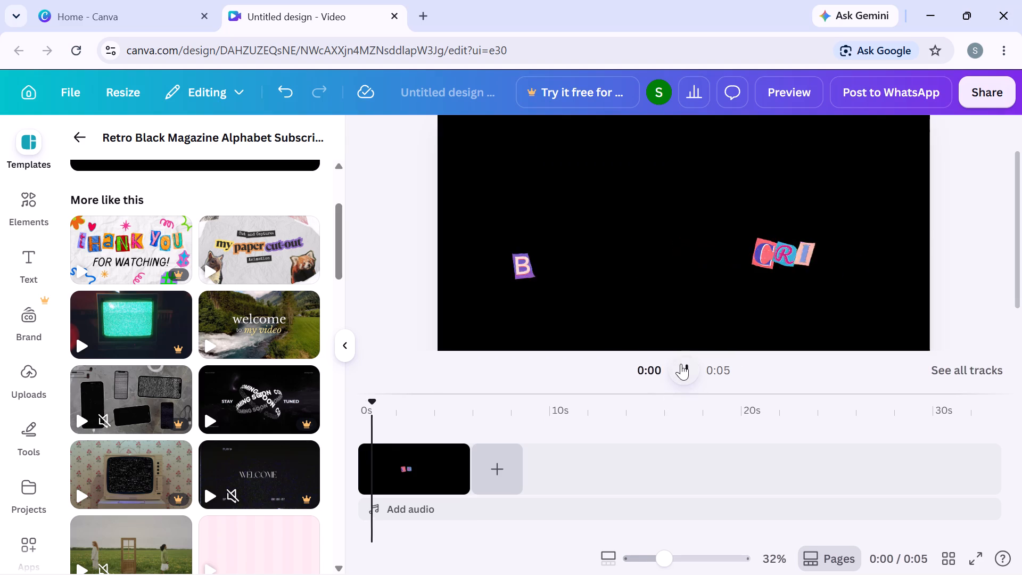
click(681, 364)
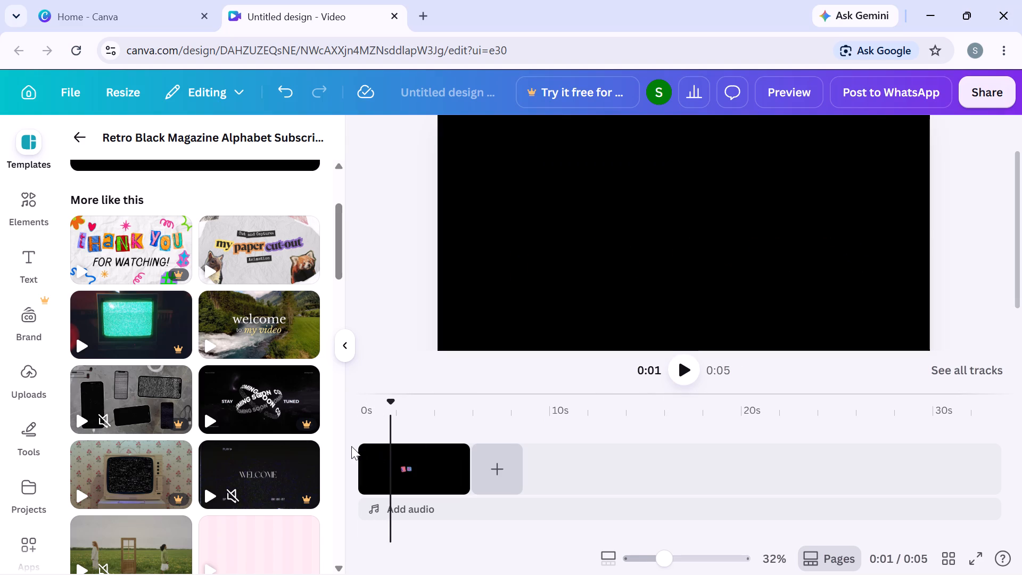
click(369, 436)
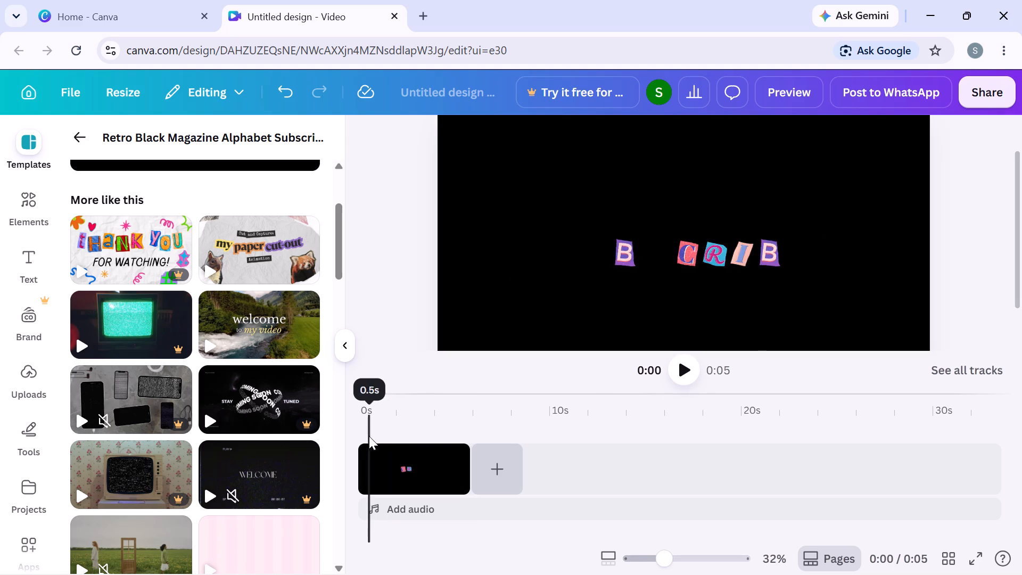
click(681, 369)
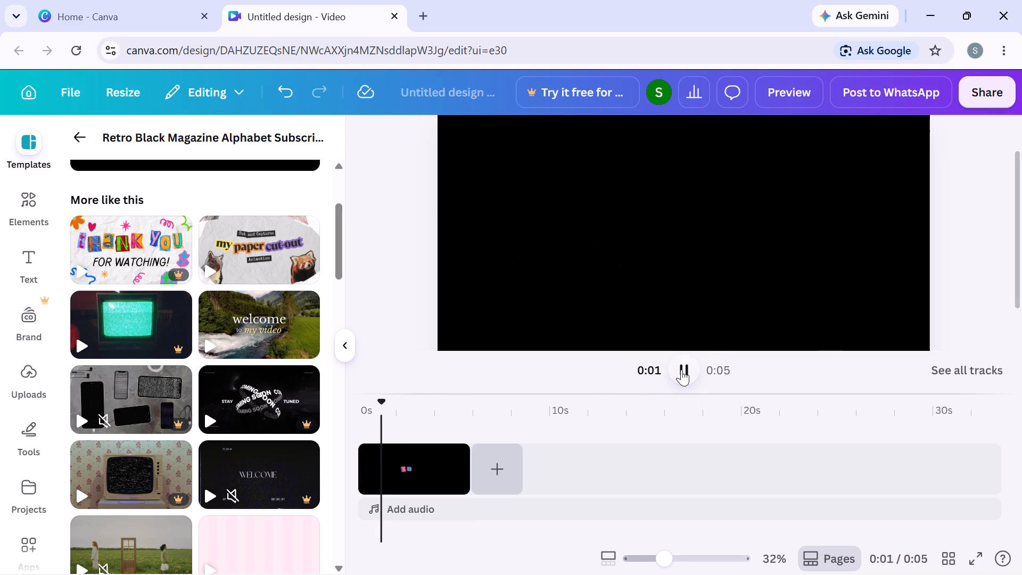
click(681, 369)
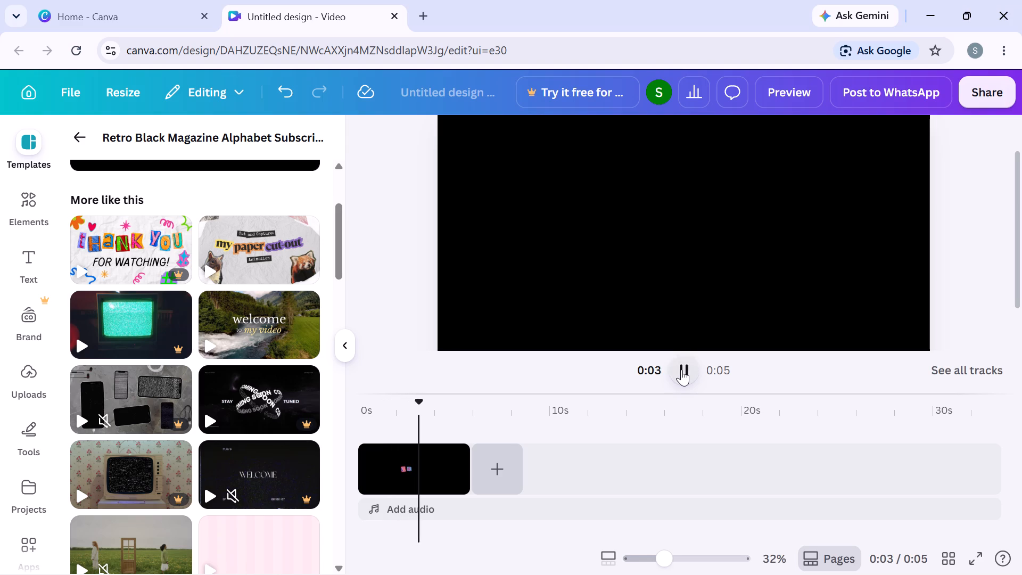
Pause the clip within its first second and delete the B, C, R, second B and E cut-out letters.
click(360, 466)
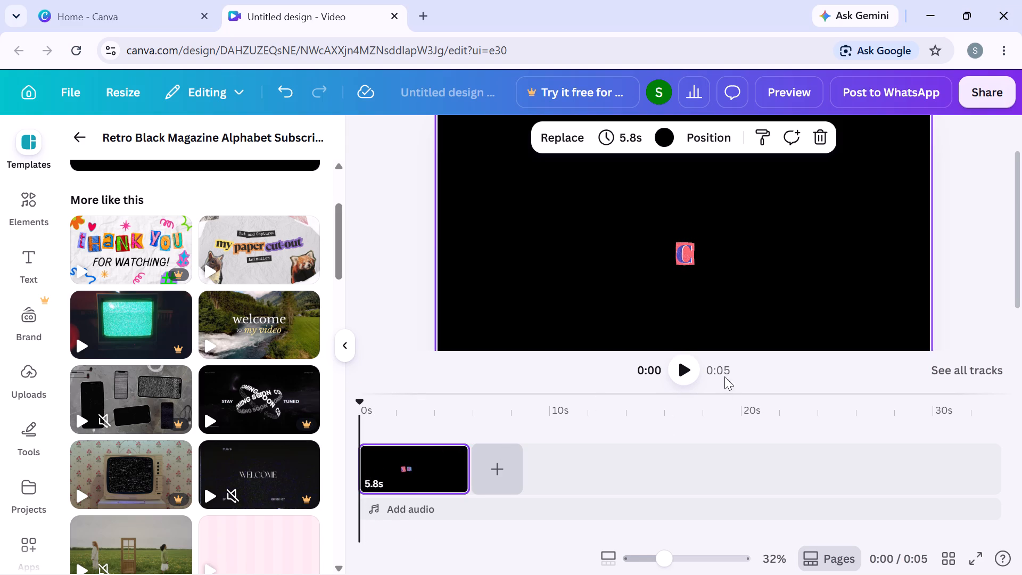
click(689, 367)
click(689, 367)
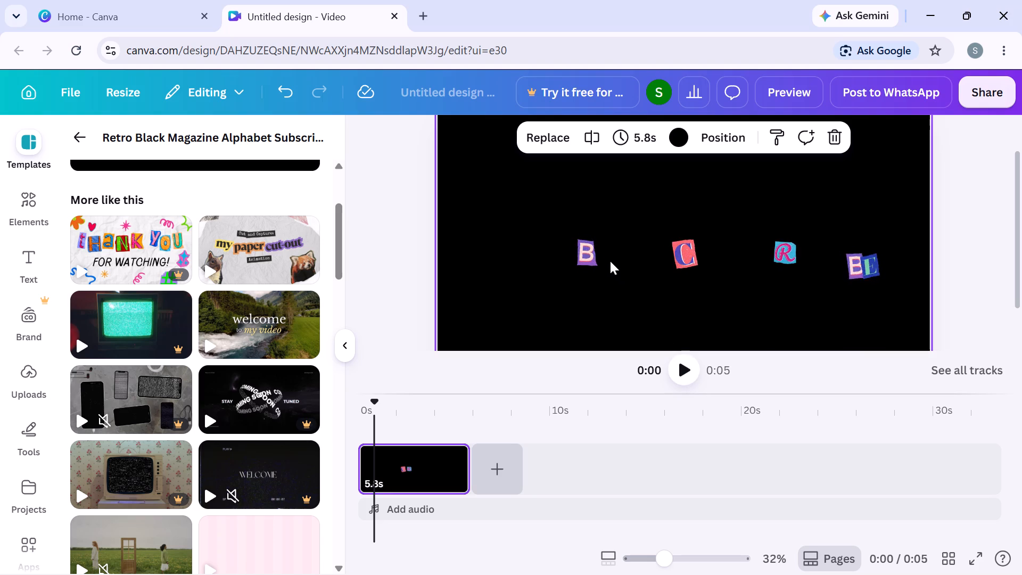
click(594, 260)
click(651, 206)
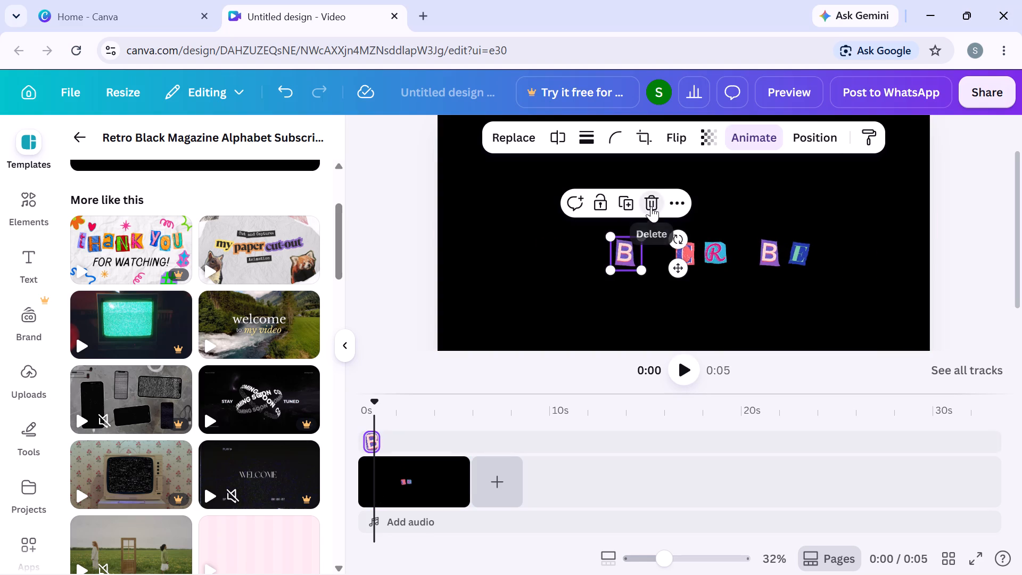
click(687, 248)
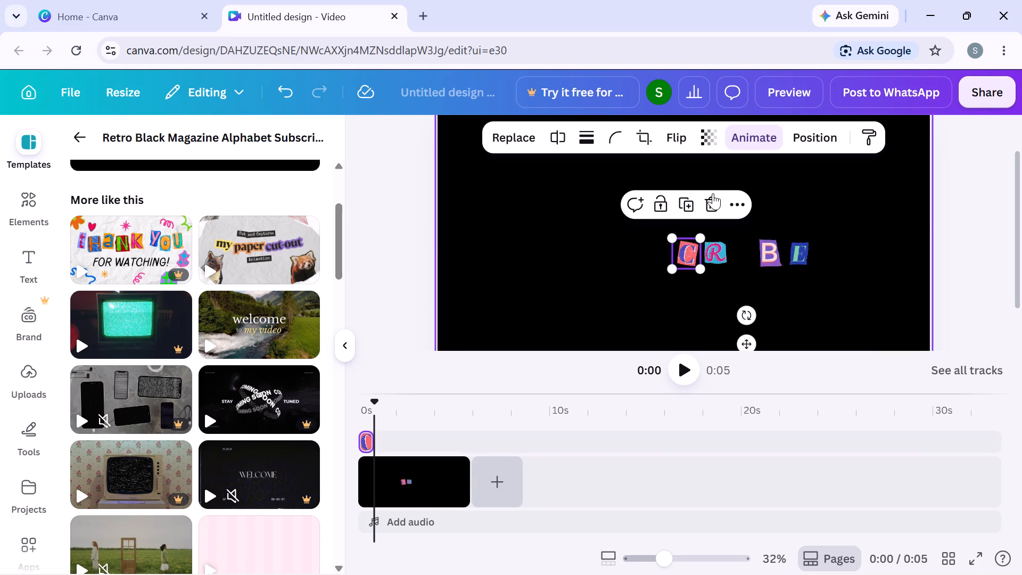
click(712, 208)
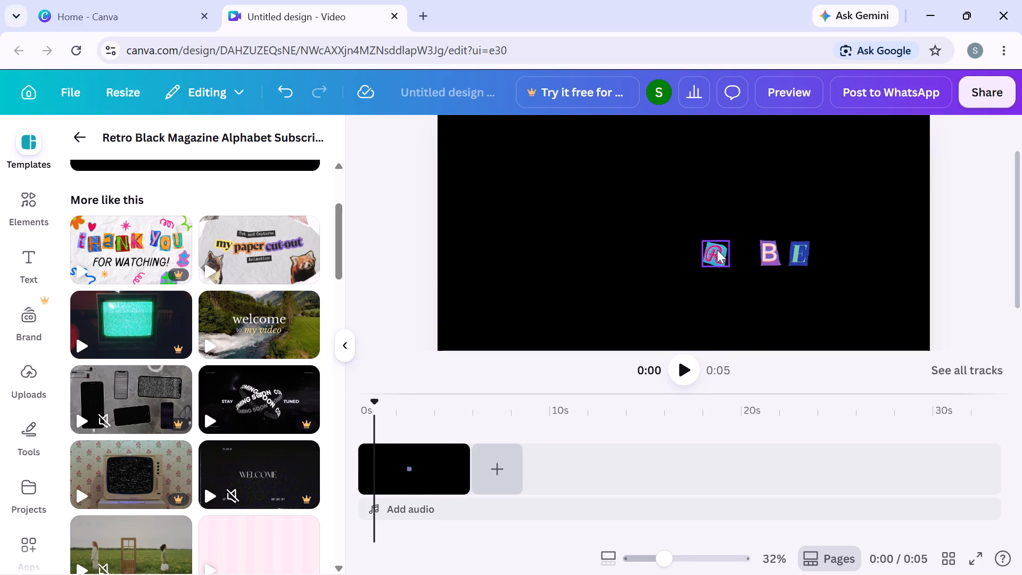
click(717, 250)
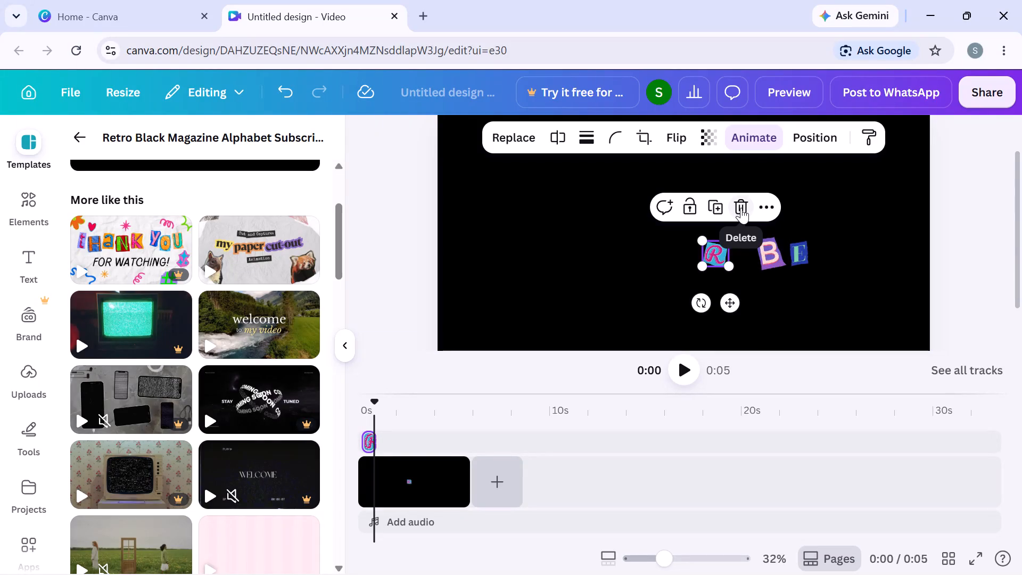
click(743, 206)
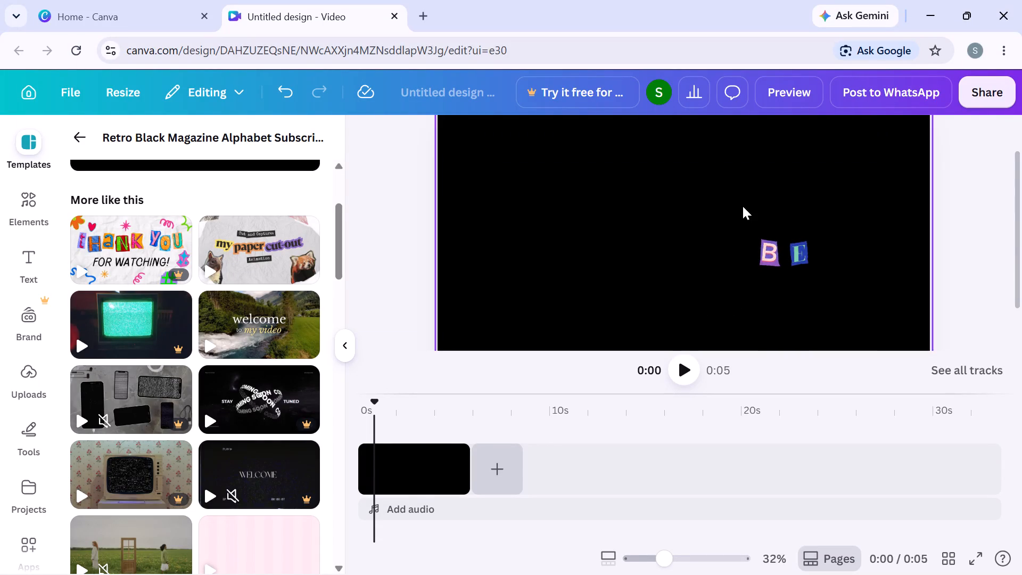
click(771, 247)
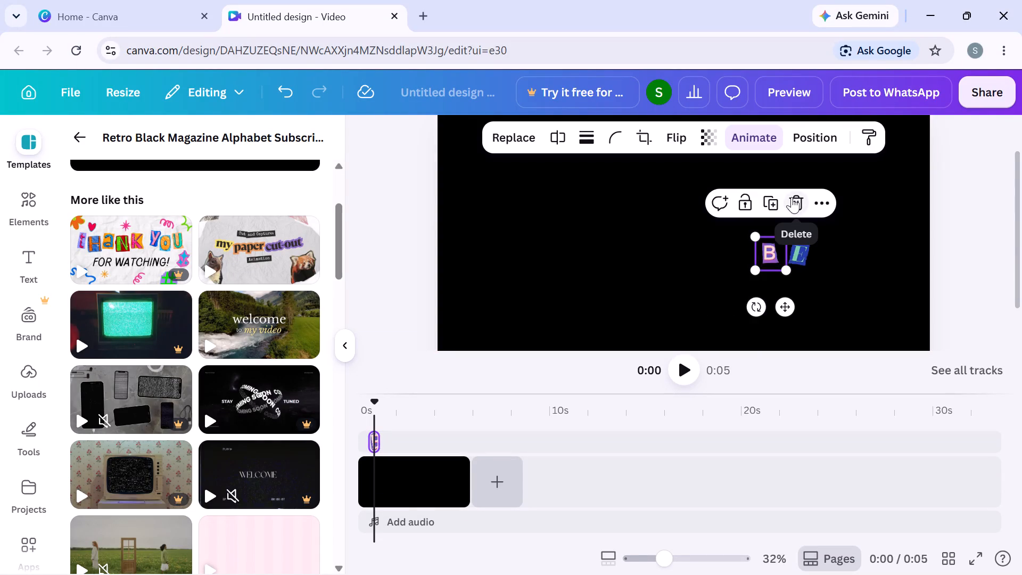
click(792, 197)
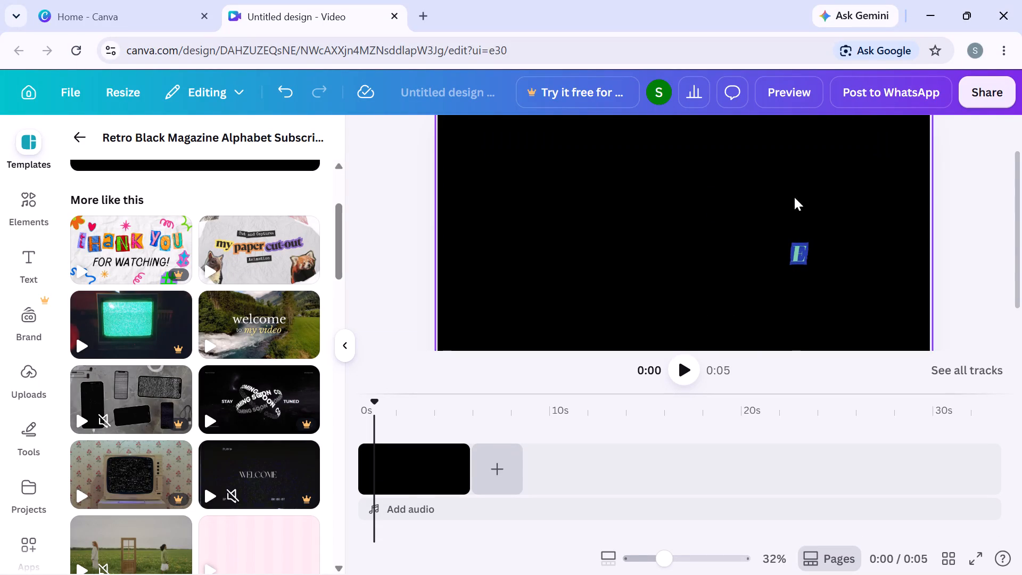
click(802, 258)
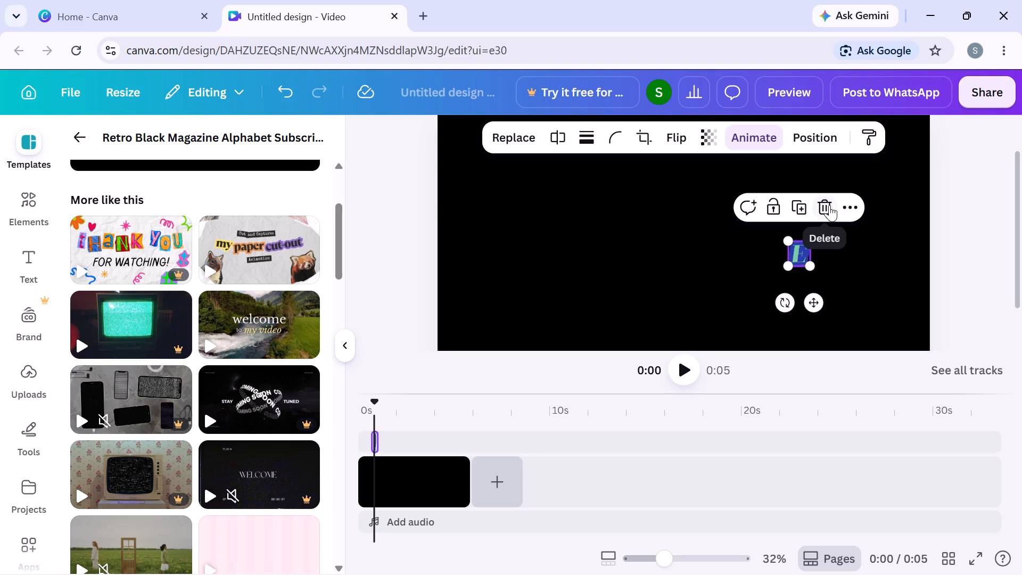
click(829, 205)
Replay the clip from the start, pause it within the first second and delete the remaining pink I cut-out letter.
scroll(415, 488, right, 3)
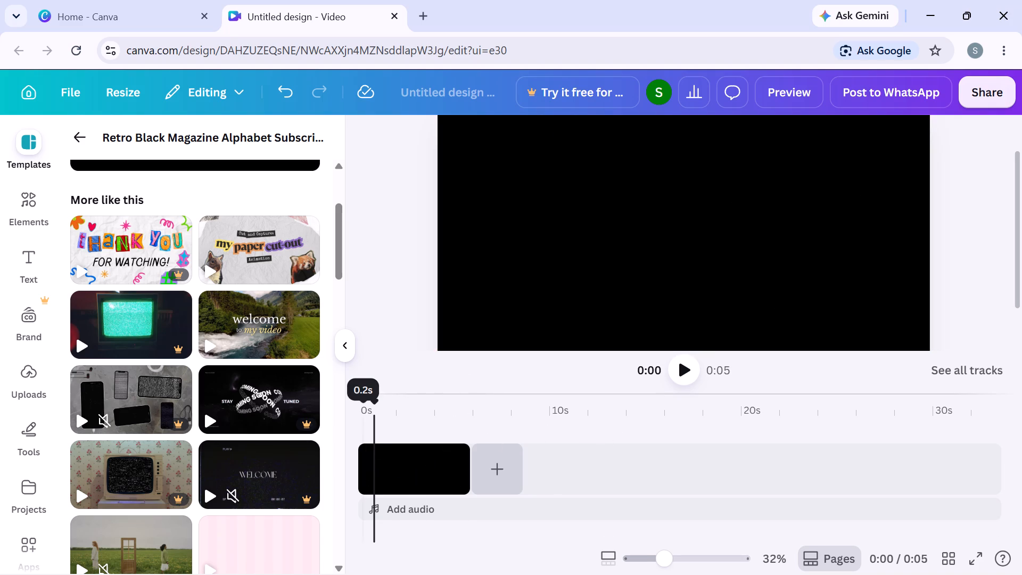
drag(373, 415, 320, 415)
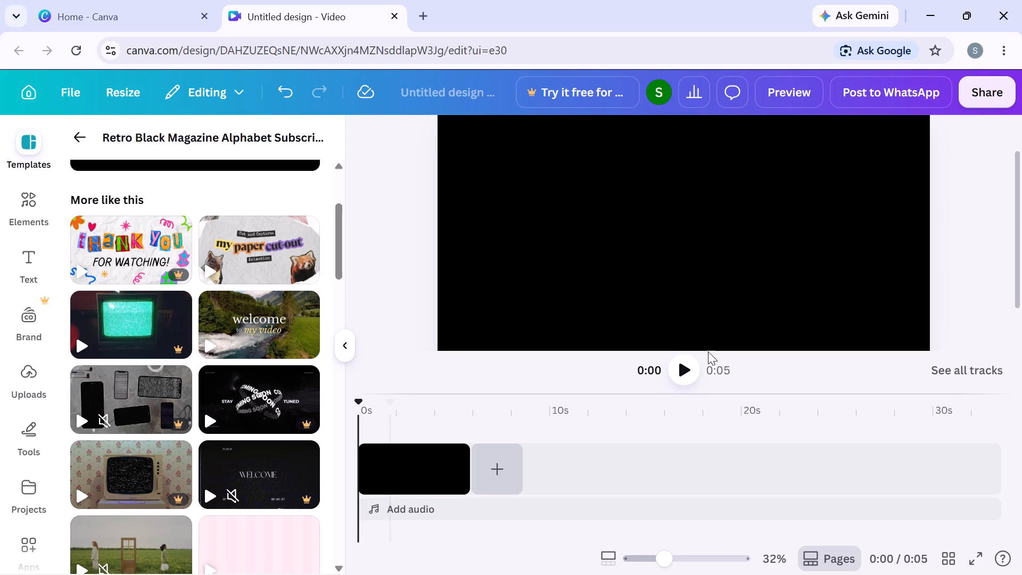
click(687, 363)
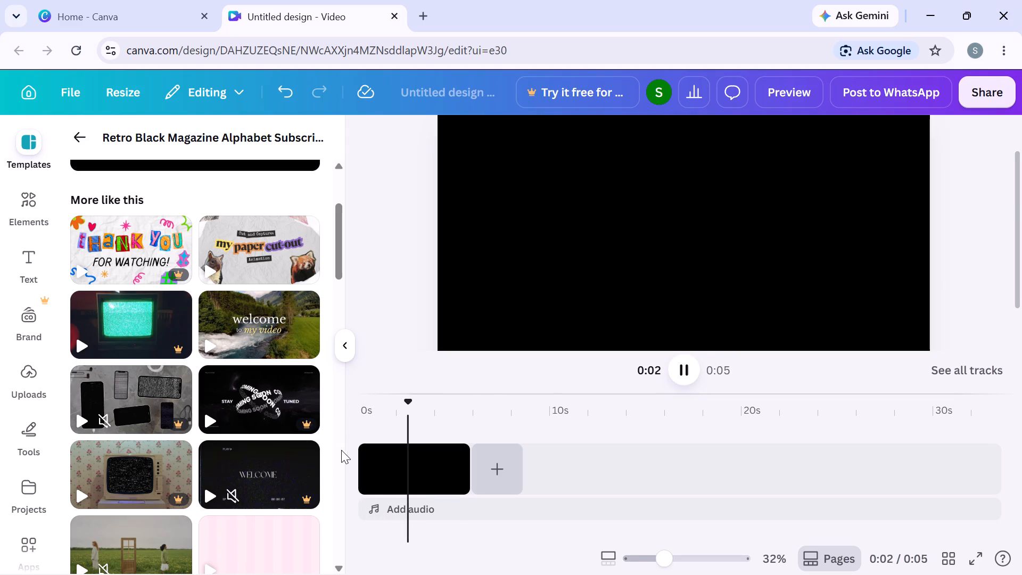
click(364, 442)
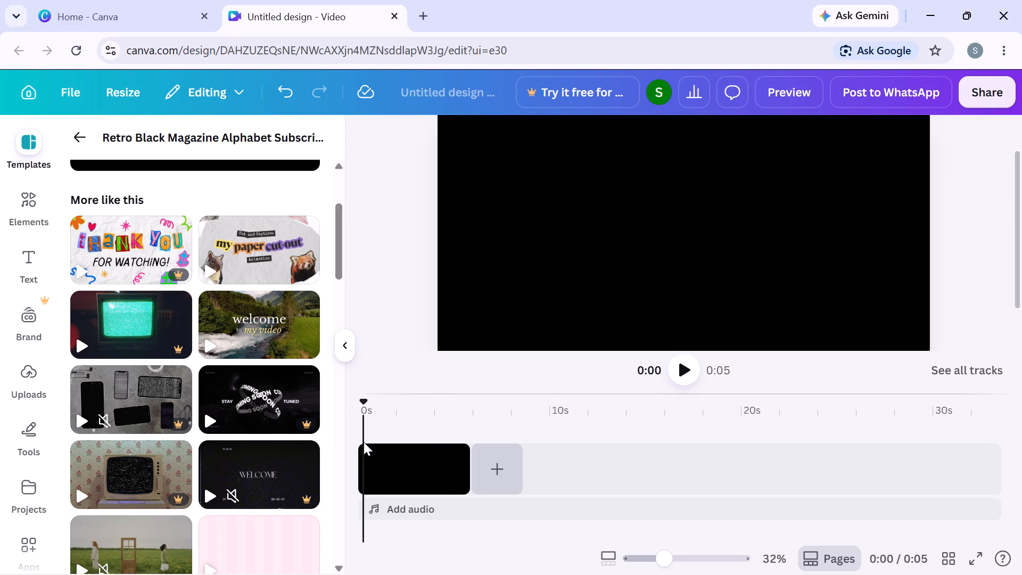
click(678, 374)
click(678, 374)
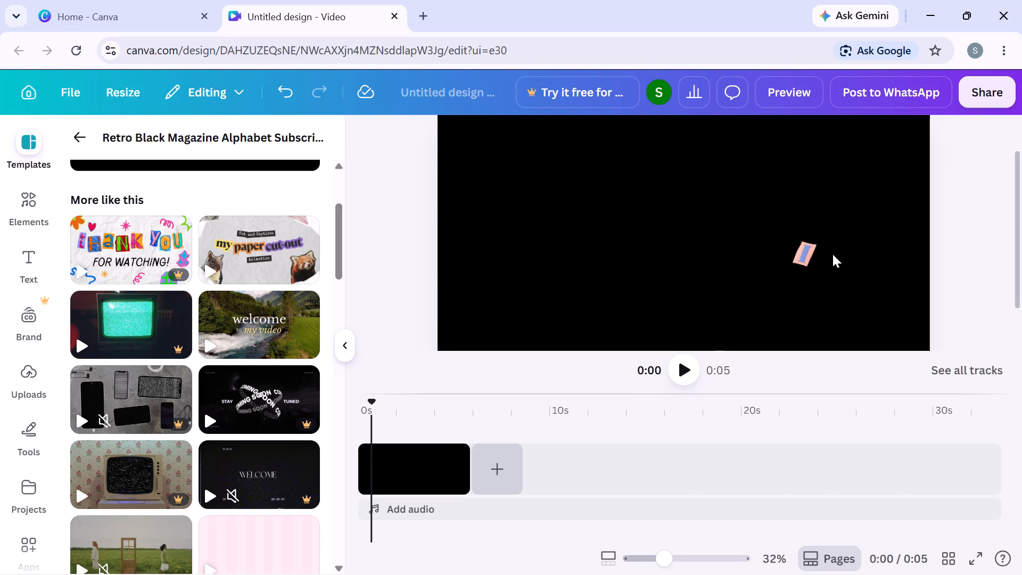
click(806, 259)
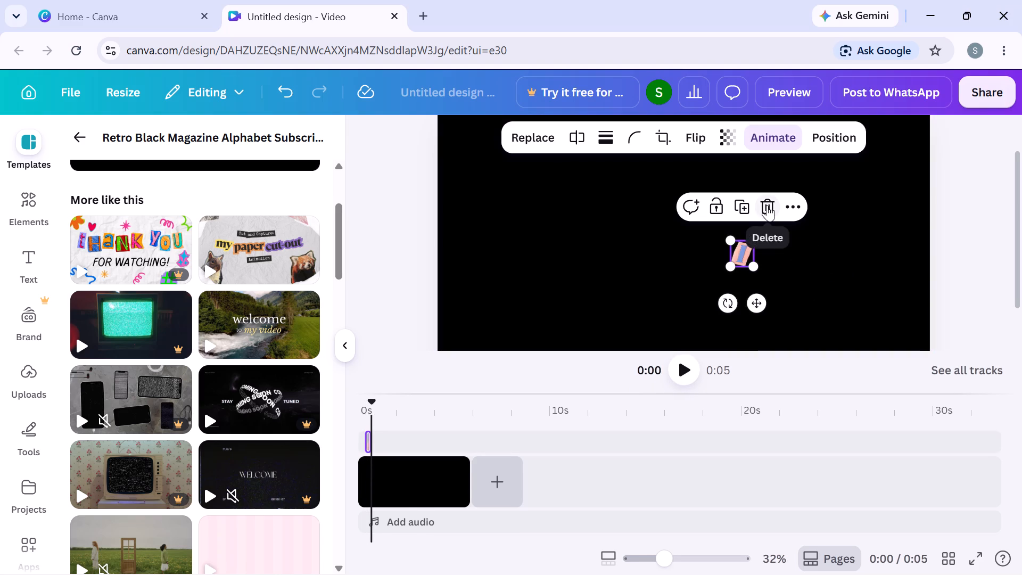
click(767, 205)
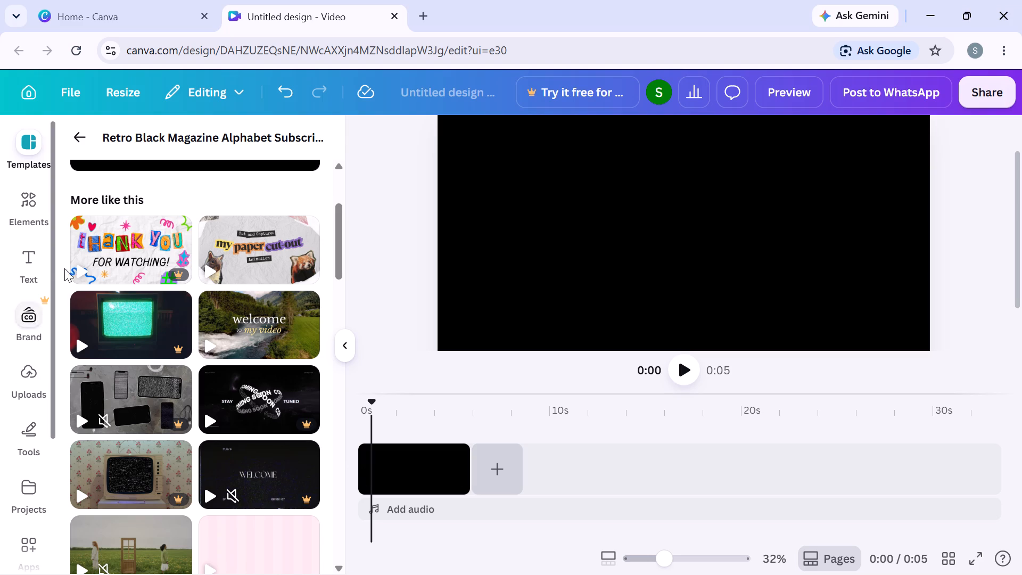
Search the elements library for SCRAPBOOK LETTER and show all of the graphics results.
click(40, 217)
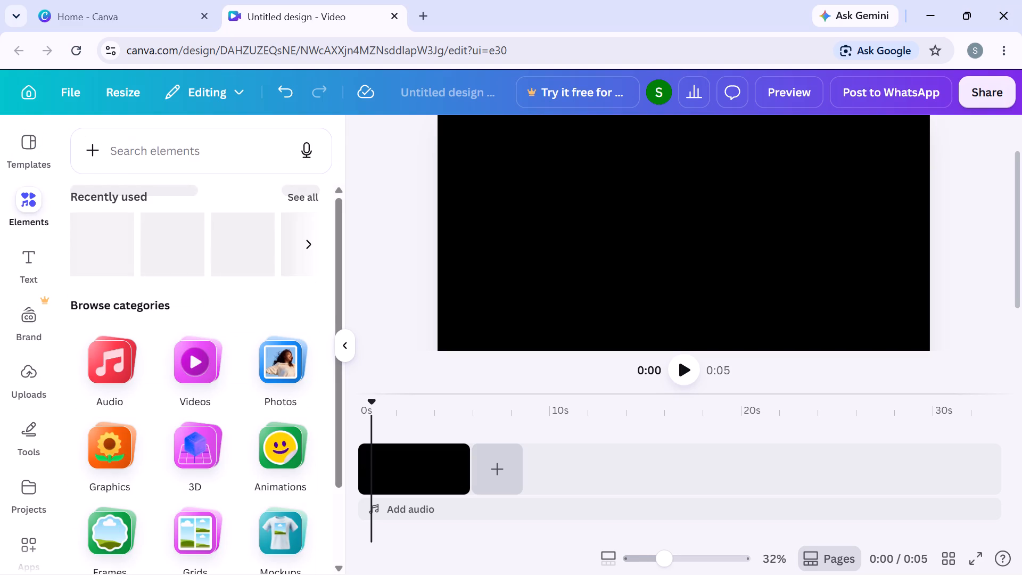
click(174, 140)
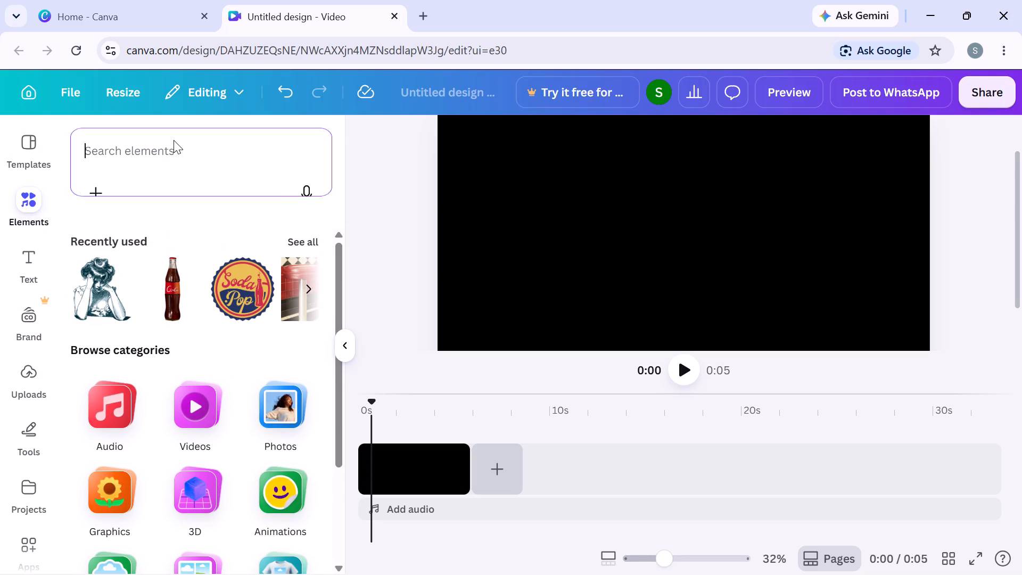
key(s)
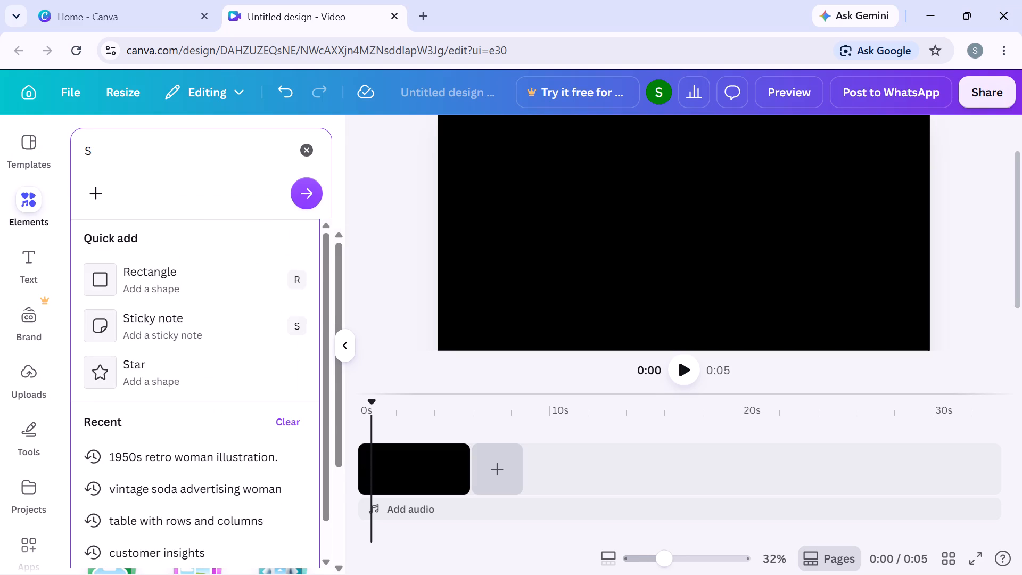
text(CRAP)
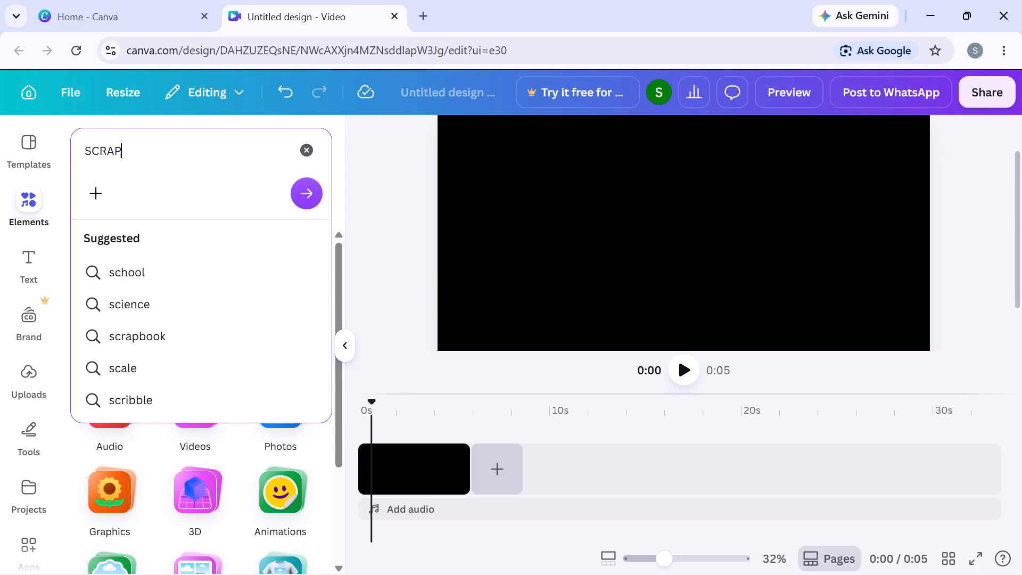
text(BOOK)
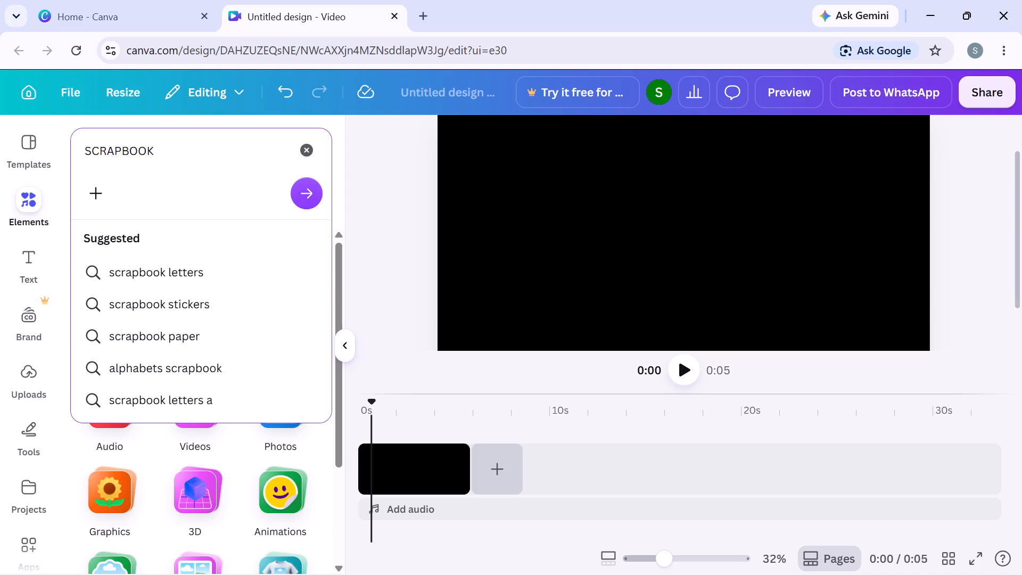
key(space)
text(LETTER)
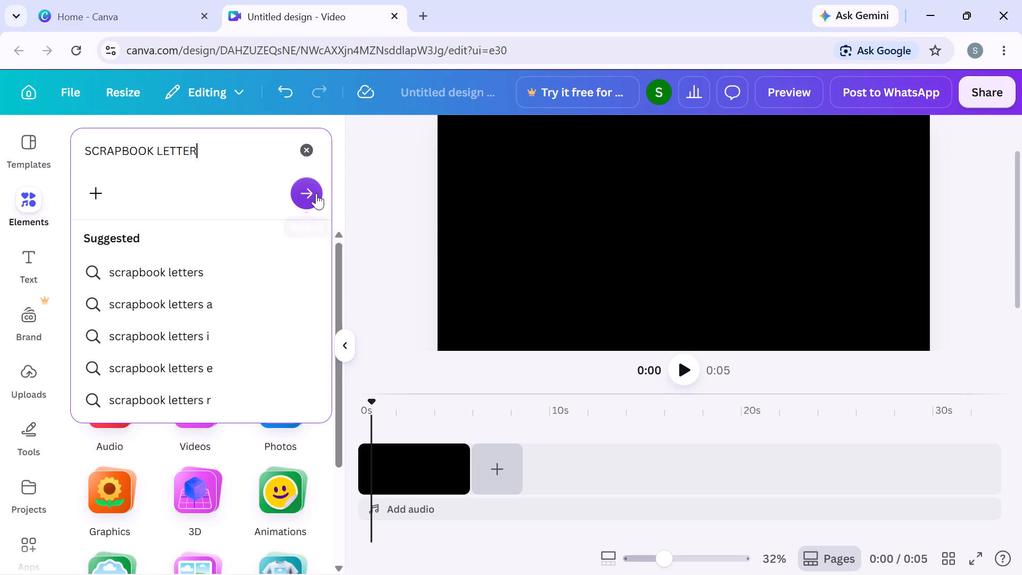
click(314, 192)
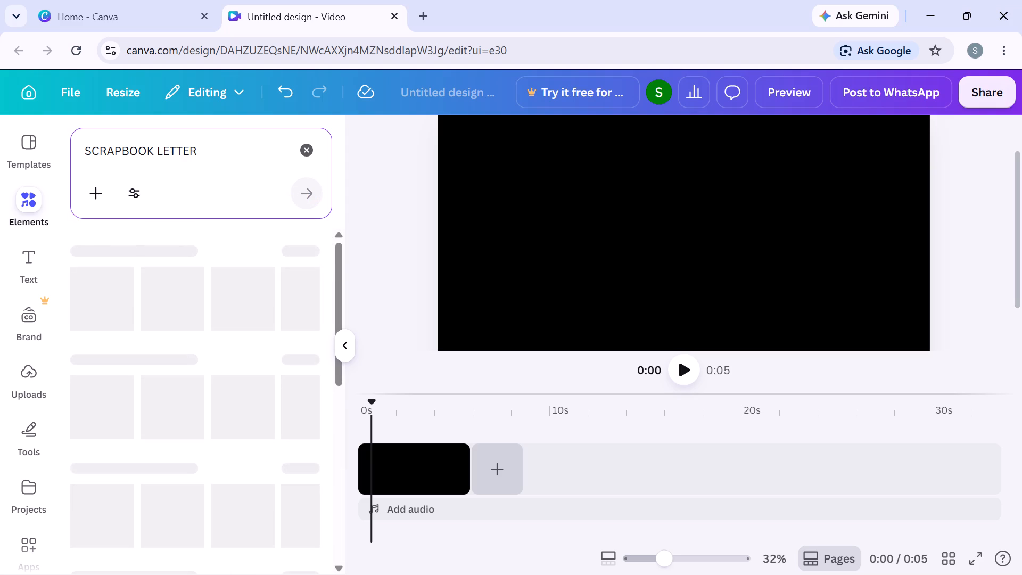
scroll(190, 393, down, 3)
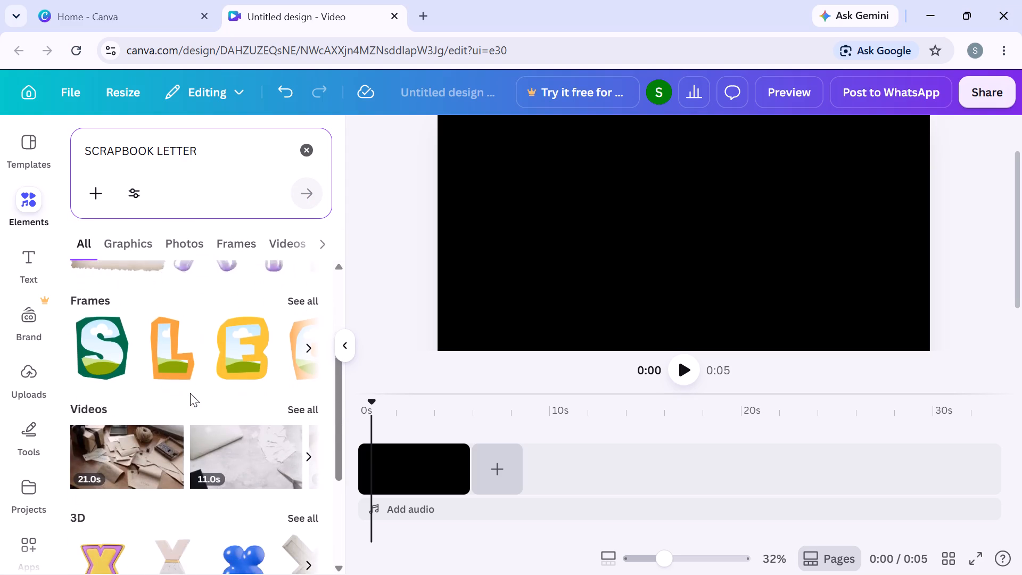
scroll(190, 393, down, 3)
scroll(190, 393, up, 5)
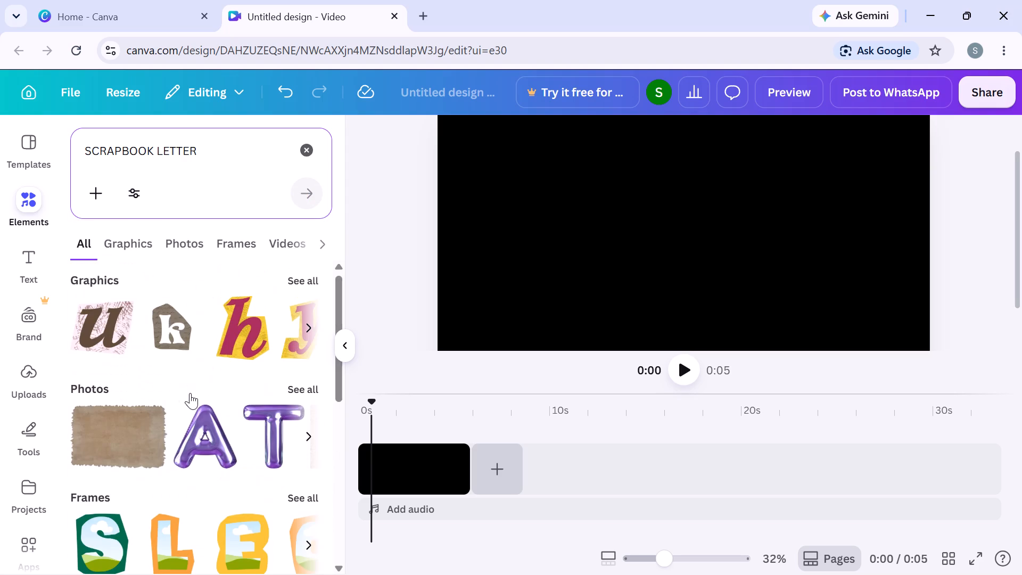
click(315, 283)
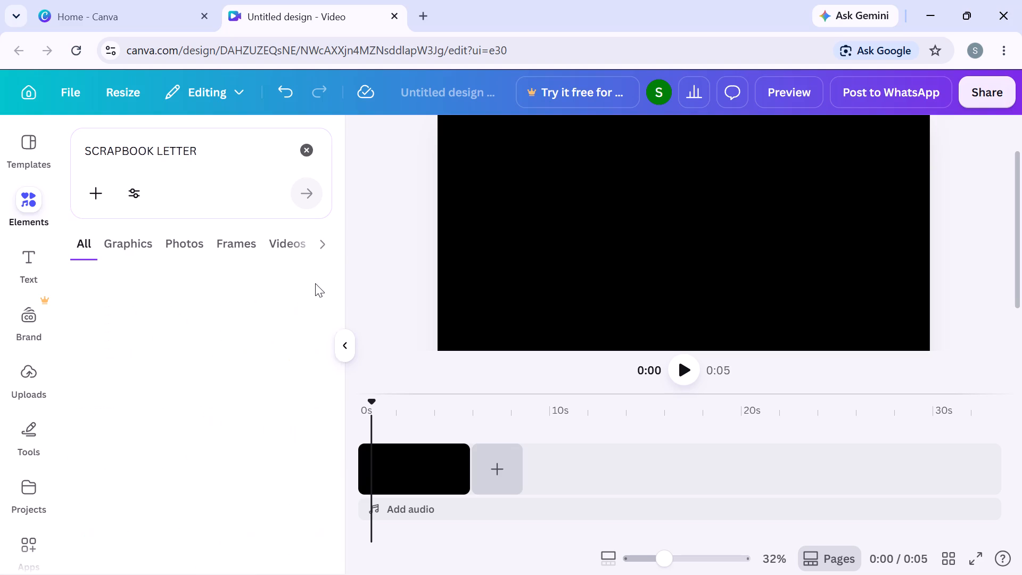
Browse the scrapbook letter graphics for cut-out letters suited to the retro video.
scroll(166, 446, down, 4)
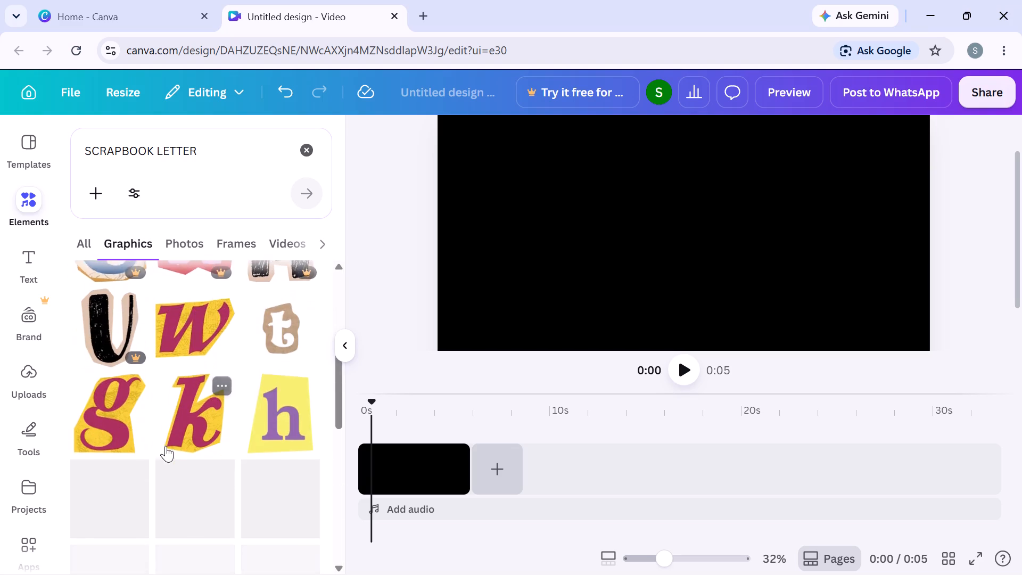
scroll(166, 446, down, 3)
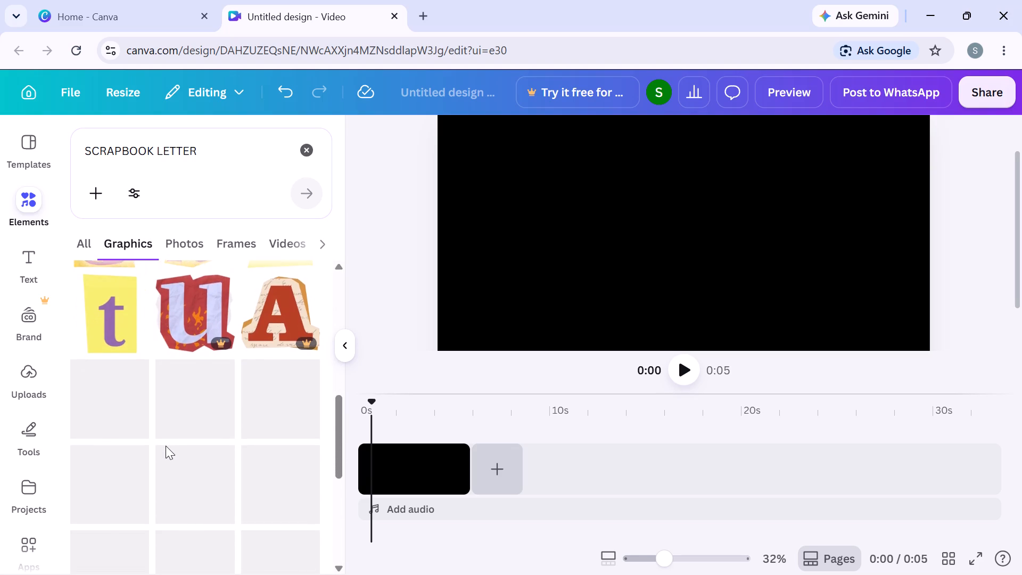
scroll(166, 446, down, 4)
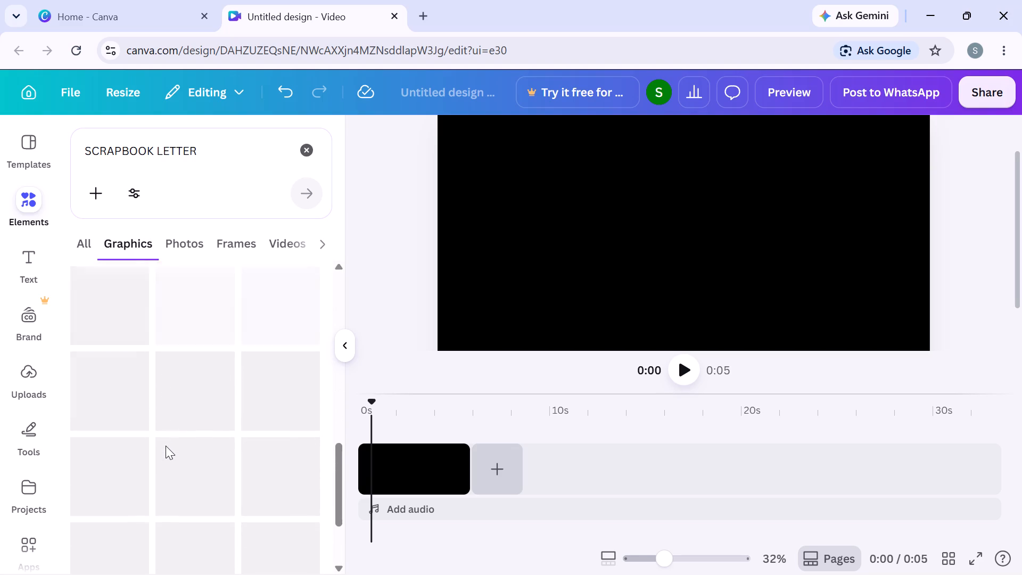
scroll(166, 446, down, 2)
scroll(166, 446, up, 7)
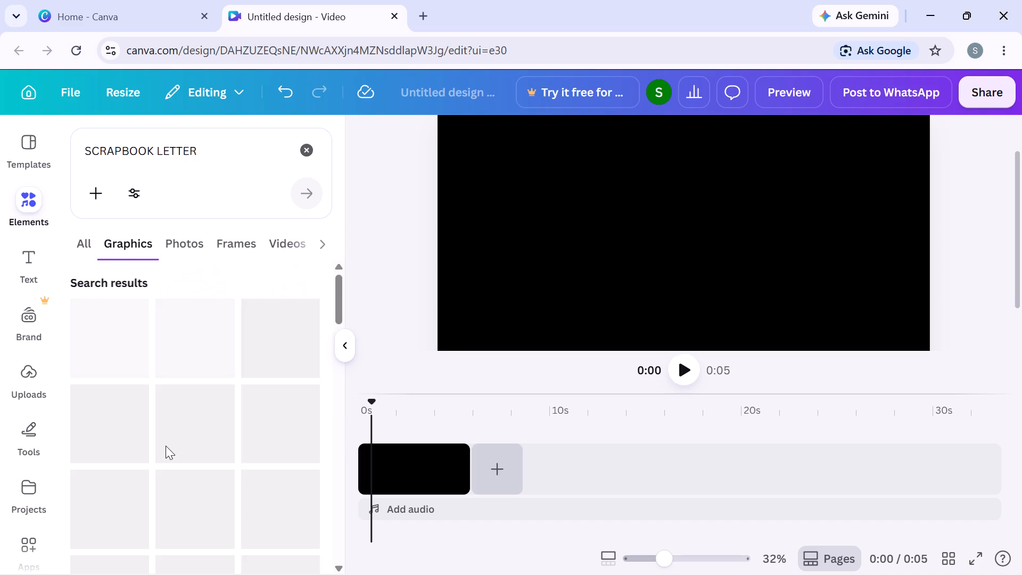
scroll(166, 446, down, 7)
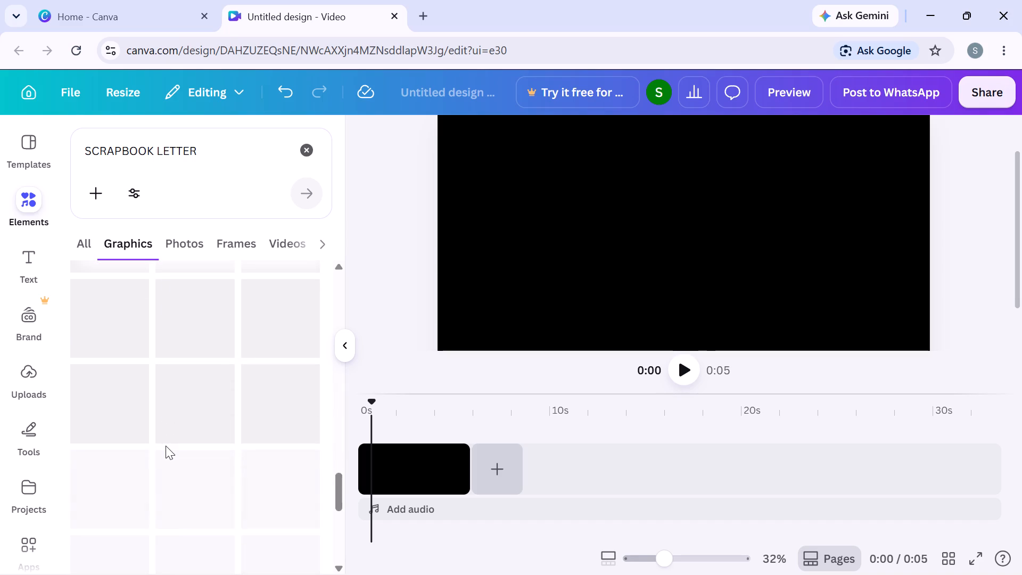
scroll(166, 446, up, 3)
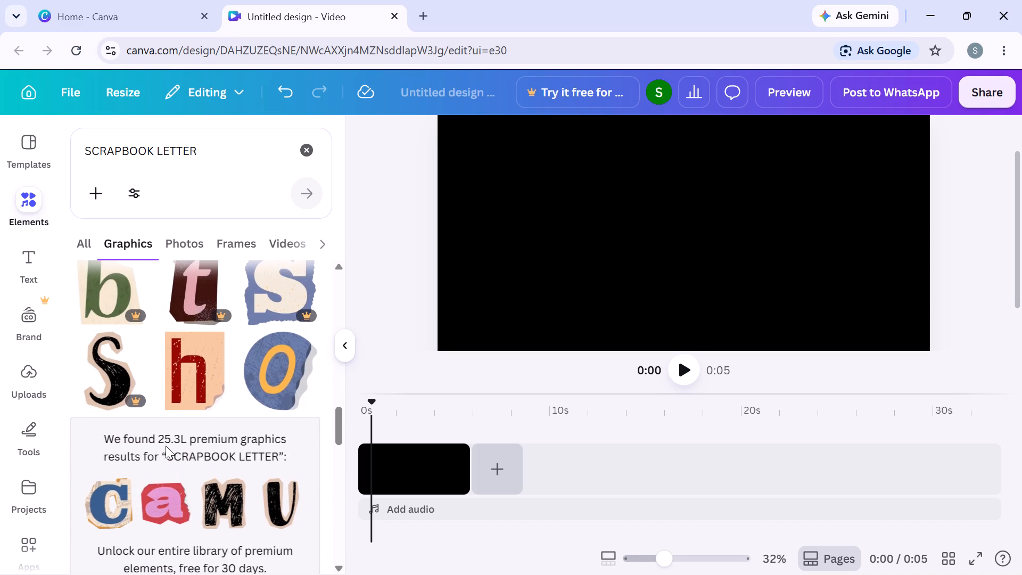
scroll(166, 446, up, 2)
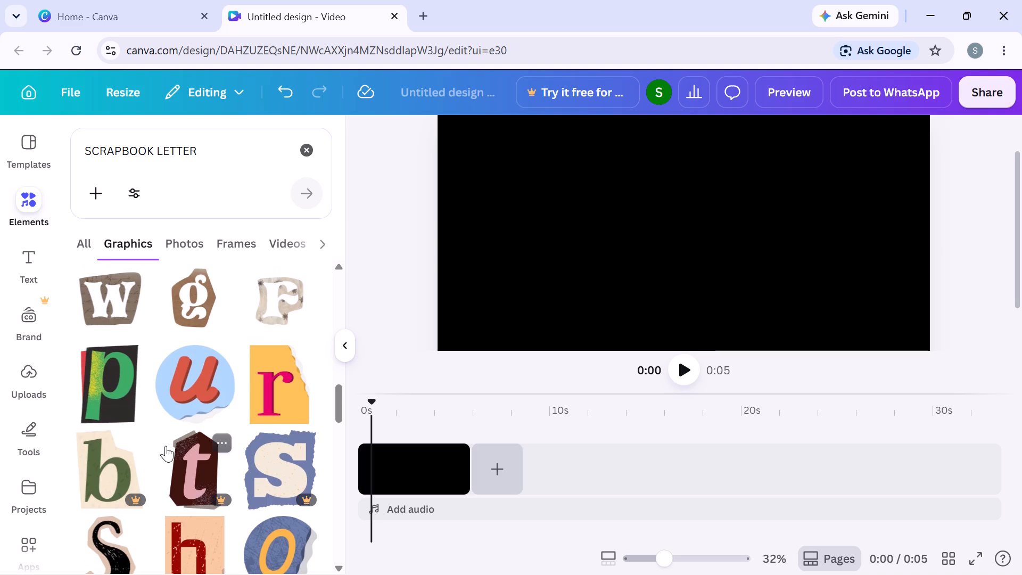
scroll(166, 446, up, 3)
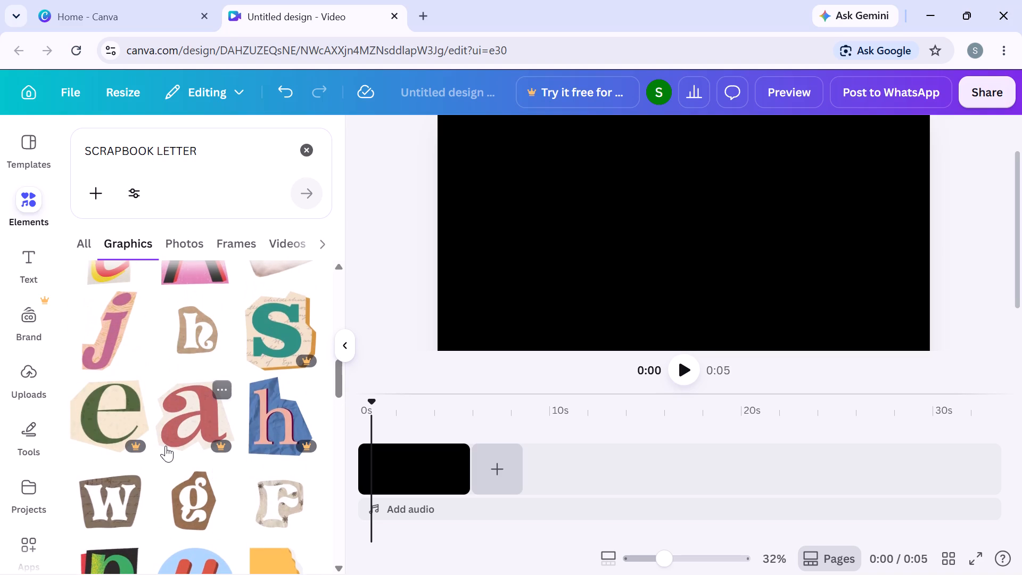
scroll(166, 446, up, 6)
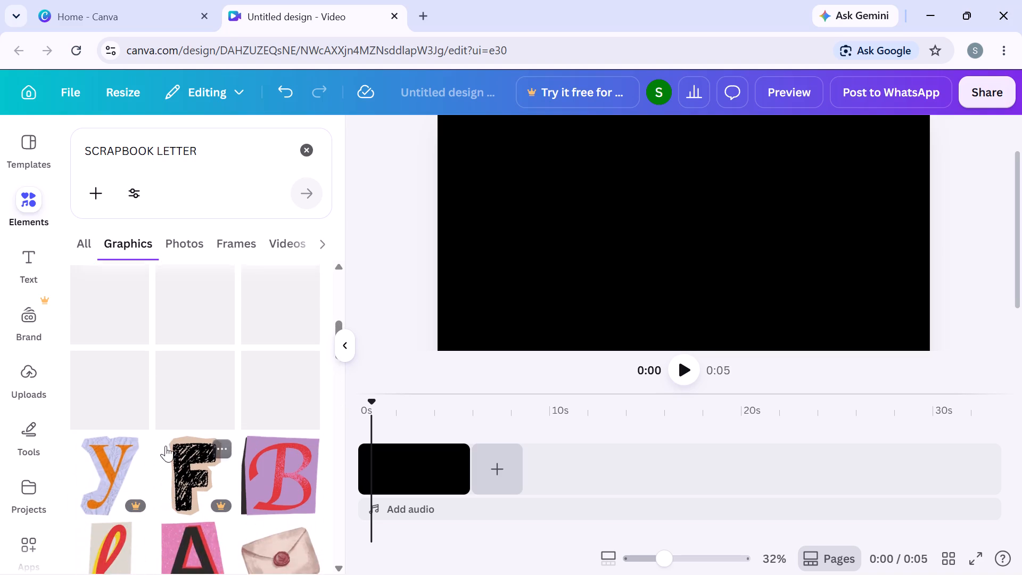
scroll(166, 446, up, 1)
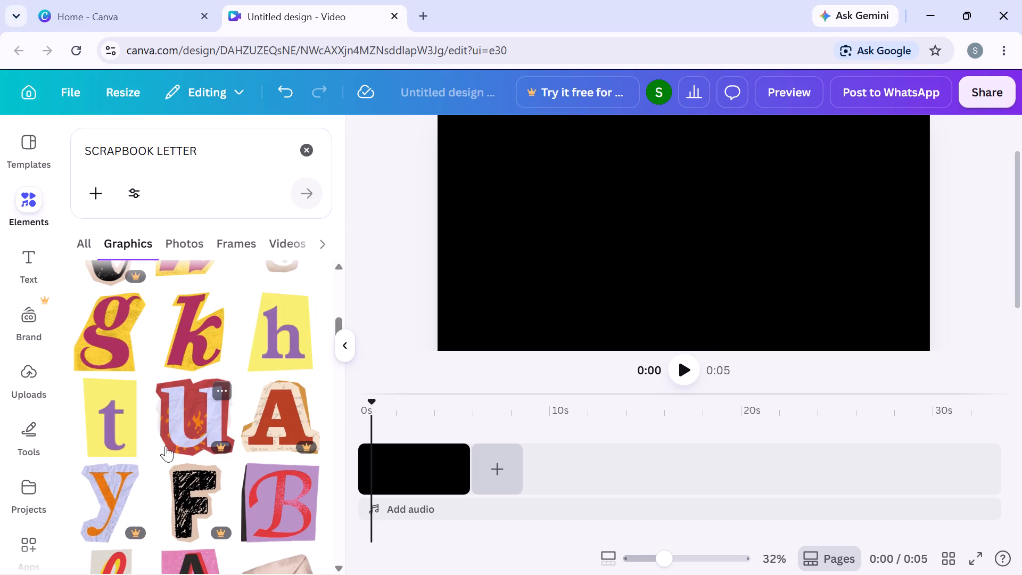
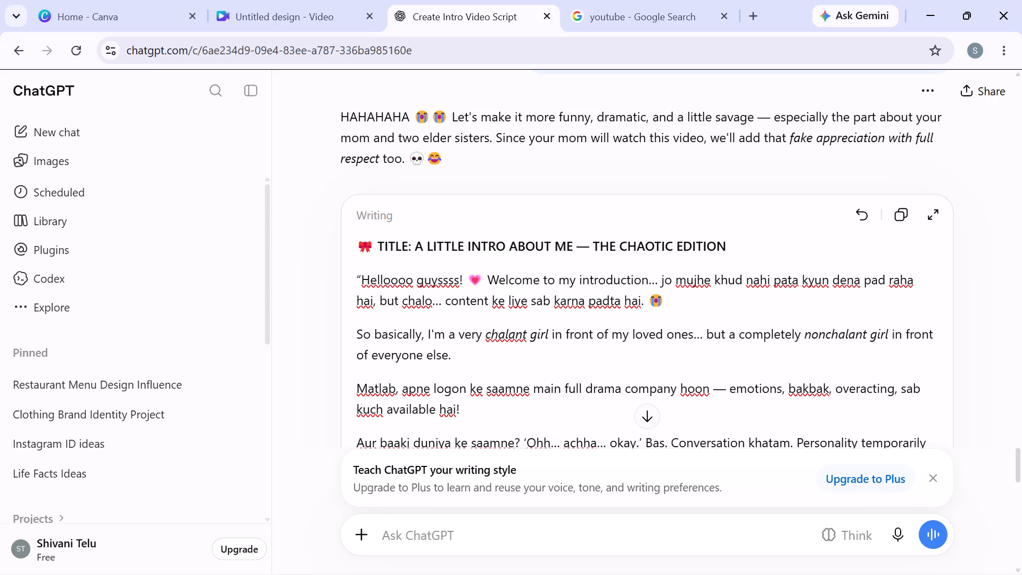
Switch to the Canva video design and search the graphics for "SCRAPBOOK LETTER h-e-l-o".
click(317, 2)
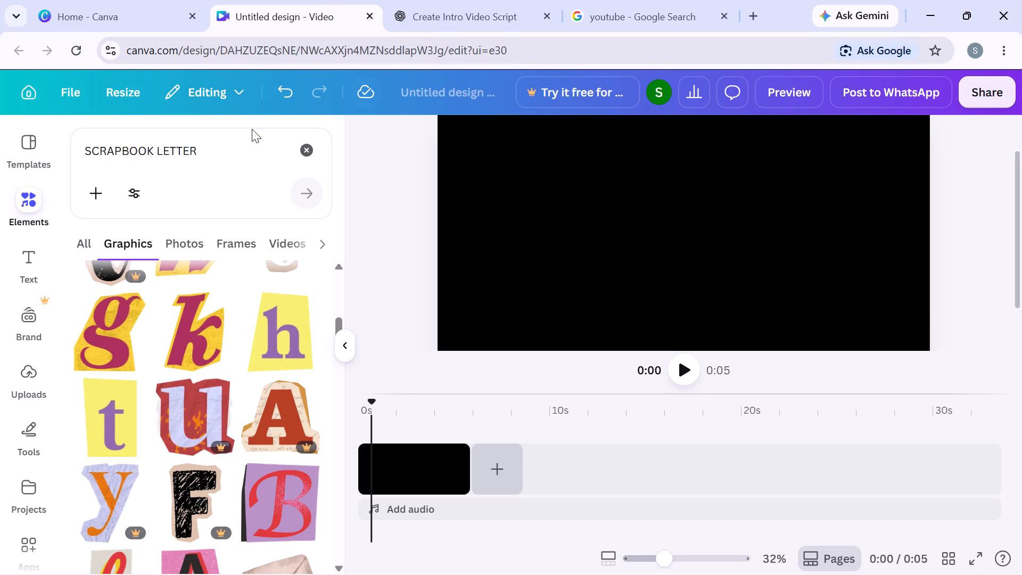
scroll(195, 333, up, 1)
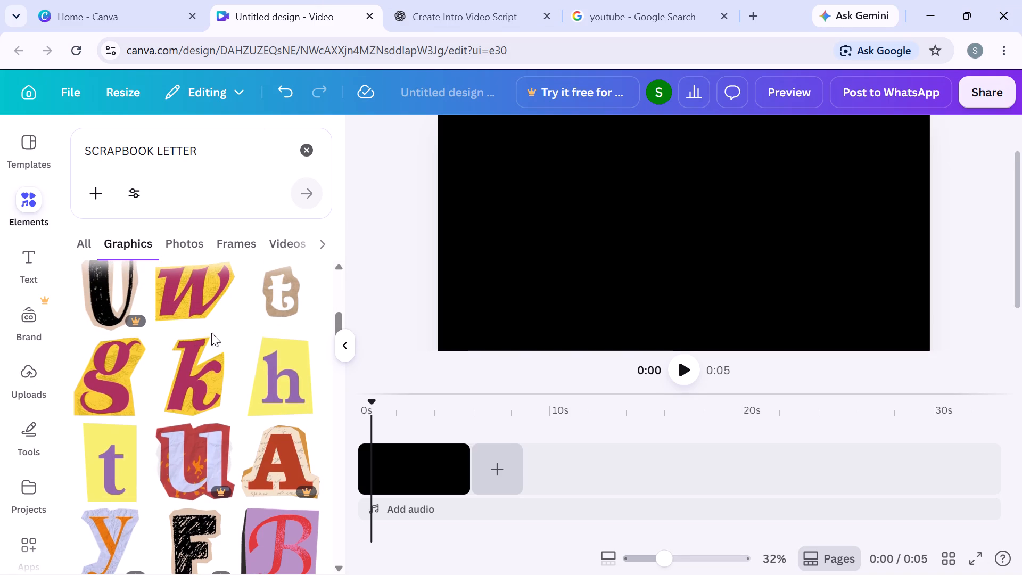
drag(344, 341, 347, 326)
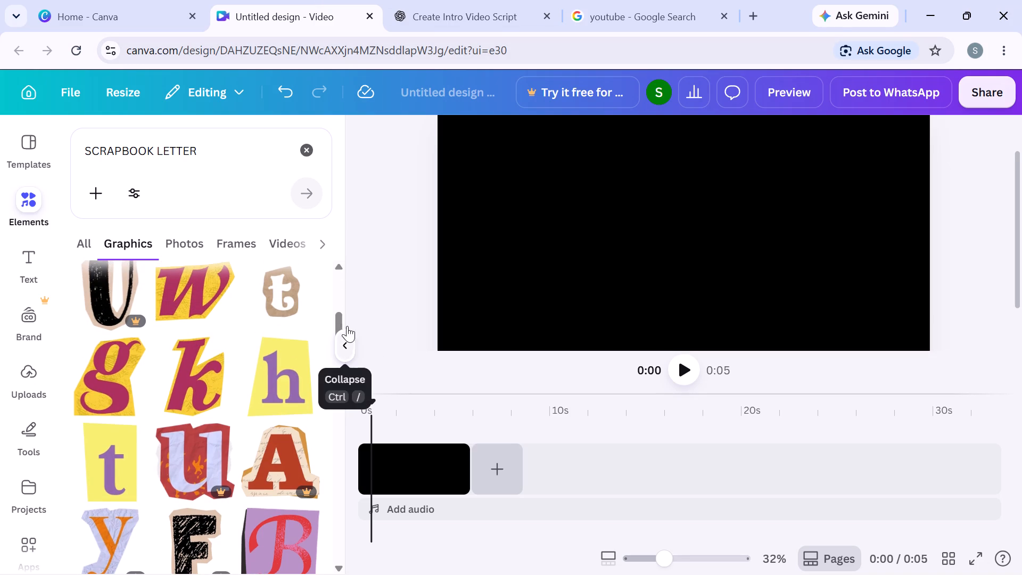
drag(347, 326, 342, 204)
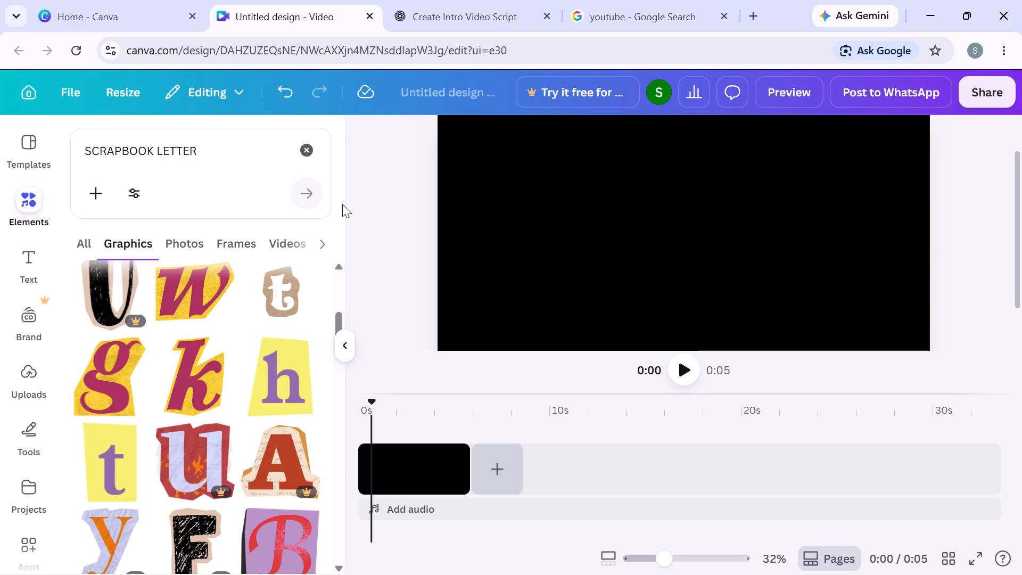
drag(342, 204, 344, 201)
drag(344, 201, 202, 400)
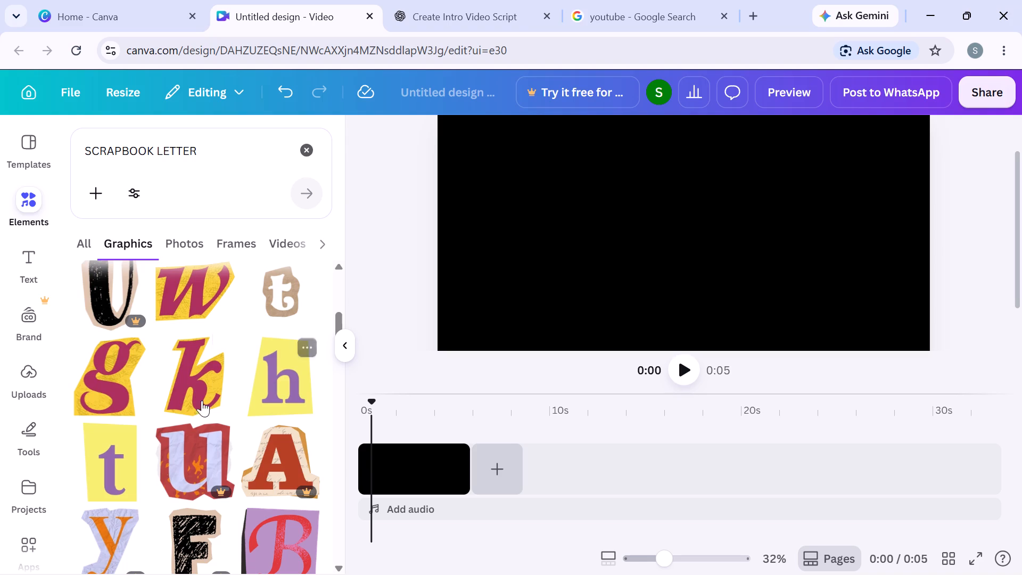
drag(202, 400, 218, 158)
click(218, 158)
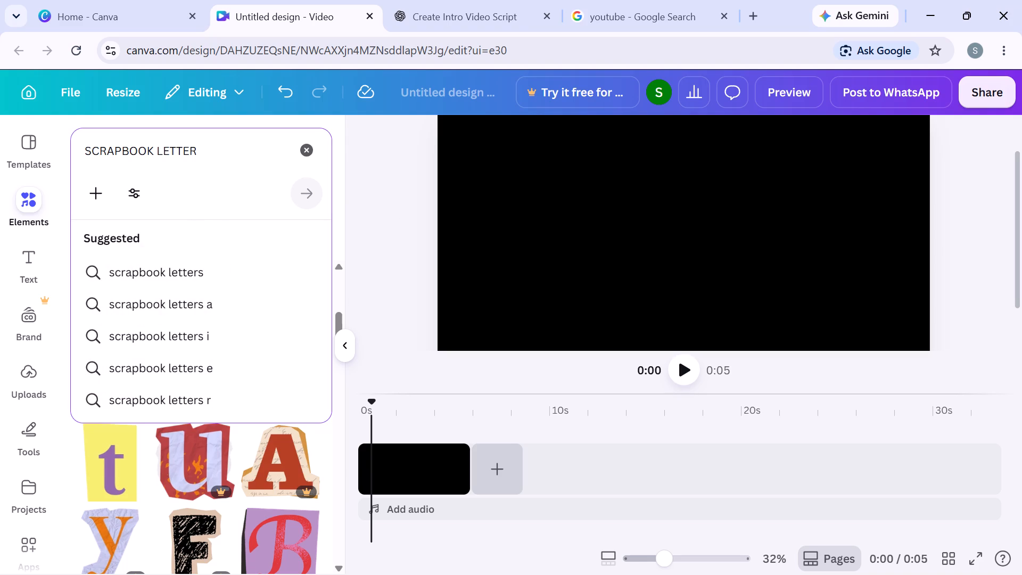
key(space)
key(h)
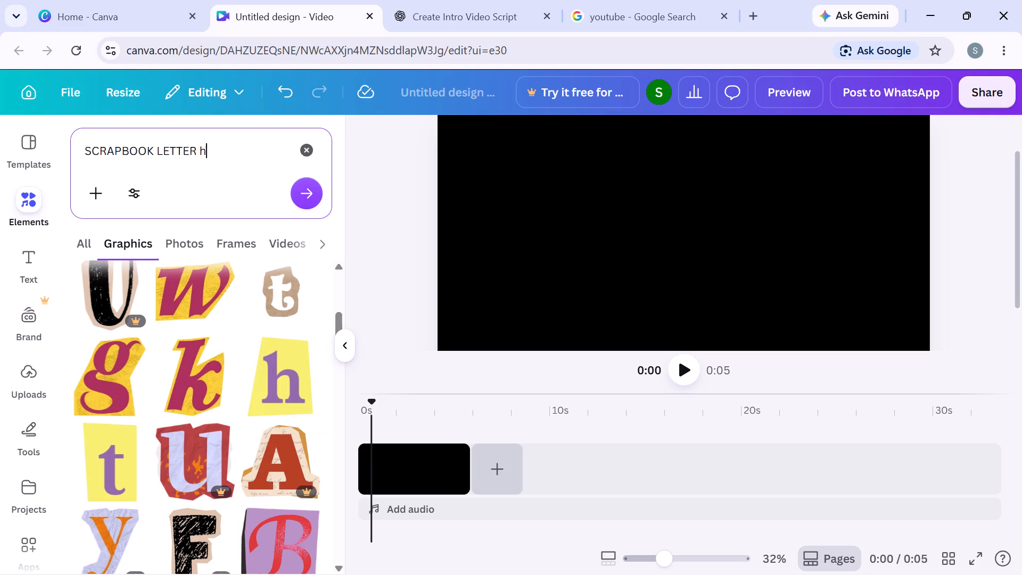
text(-e-l-)
key(o)
click(303, 191)
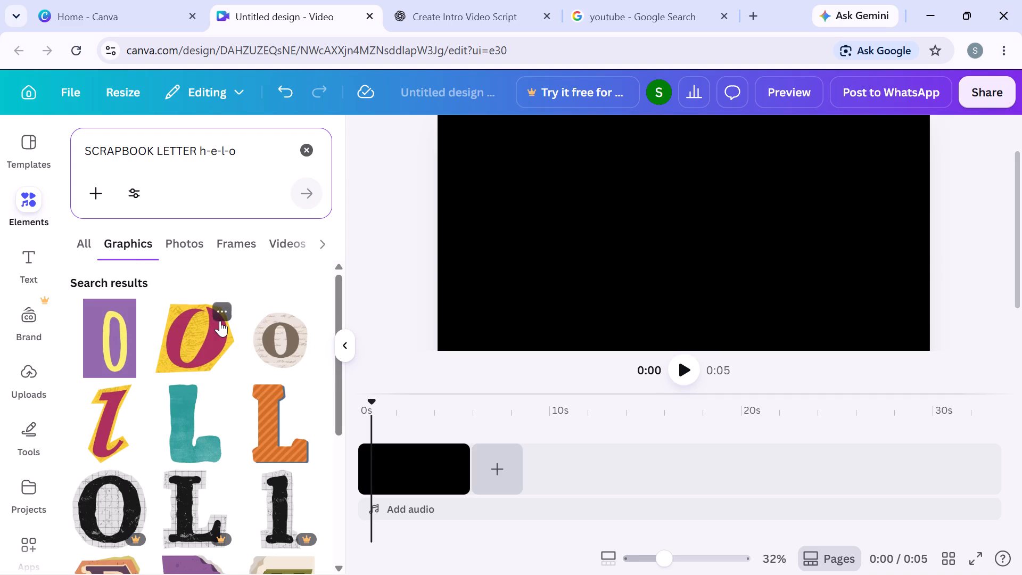
Add the blue-purple cut-out letter H to the video page, shrink it and place it near the page's upper-left corner.
scroll(200, 466, down, 5)
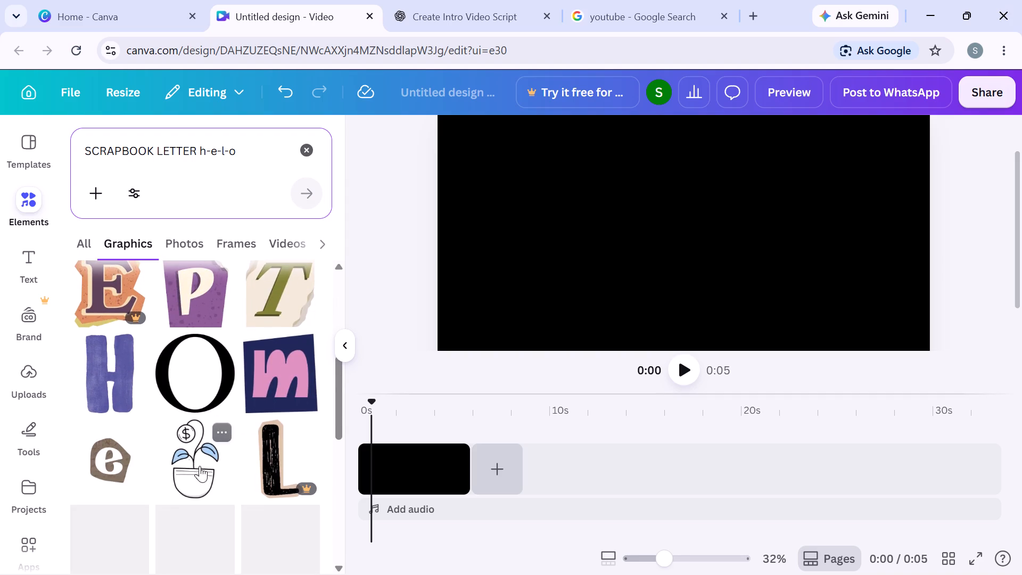
click(121, 380)
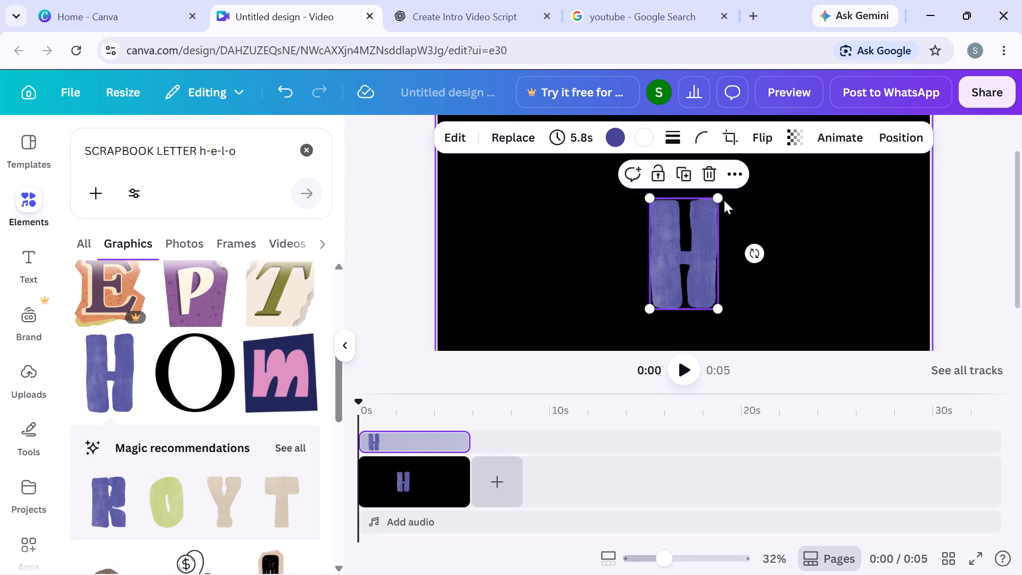
drag(718, 198, 668, 255)
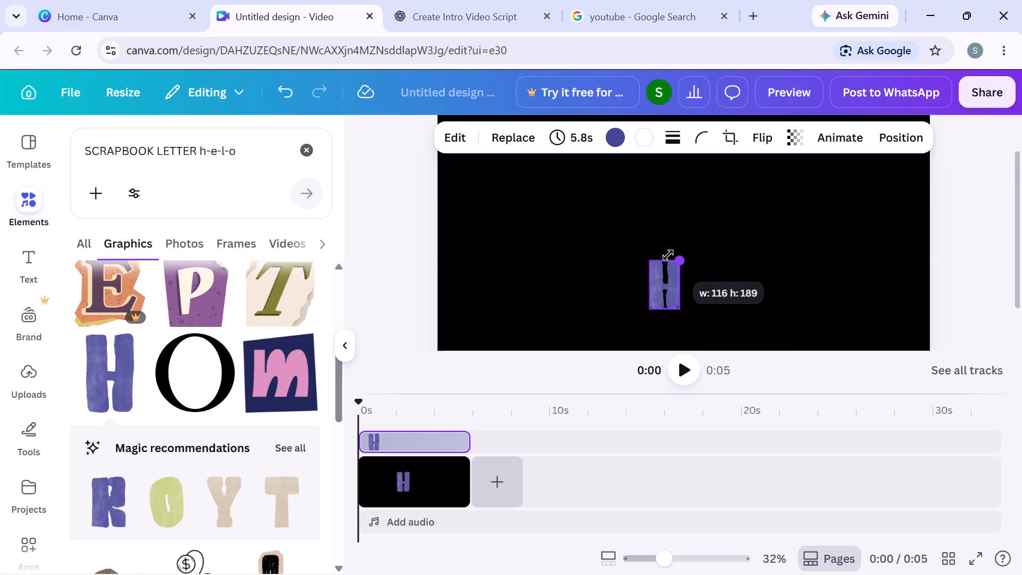
drag(668, 255, 668, 257)
drag(664, 276, 553, 192)
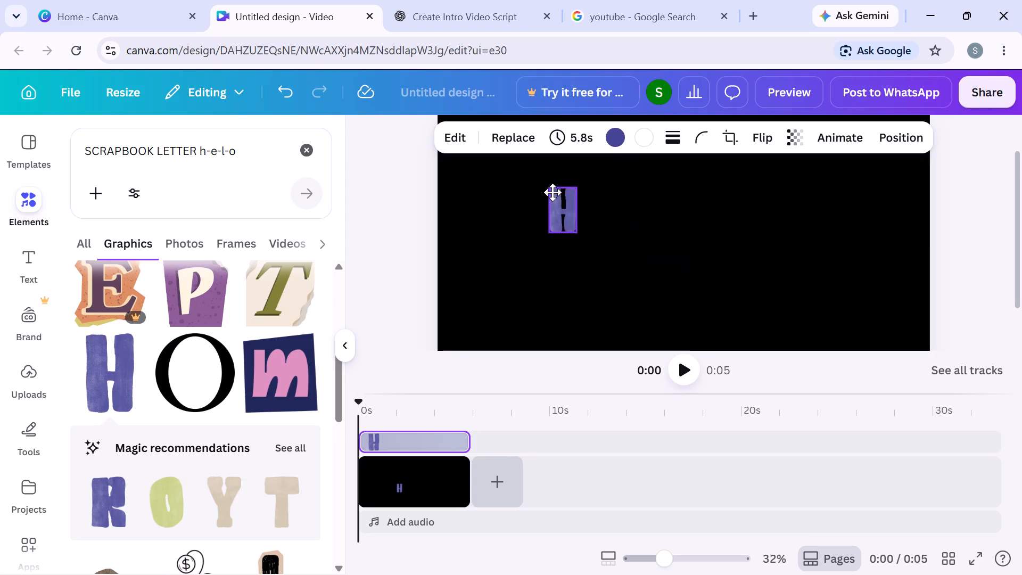
drag(553, 192, 524, 161)
scroll(524, 161, up, 1)
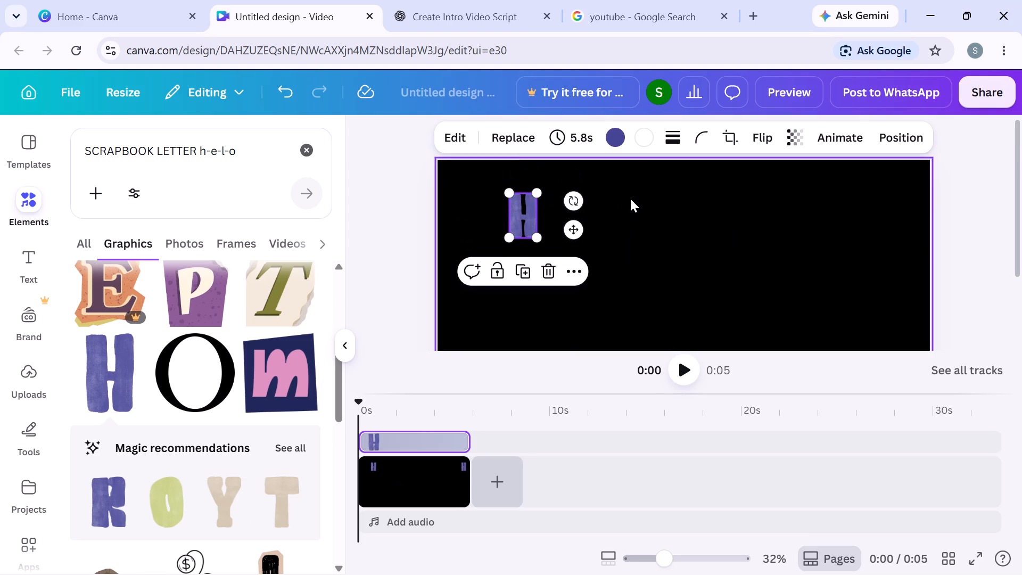
Shrink the blue-purple H slightly more and move it closer to the page's upper-left corner.
scroll(632, 199, down, 2)
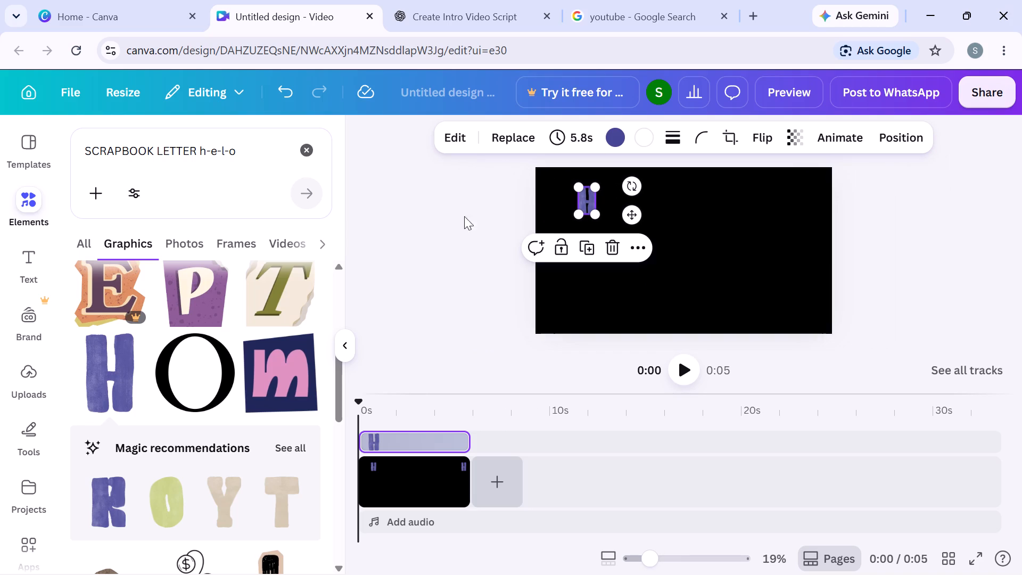
drag(600, 187, 599, 187)
drag(599, 187, 594, 191)
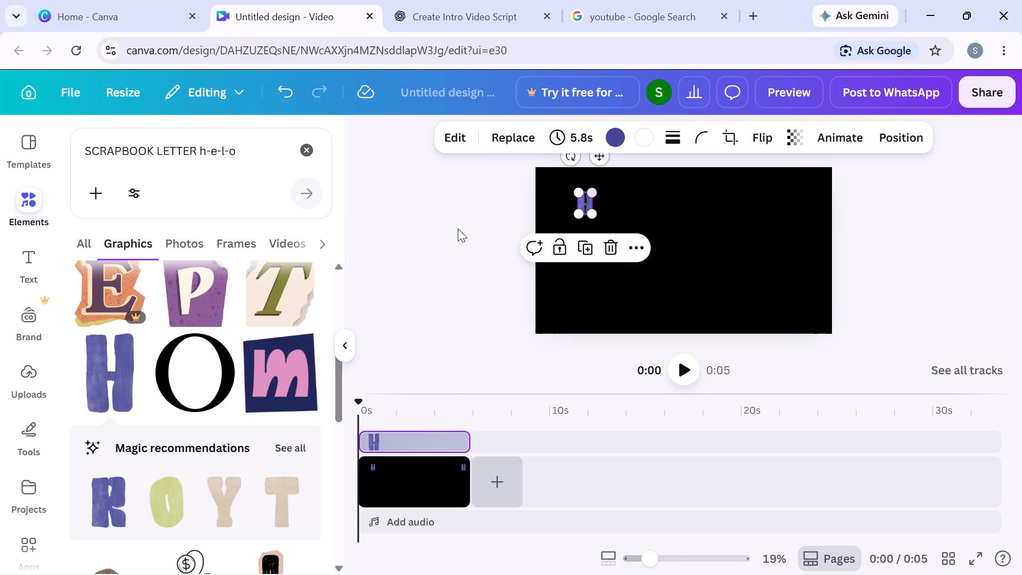
click(457, 228)
drag(584, 198, 574, 194)
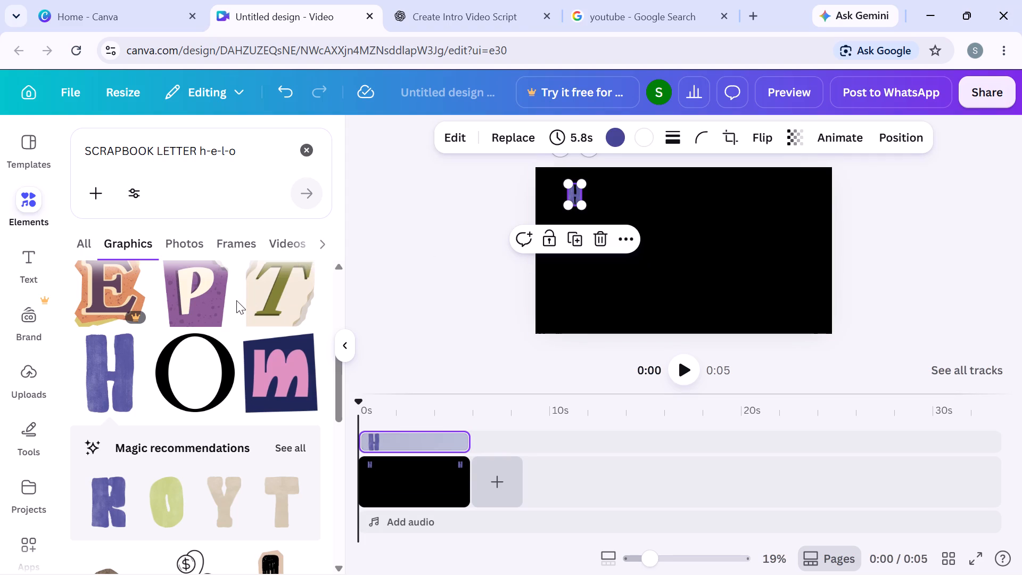
Add the white-on-brown torn-paper letter e from the scrapbook letter results to the page.
scroll(236, 300, up, 5)
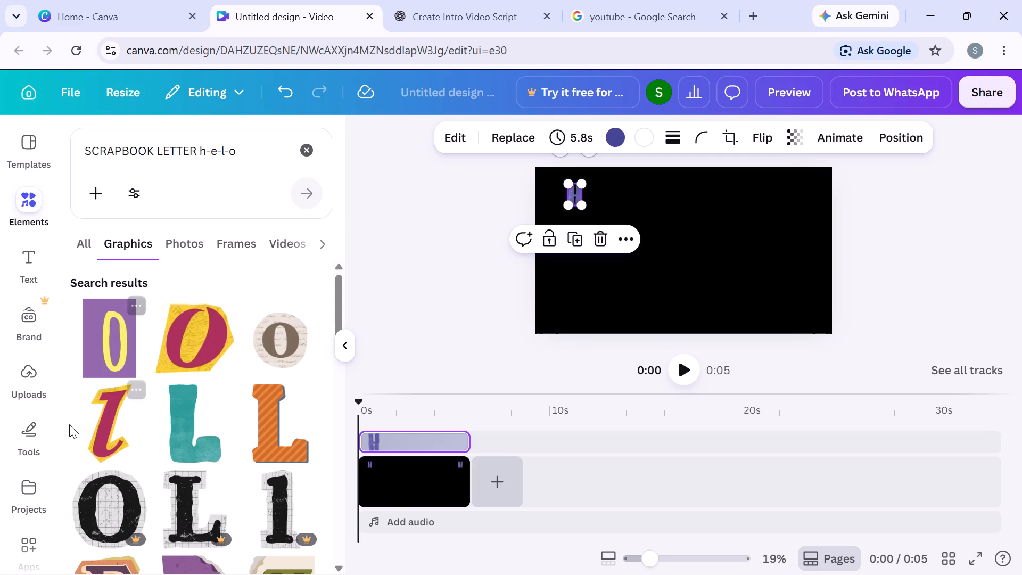
scroll(156, 431, down, 6)
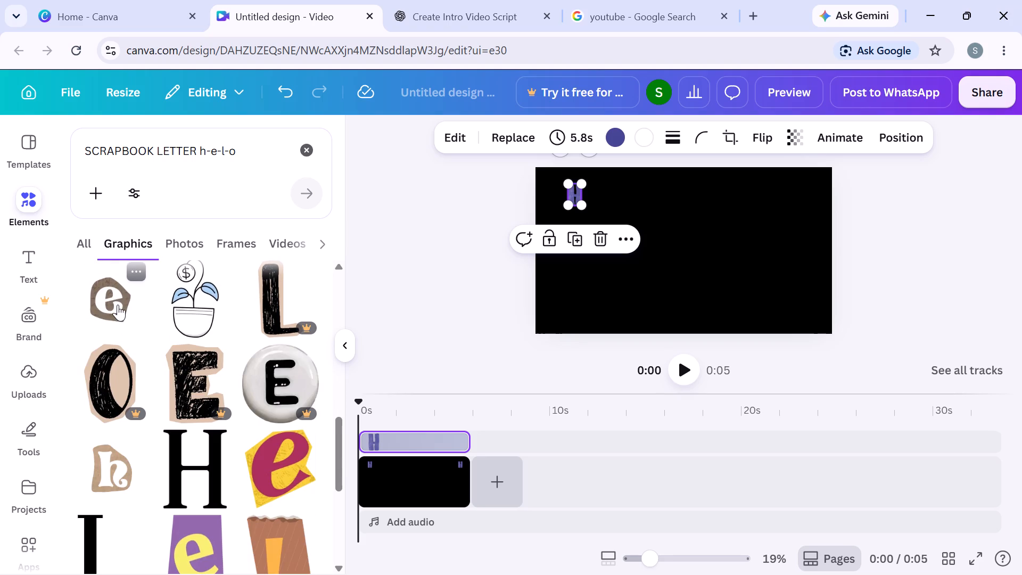
click(118, 305)
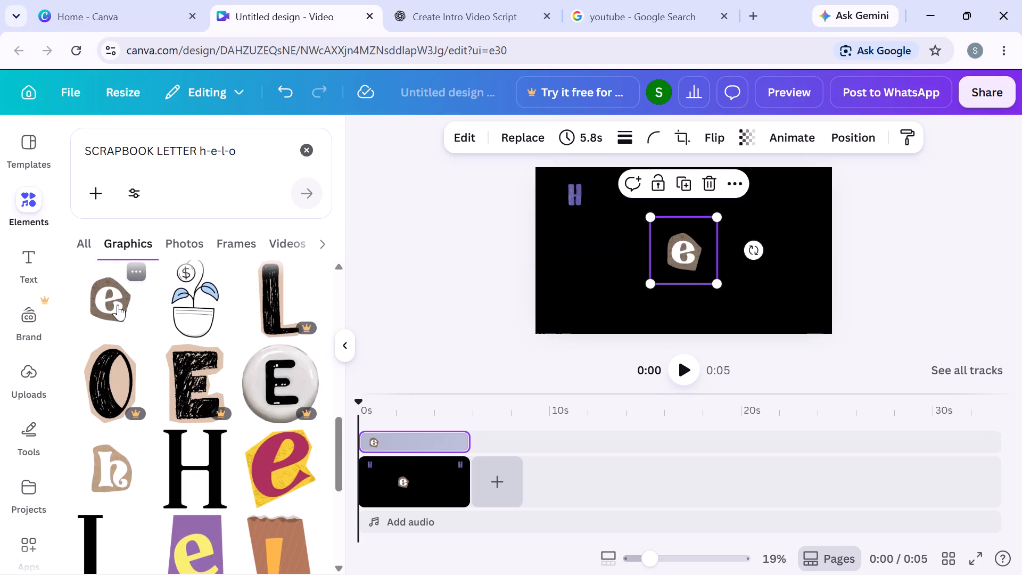
Open the full set of magic recommendations for the brown e and add the matching tan torn-paper letter h.
scroll(228, 399, up, 1)
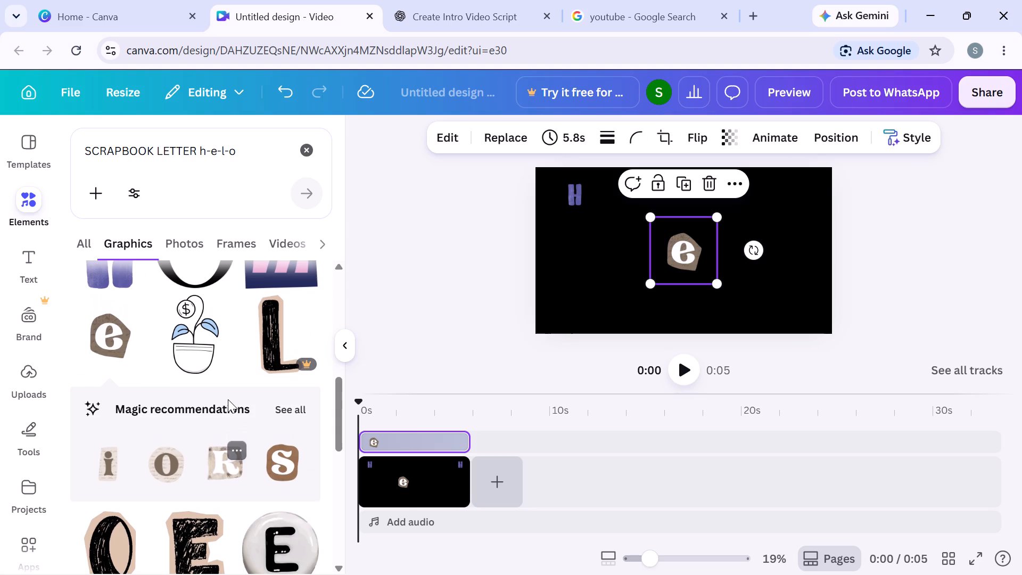
click(300, 412)
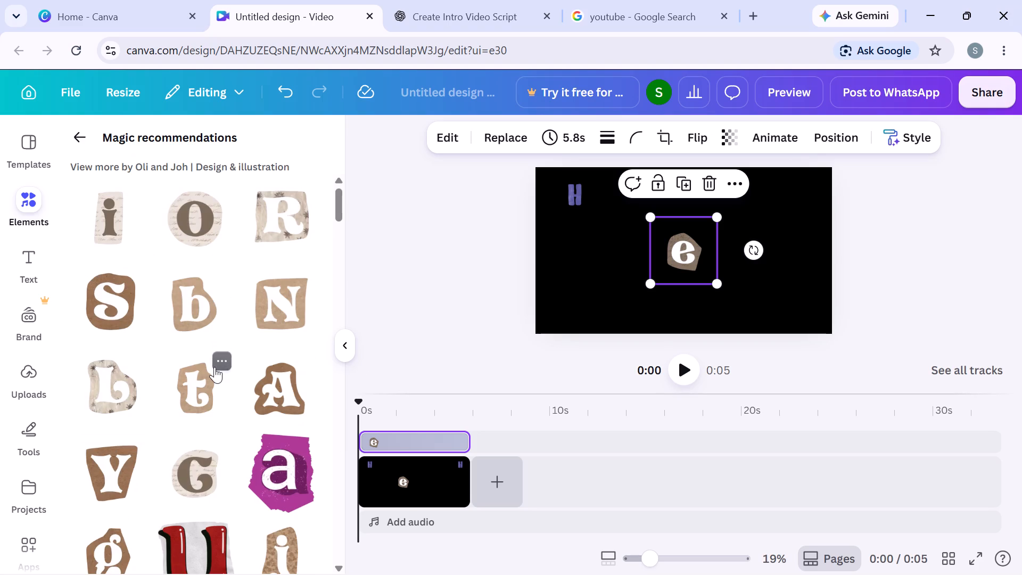
scroll(215, 367, down, 8)
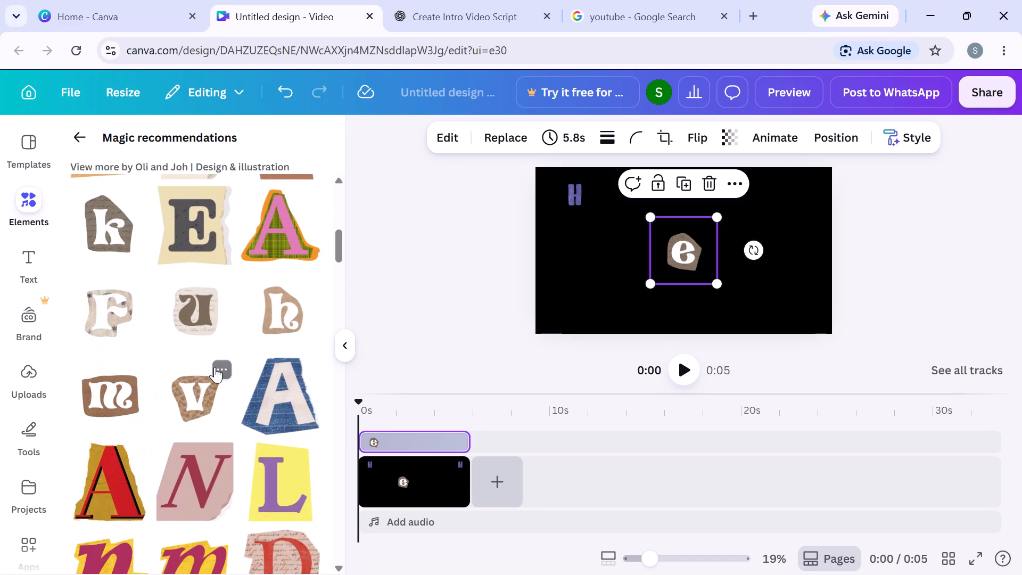
click(291, 306)
Browse the recommended cut-out letters and add the maroon-on-yellow letter h to the page.
scroll(226, 287, up, 3)
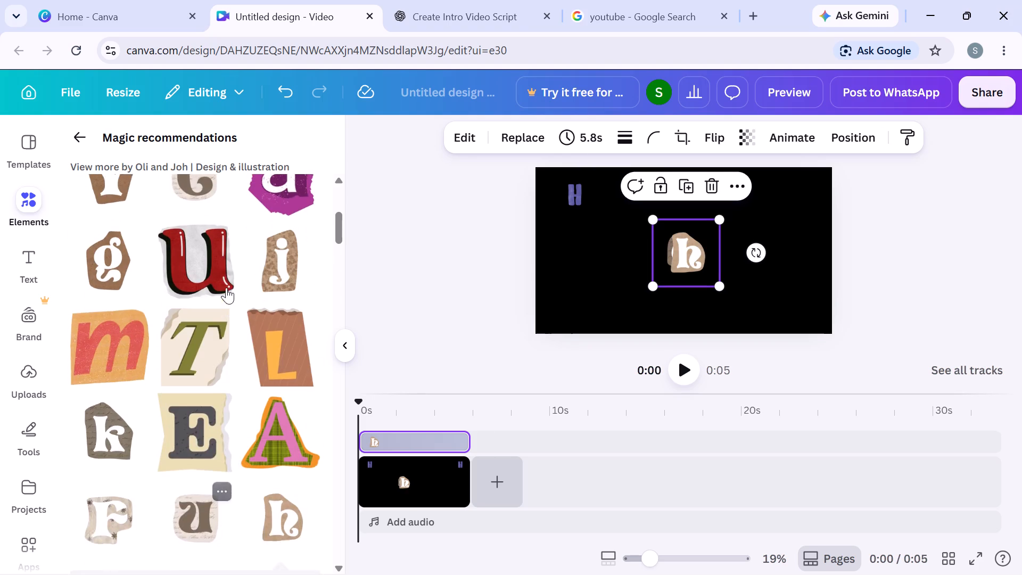
scroll(226, 287, up, 3)
scroll(226, 287, right, 1)
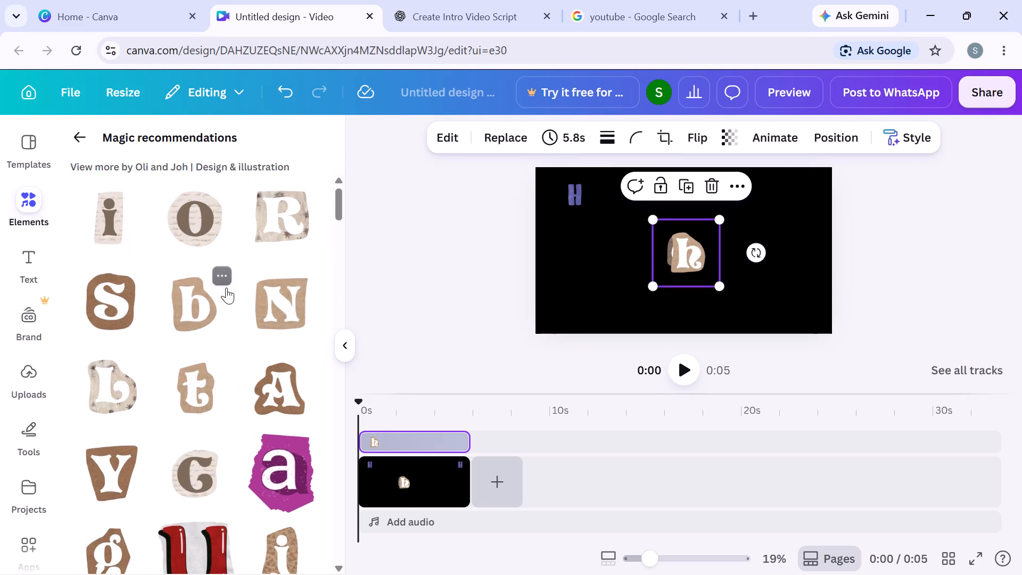
scroll(226, 287, right, 1)
scroll(226, 287, down, 8)
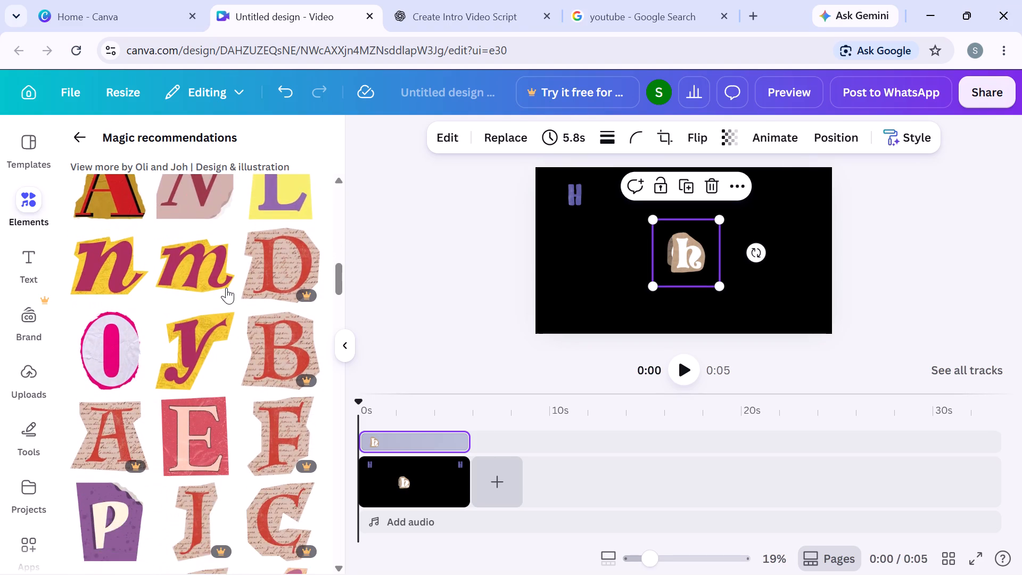
scroll(226, 287, down, 9)
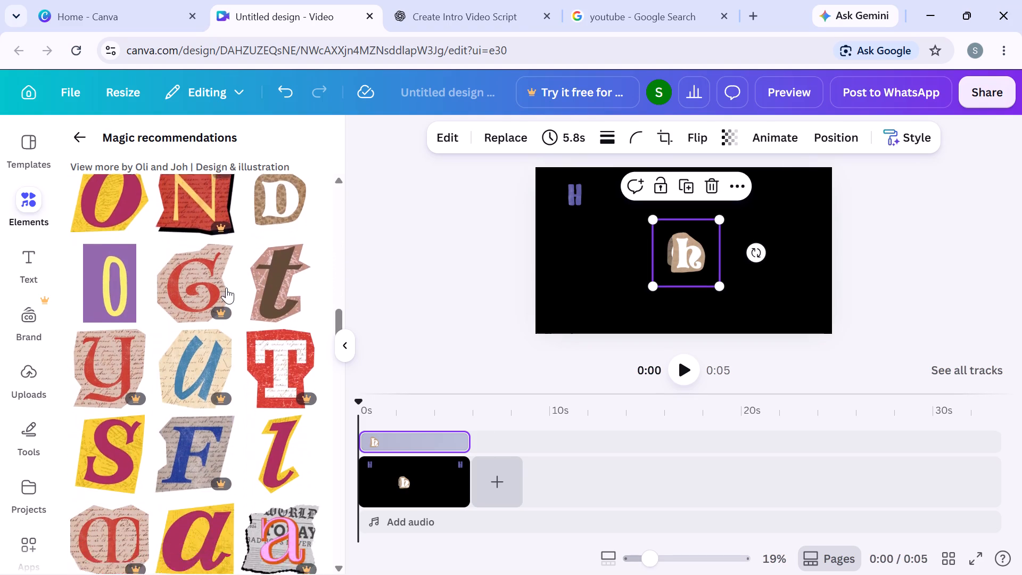
scroll(226, 287, down, 7)
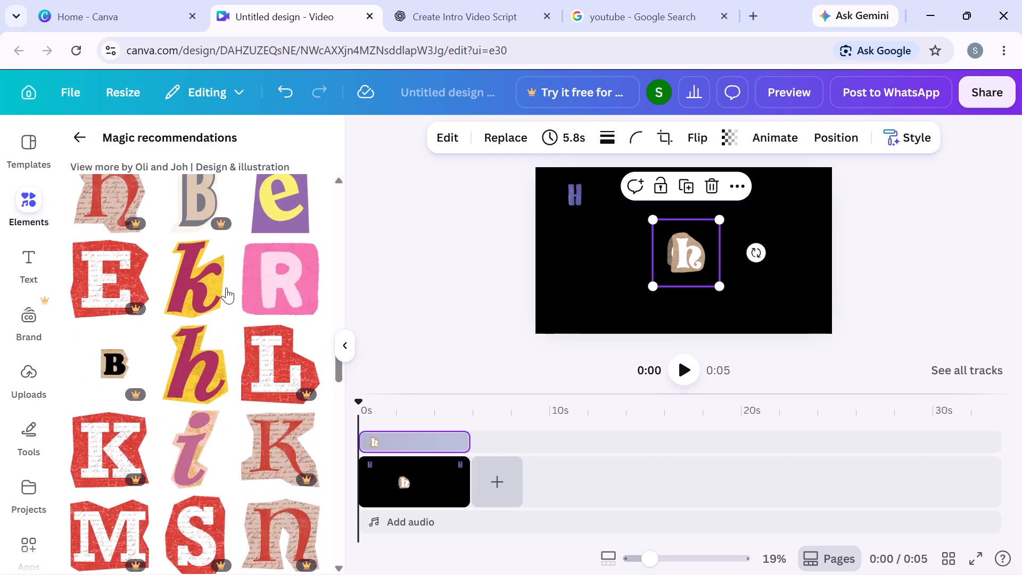
scroll(226, 287, down, 1)
scroll(226, 287, up, 1)
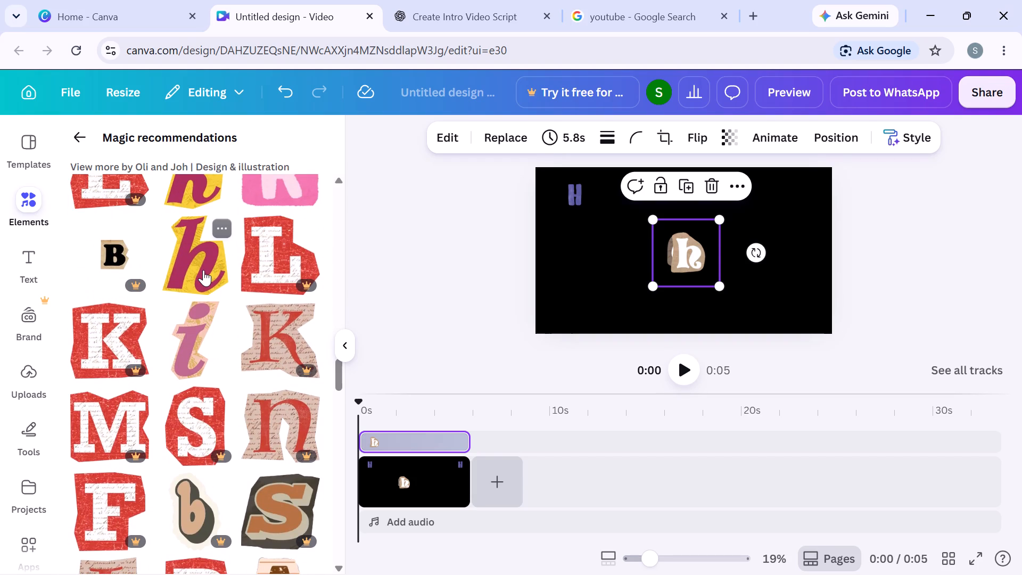
click(203, 270)
Look through more recommended cut-out letters for ones that match the maroon-on-yellow h.
scroll(237, 400, down, 4)
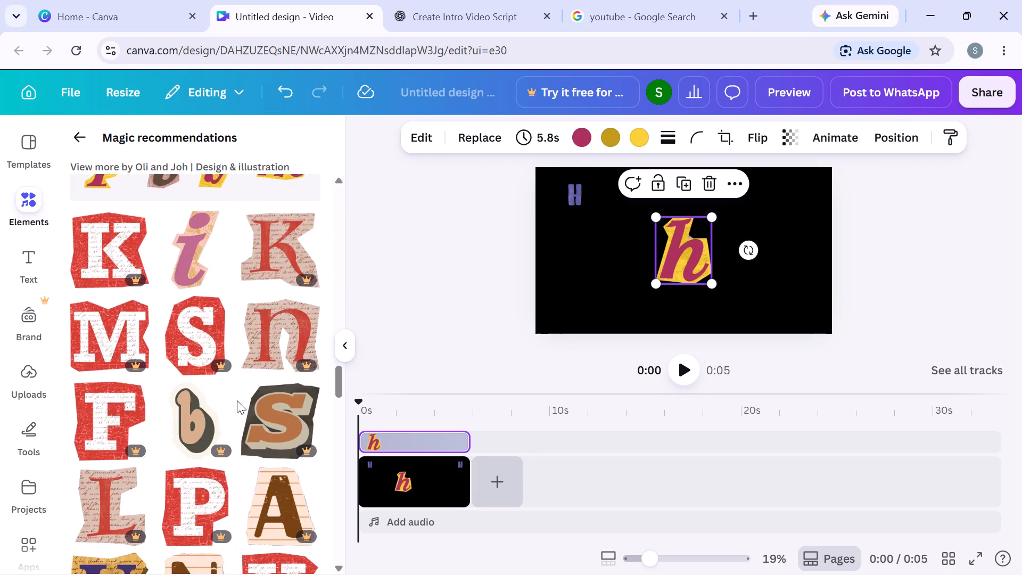
scroll(237, 400, down, 8)
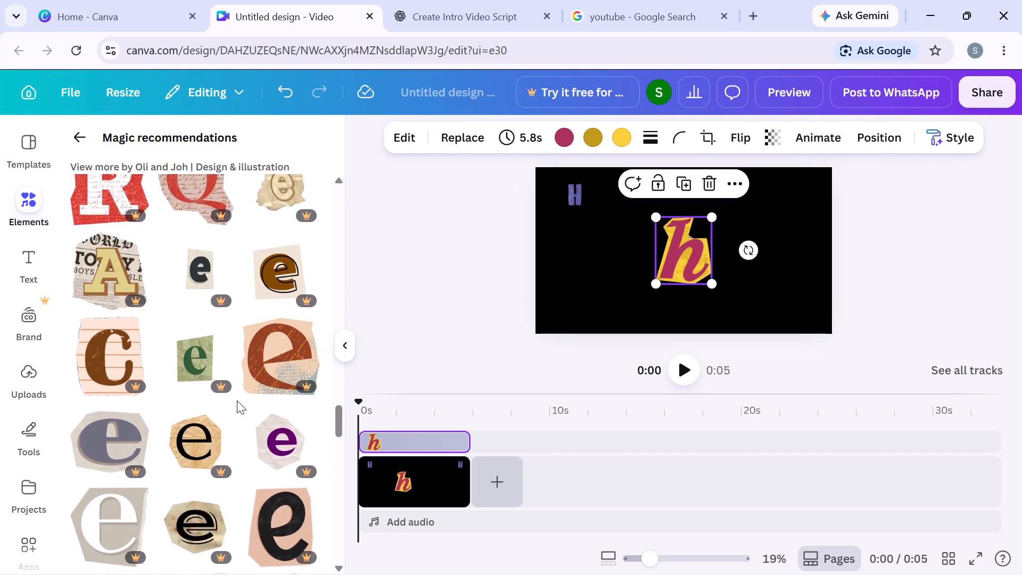
scroll(232, 437, down, 3)
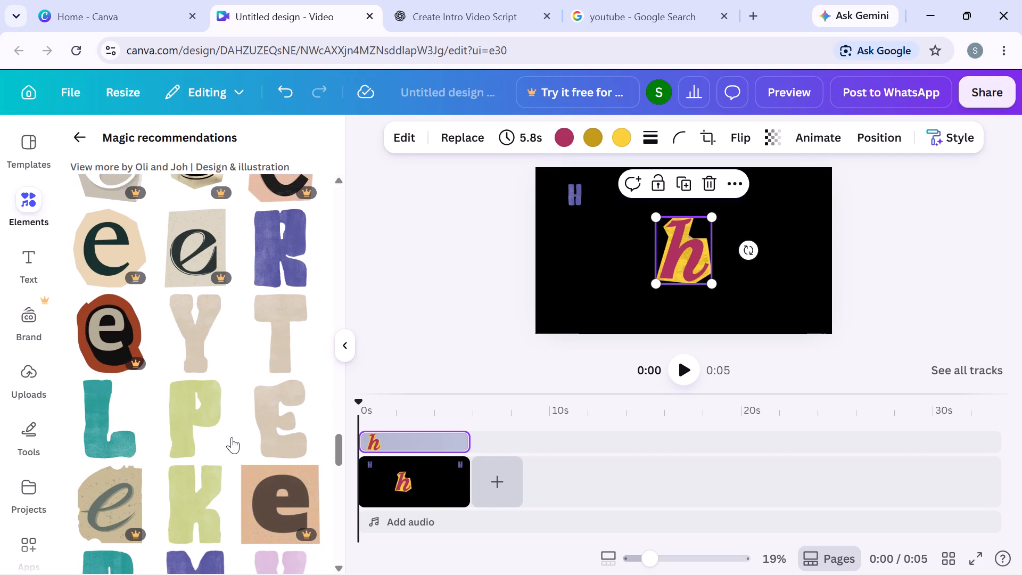
scroll(232, 437, down, 4)
scroll(232, 437, up, 8)
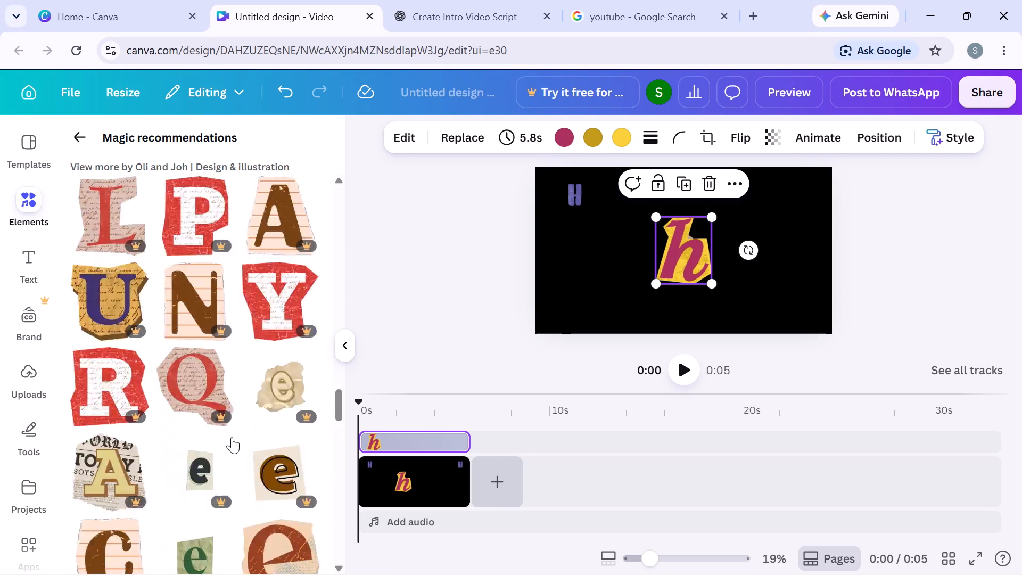
scroll(232, 437, up, 5)
scroll(232, 437, down, 6)
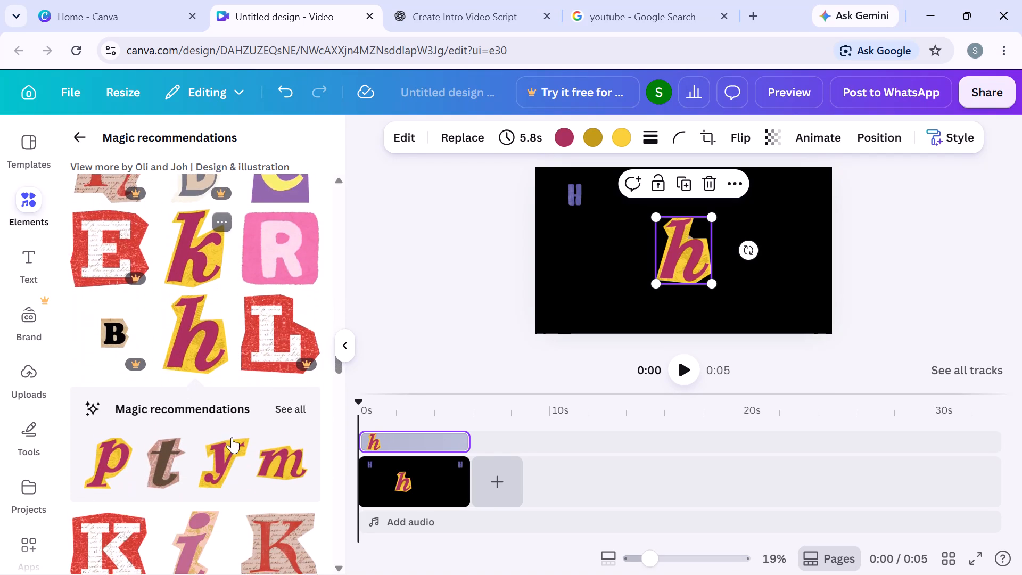
Open the full set of magic recommendations for the maroon-on-yellow h and add the matching letter e.
click(305, 393)
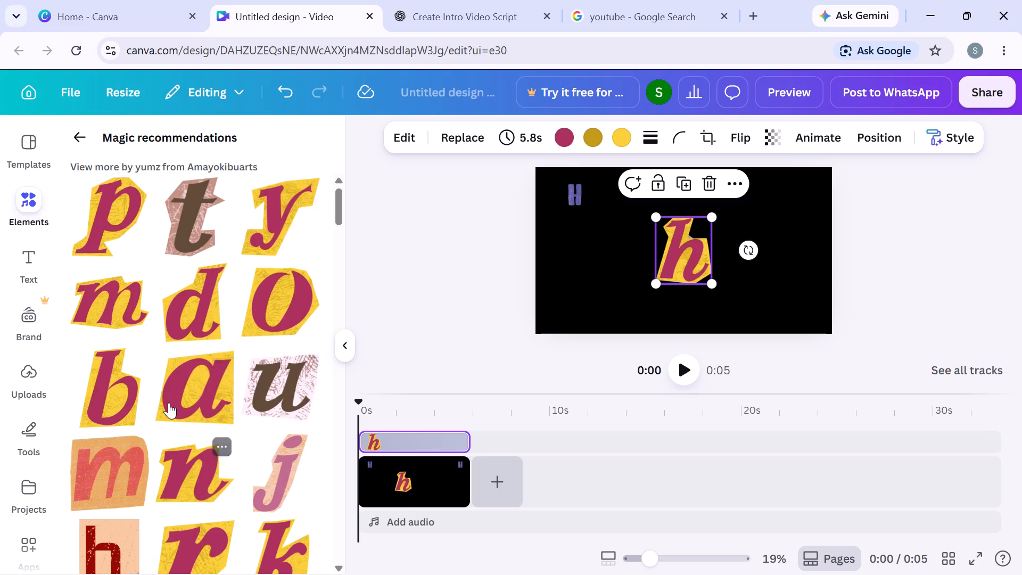
scroll(226, 464, down, 5)
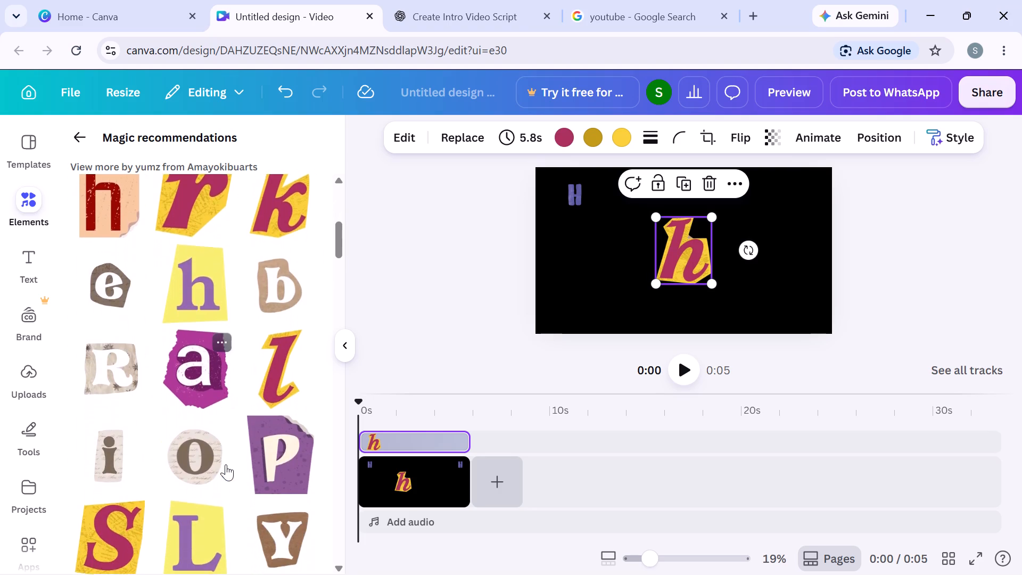
scroll(226, 464, down, 5)
scroll(226, 464, up, 4)
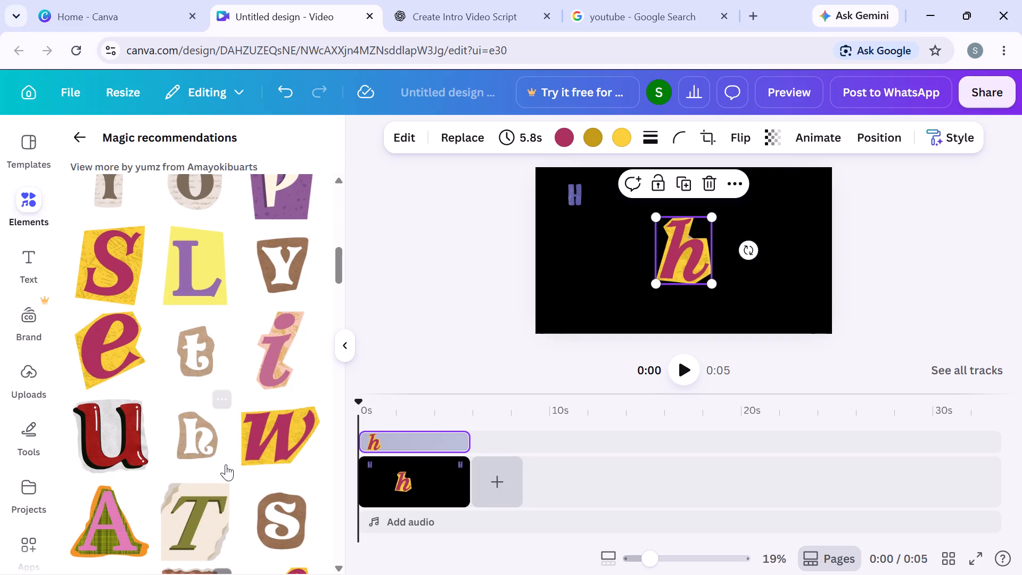
click(122, 335)
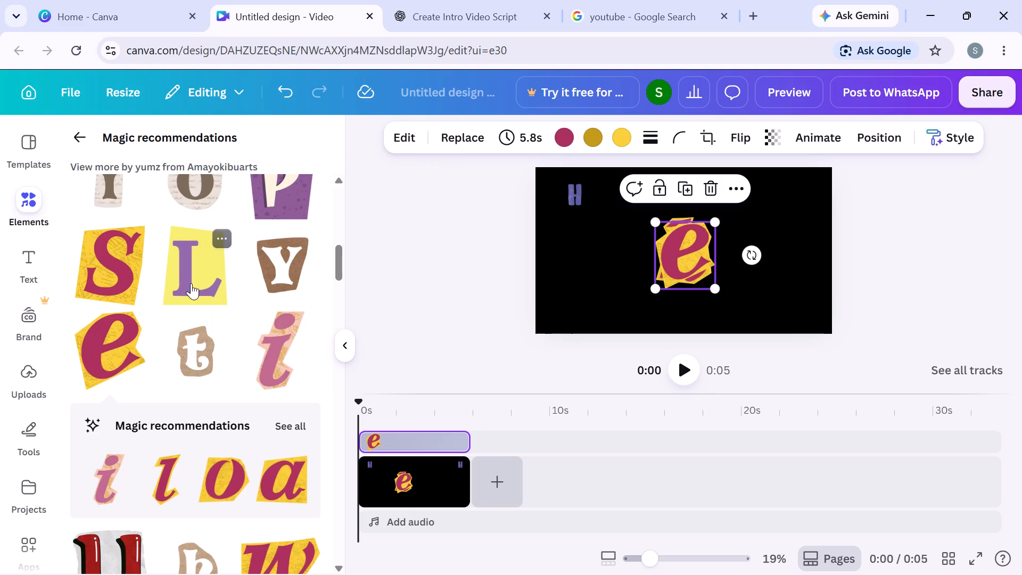
Browse the recommended cut-out letters and add the matching maroon-on-yellow letter l to the page twice.
scroll(242, 454, down, 4)
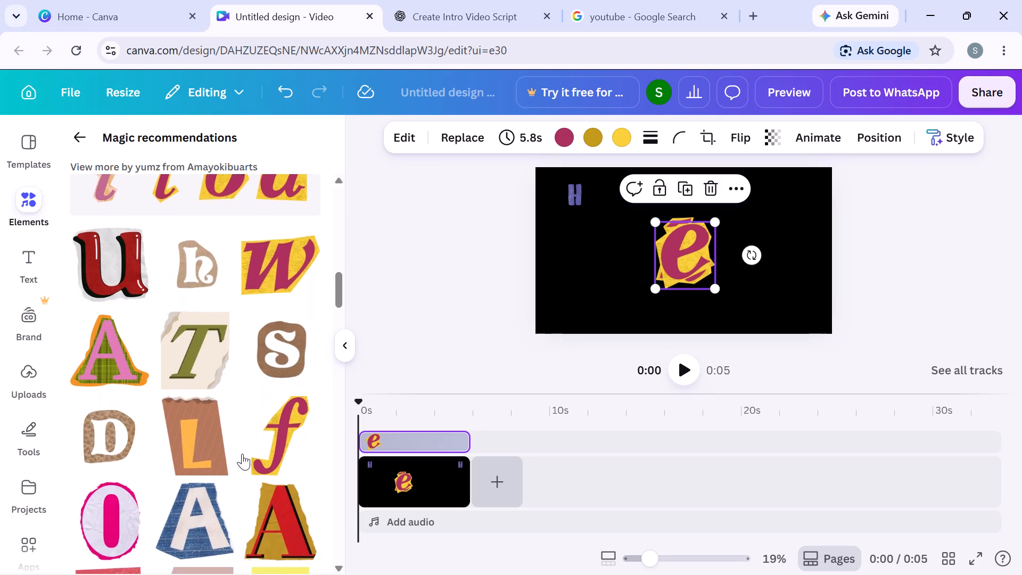
scroll(242, 454, down, 7)
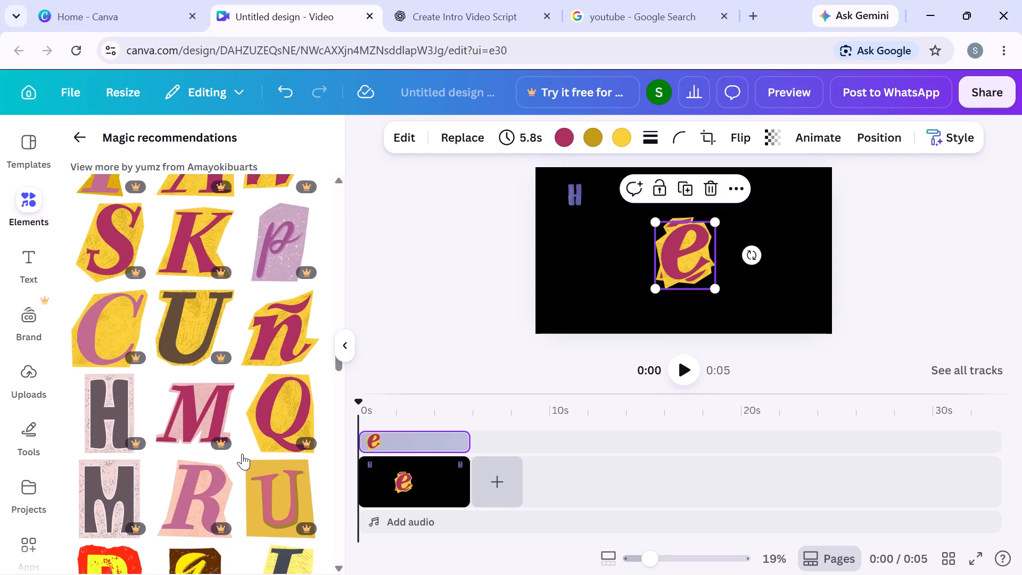
scroll(242, 454, down, 2)
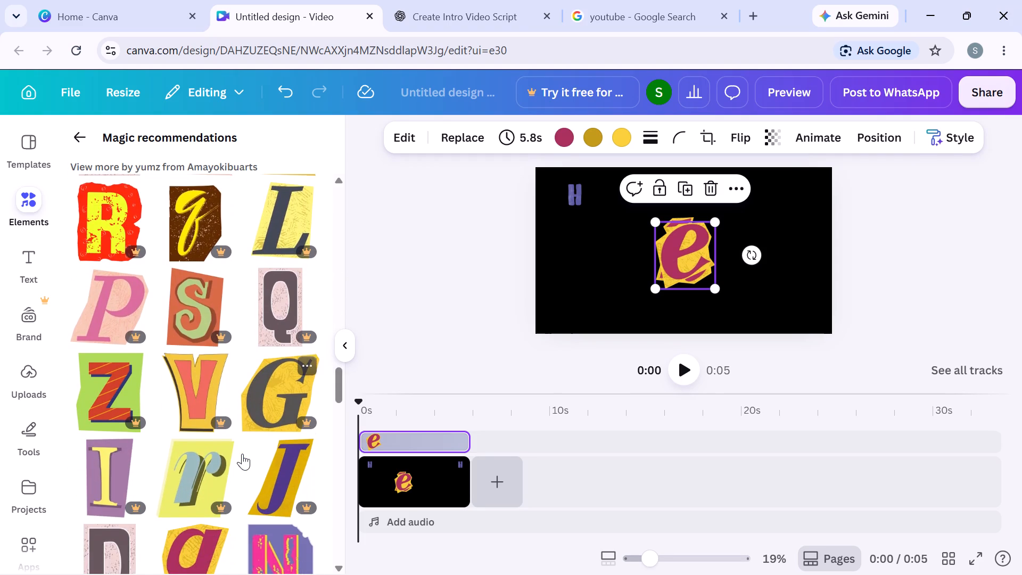
scroll(242, 454, up, 5)
scroll(226, 293, up, 3)
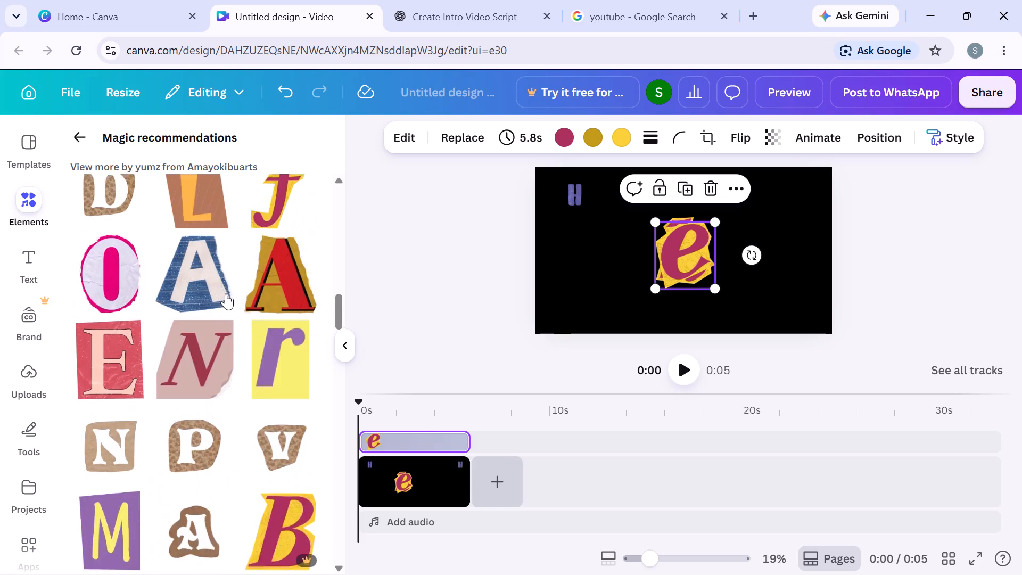
scroll(226, 293, up, 8)
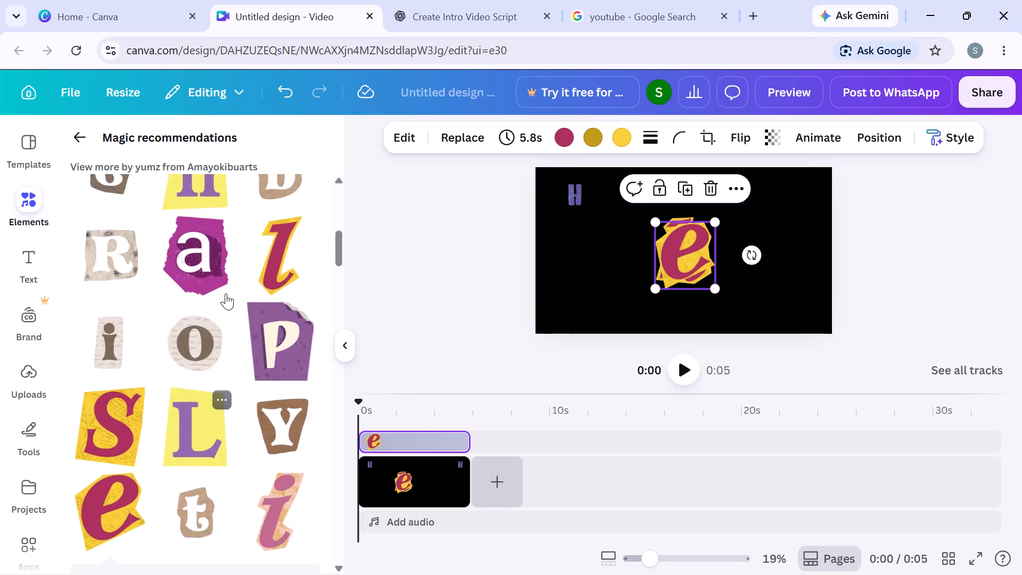
scroll(226, 293, up, 1)
click(277, 365)
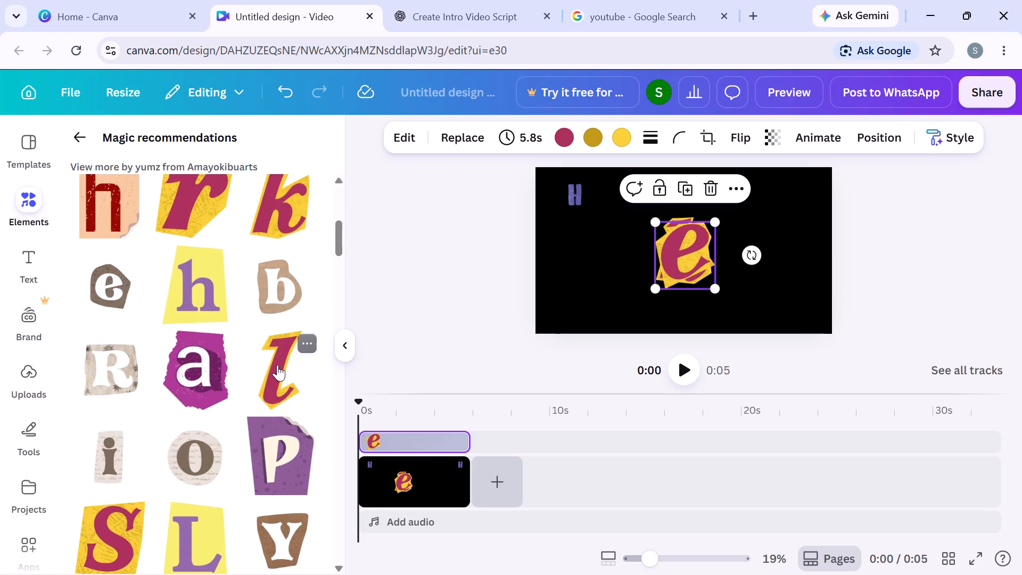
click(277, 365)
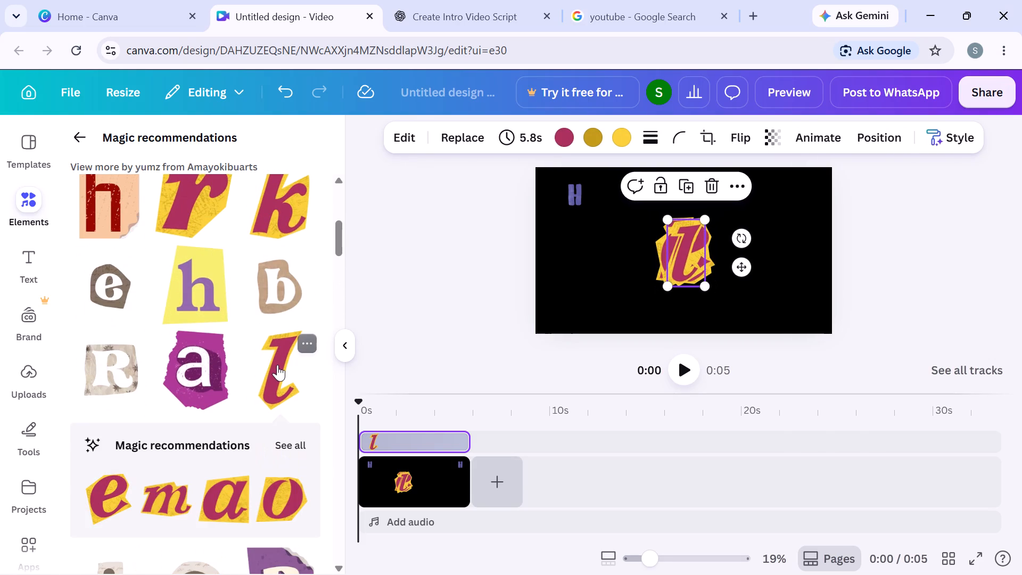
Add the matching maroon-on-yellow letter o from the recommended cut-out letters.
scroll(184, 254, up, 5)
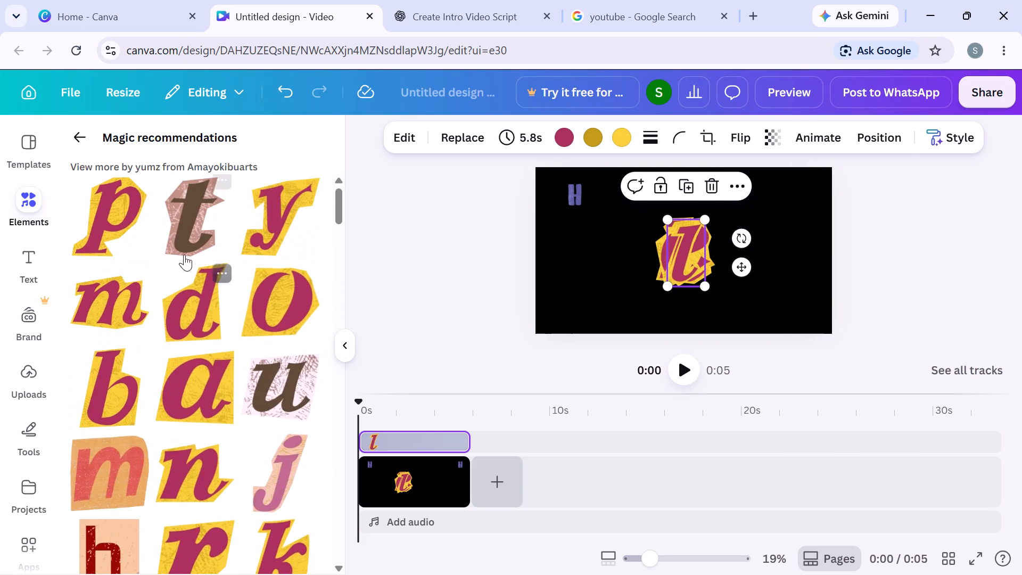
click(278, 288)
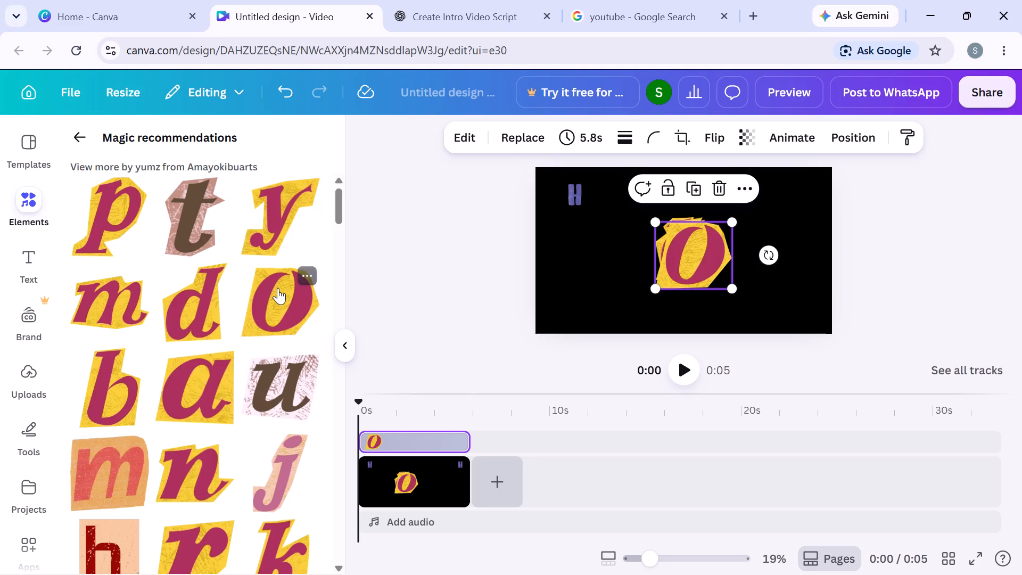
Spread the stacked maroon-on-yellow o, two l's, e and h apart to uncover the old letters at the page's centre.
drag(698, 243, 772, 228)
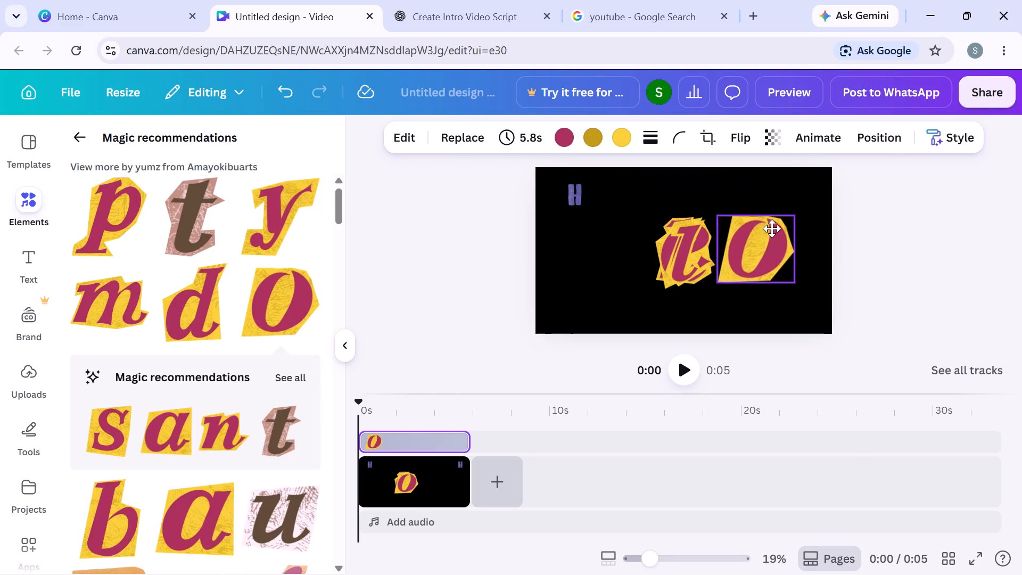
drag(772, 228, 775, 226)
drag(690, 245, 617, 241)
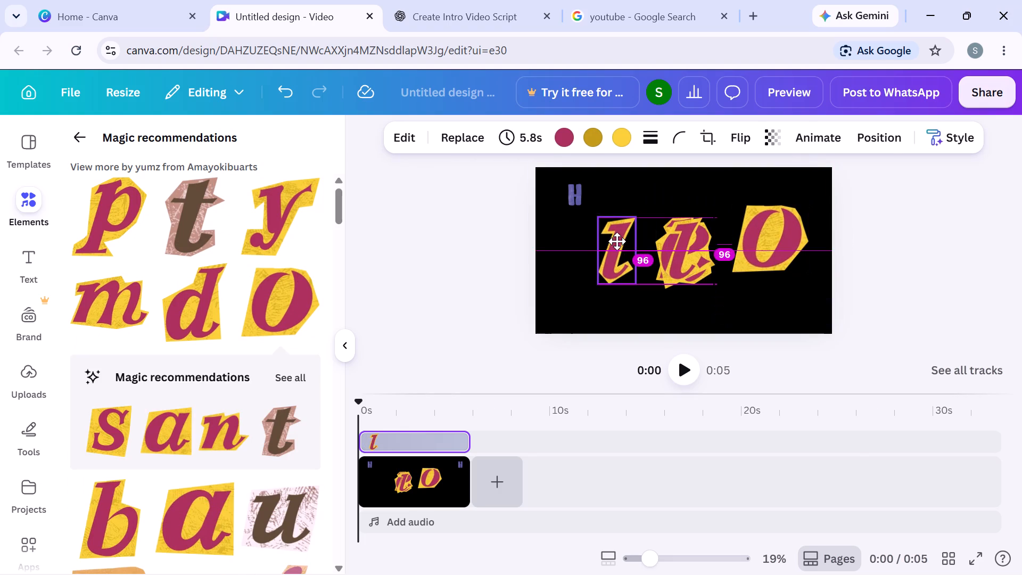
drag(617, 241, 611, 244)
drag(676, 235, 624, 258)
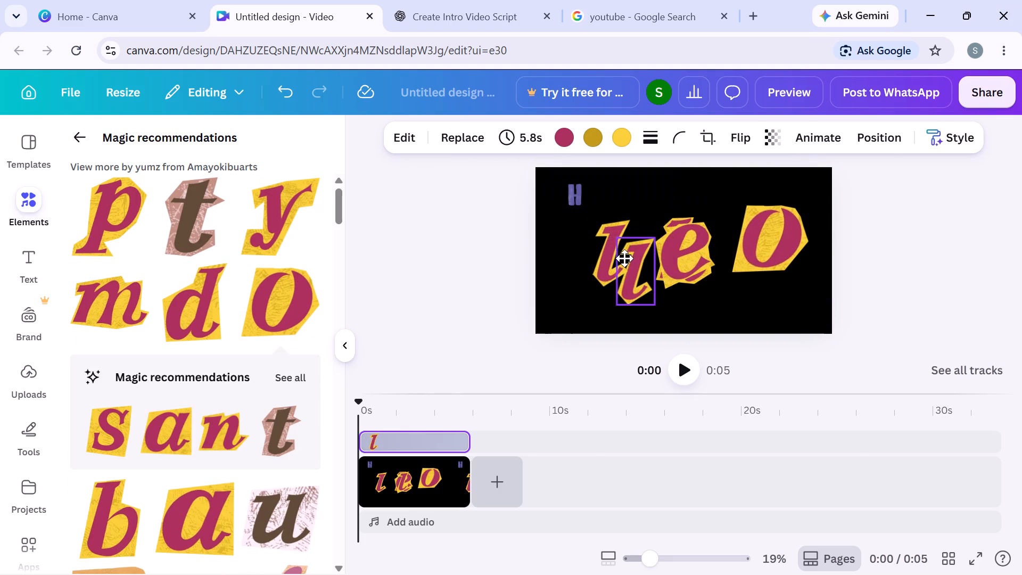
drag(624, 258, 627, 265)
drag(677, 260, 738, 302)
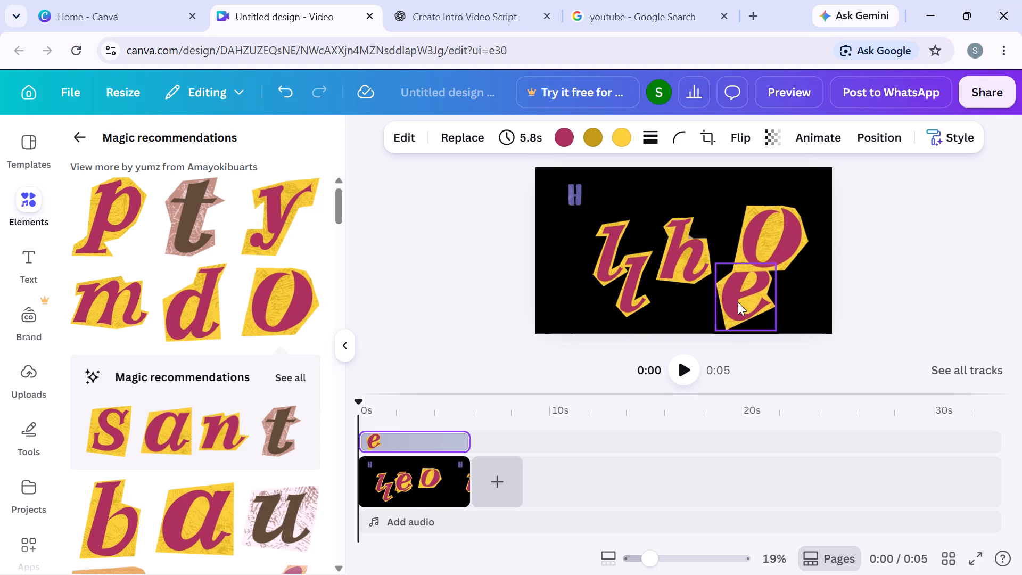
drag(689, 268, 612, 165)
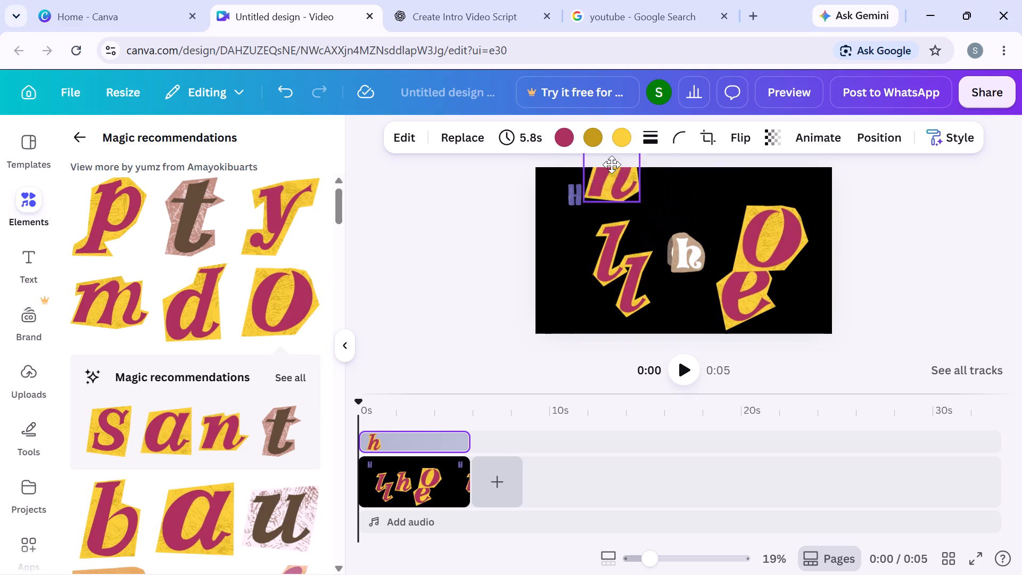
drag(612, 165, 612, 161)
Delete the unused tan h, brown e and small purple H from the page.
click(681, 241)
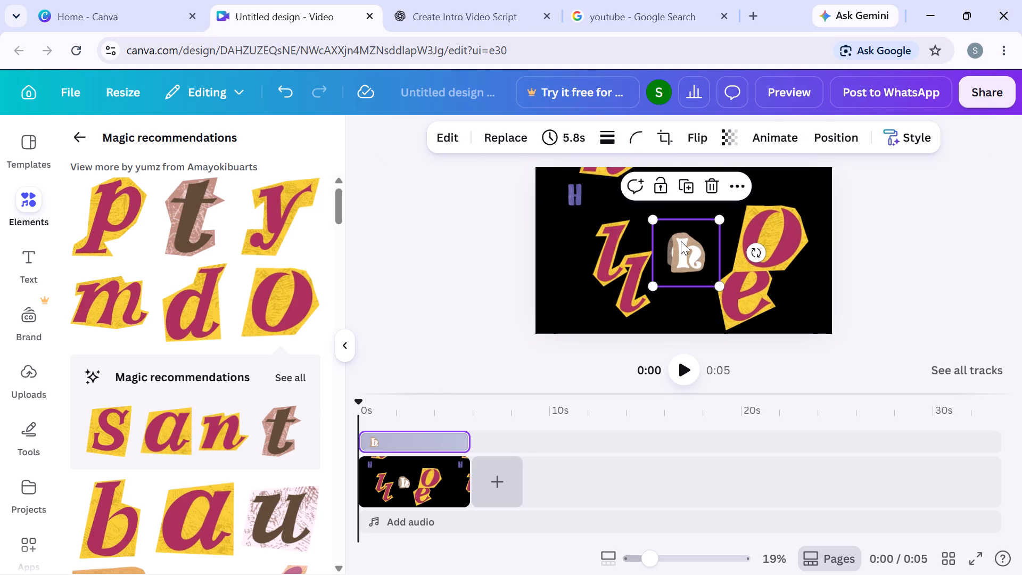
key(Delete)
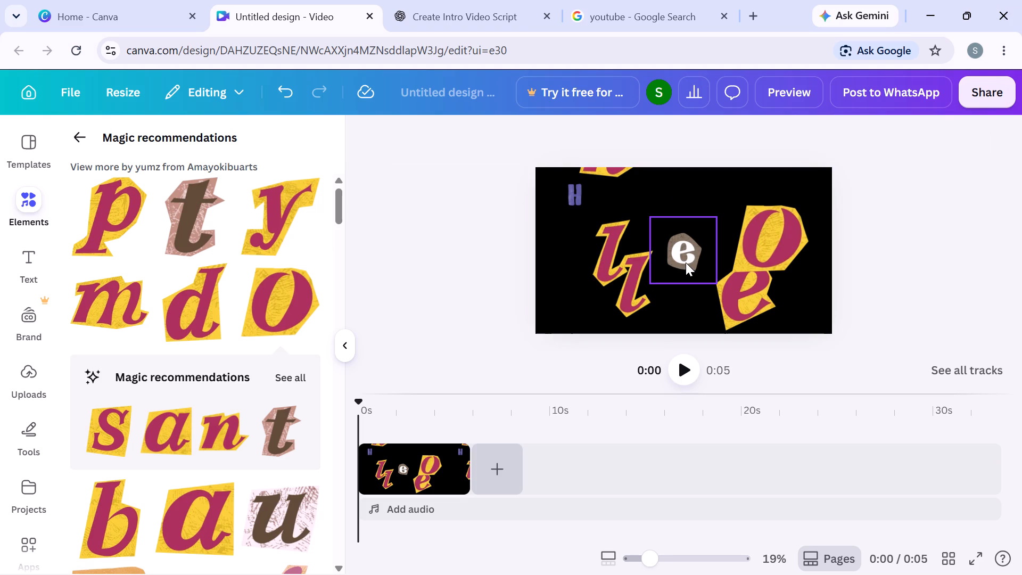
click(686, 262)
key(Delete)
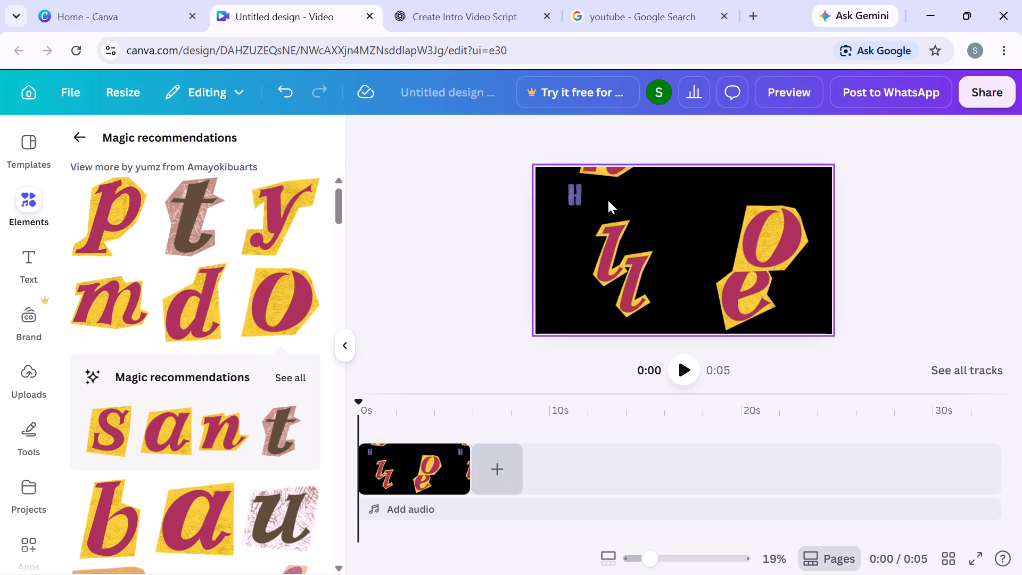
click(572, 195)
key(Delete)
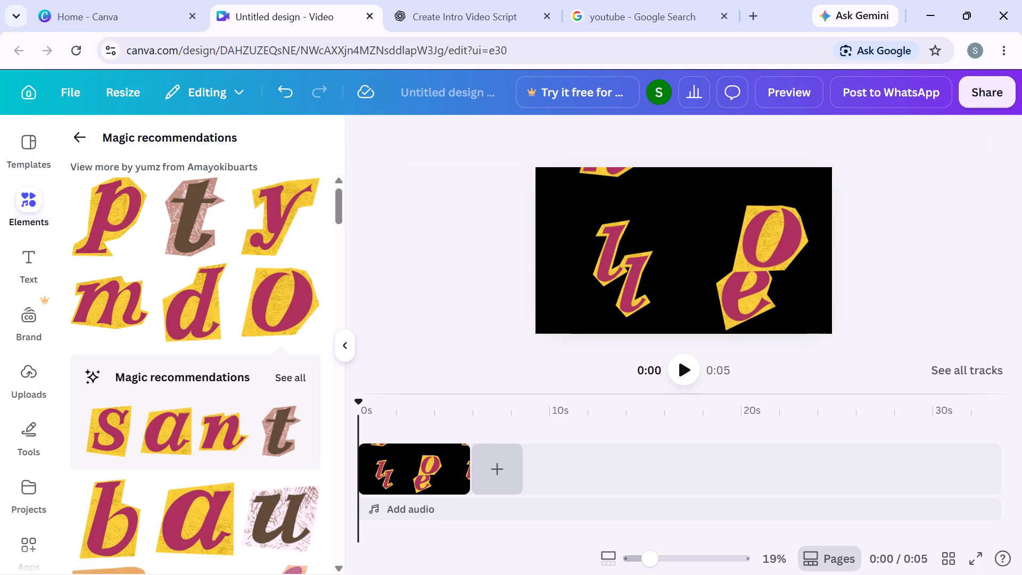
Line up the two l's before the o and bring the h fully onto the page's upper-left area.
drag(641, 273, 726, 211)
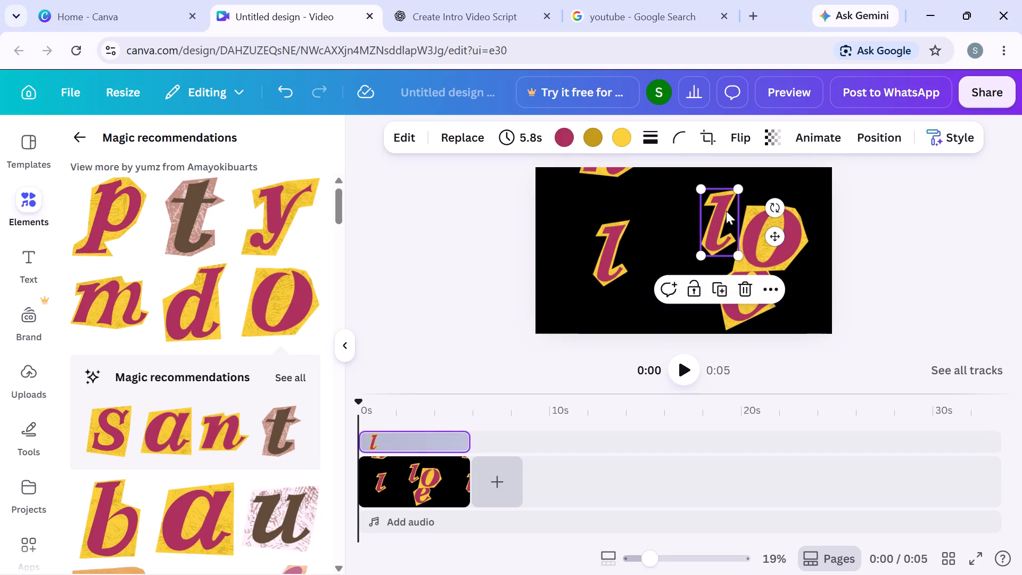
drag(625, 245, 691, 230)
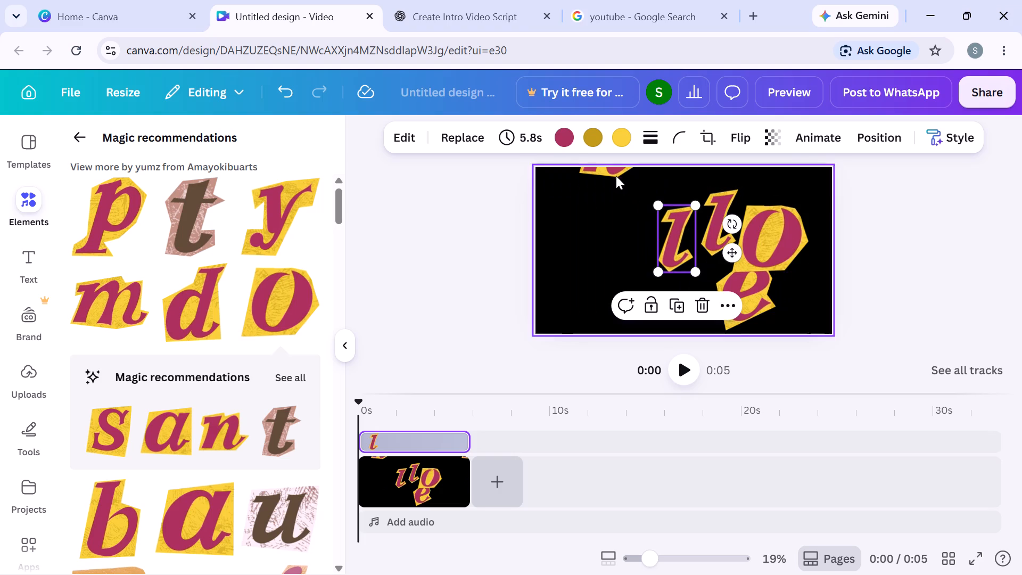
drag(615, 170, 592, 233)
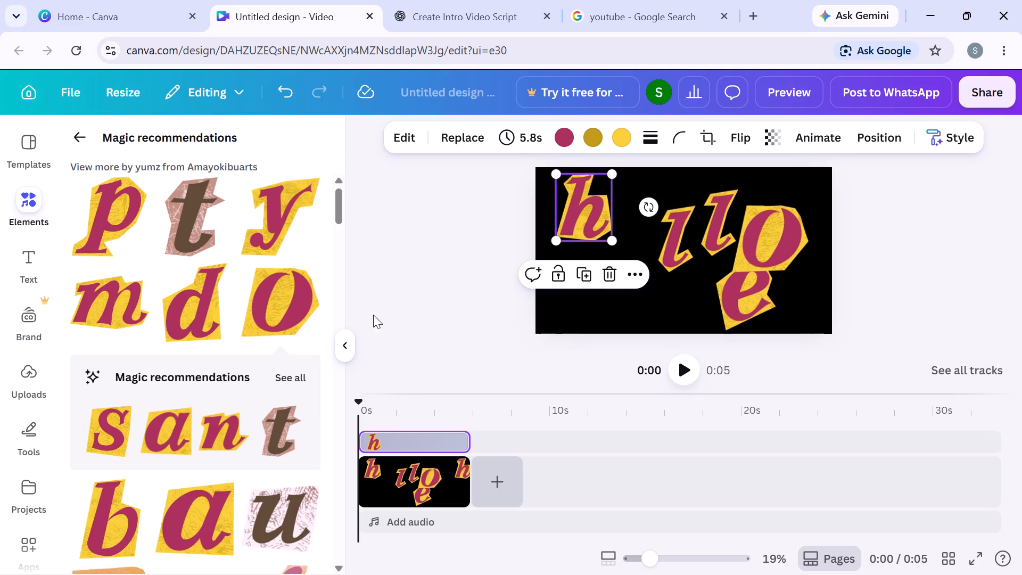
Hide the recommendations to enlarge the workspace, shrink the h to about half size and place it near the page's upper-left corner.
click(342, 350)
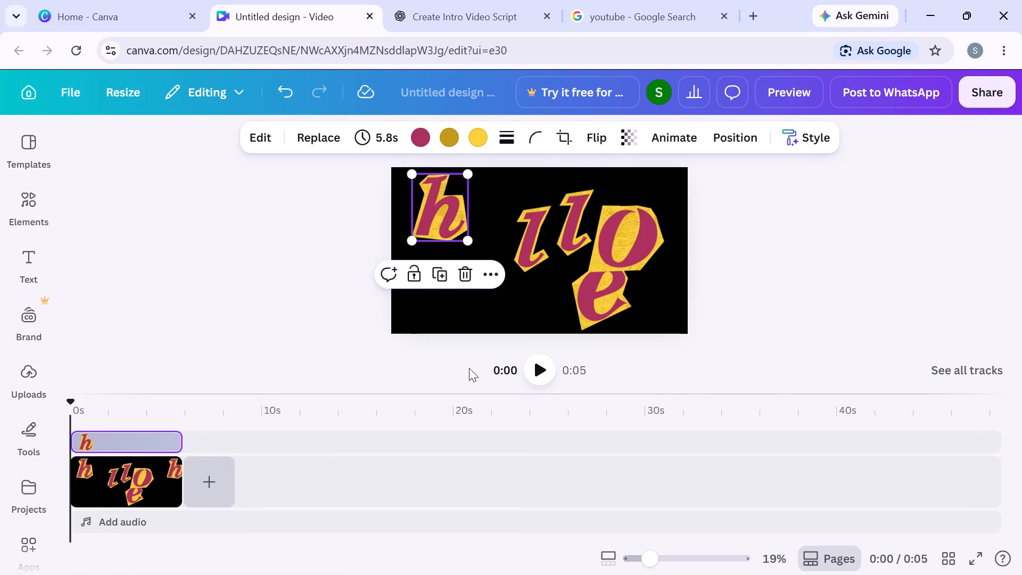
drag(470, 174, 450, 179)
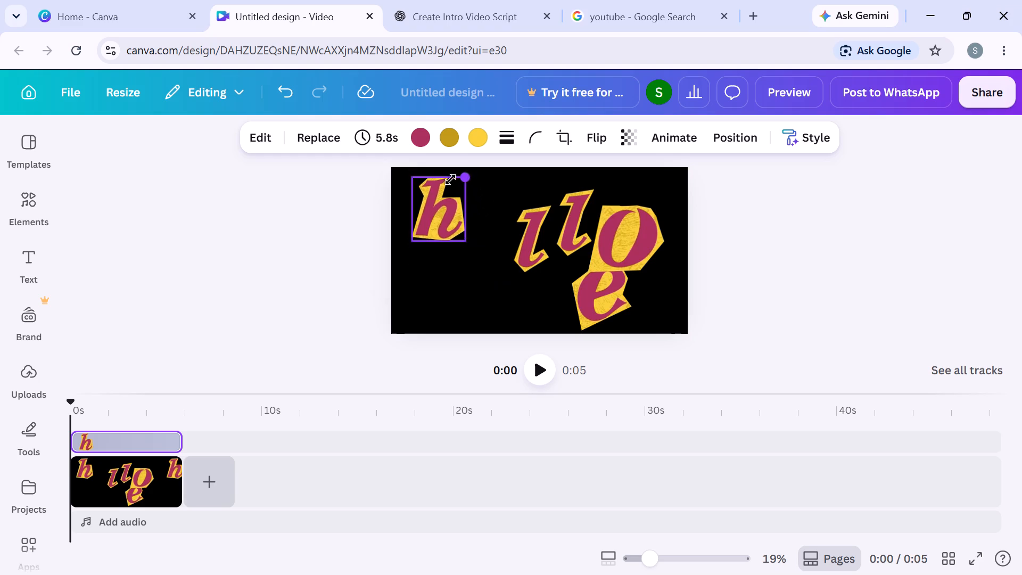
drag(450, 179, 432, 201)
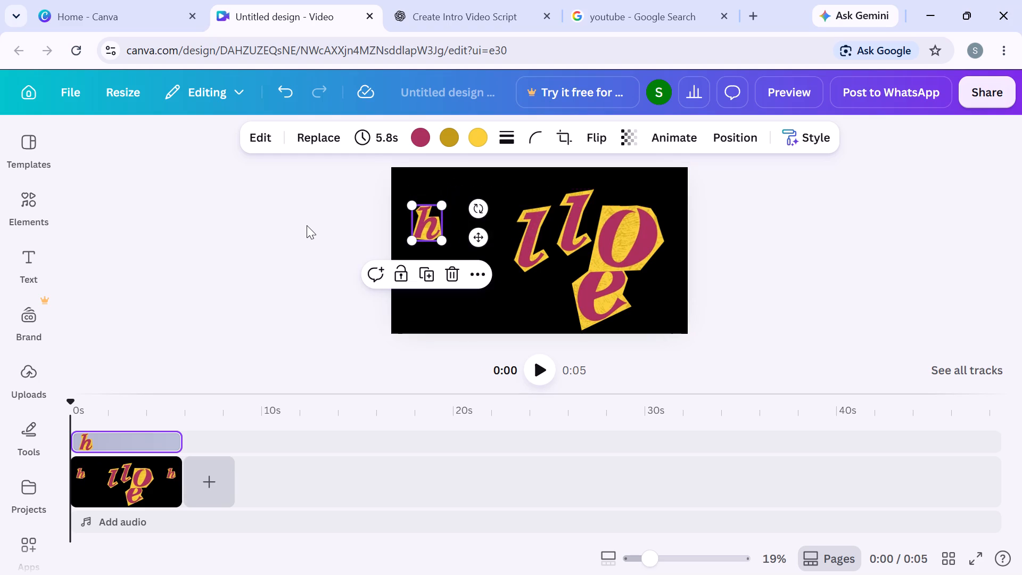
click(307, 225)
drag(430, 234, 430, 225)
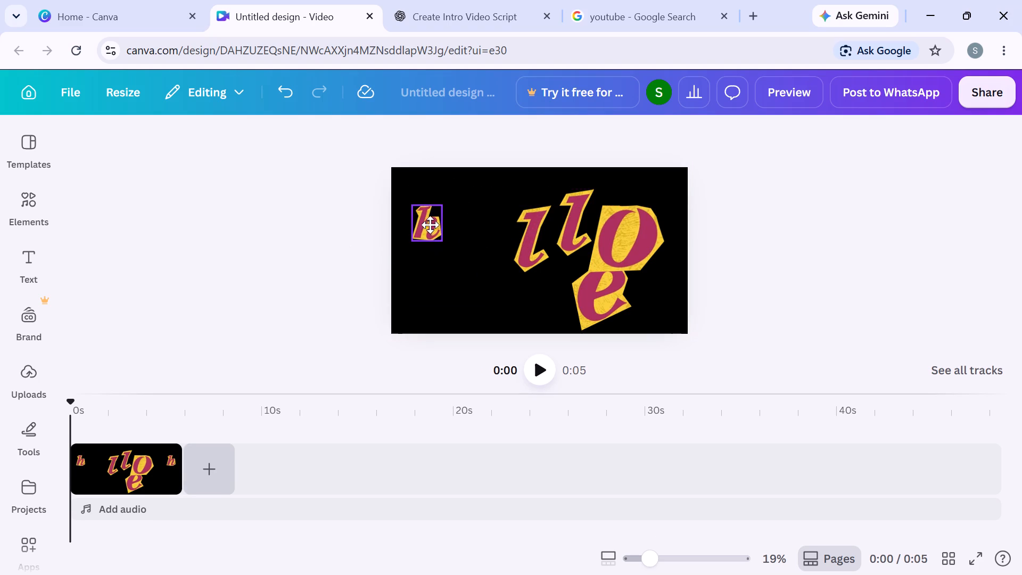
drag(430, 225, 434, 216)
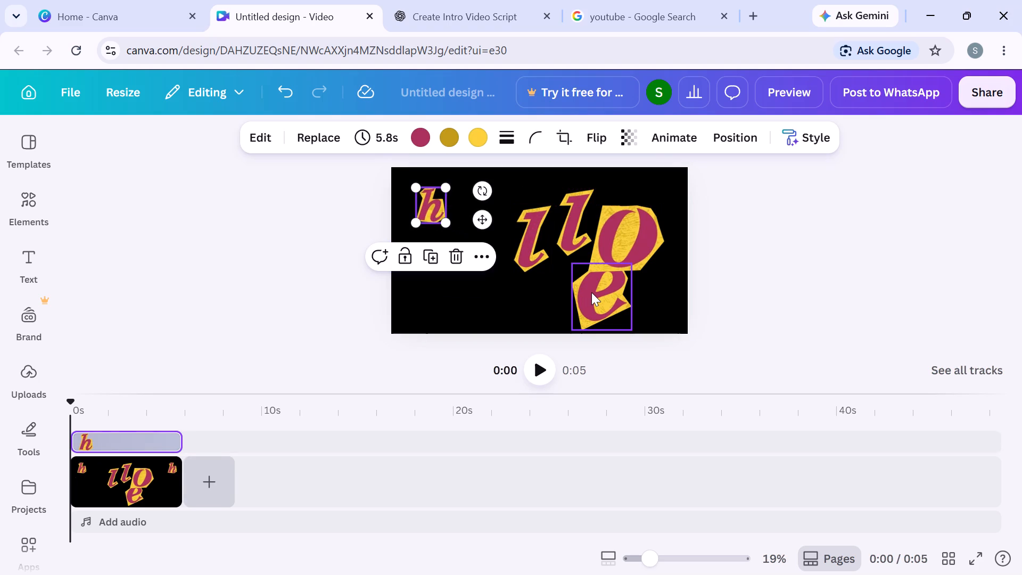
Move the e next to the h, shrink it to a similar size and align it closely beside the h.
drag(591, 292, 475, 206)
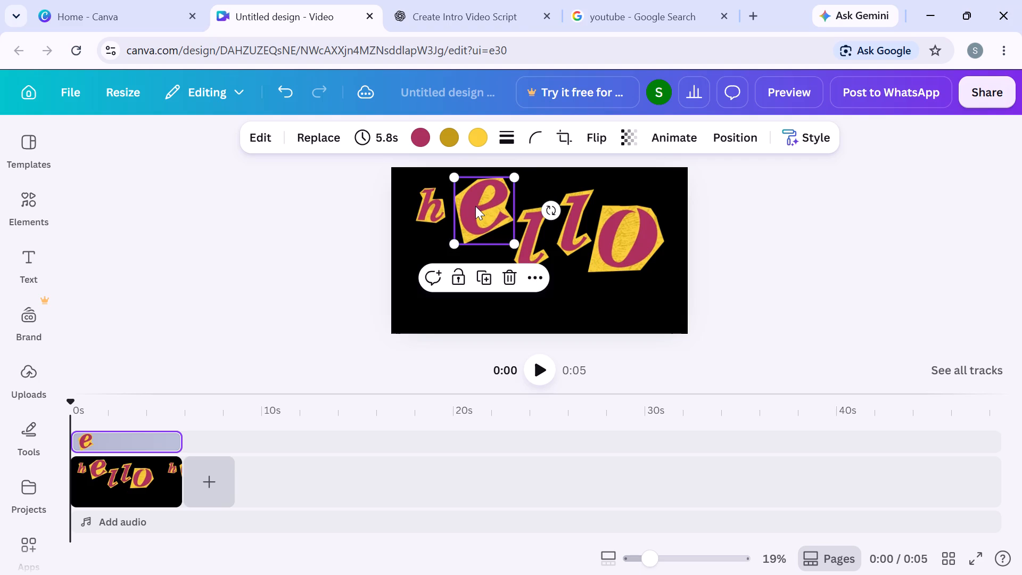
drag(513, 177, 509, 180)
drag(509, 180, 481, 200)
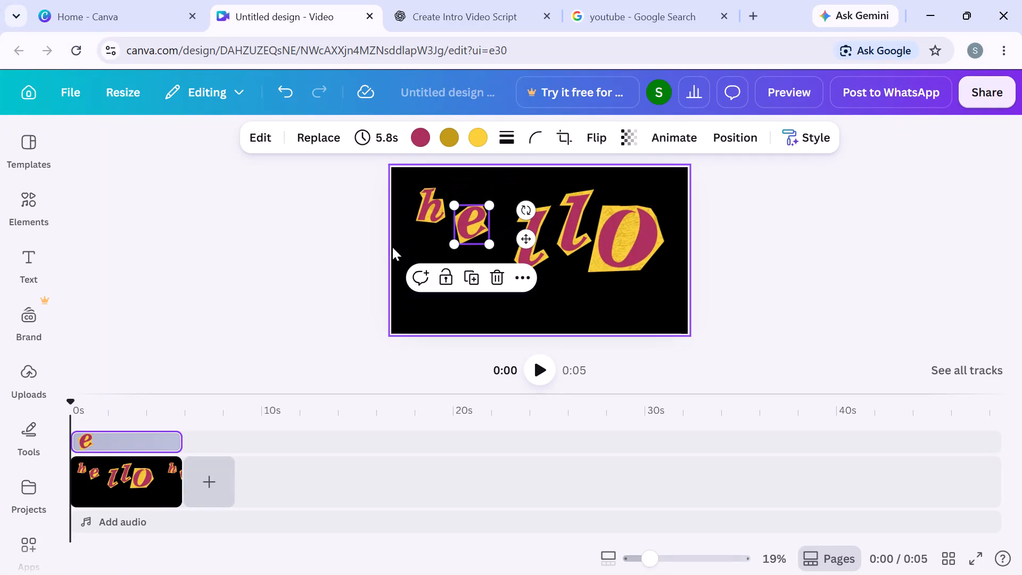
click(377, 251)
drag(474, 222, 471, 204)
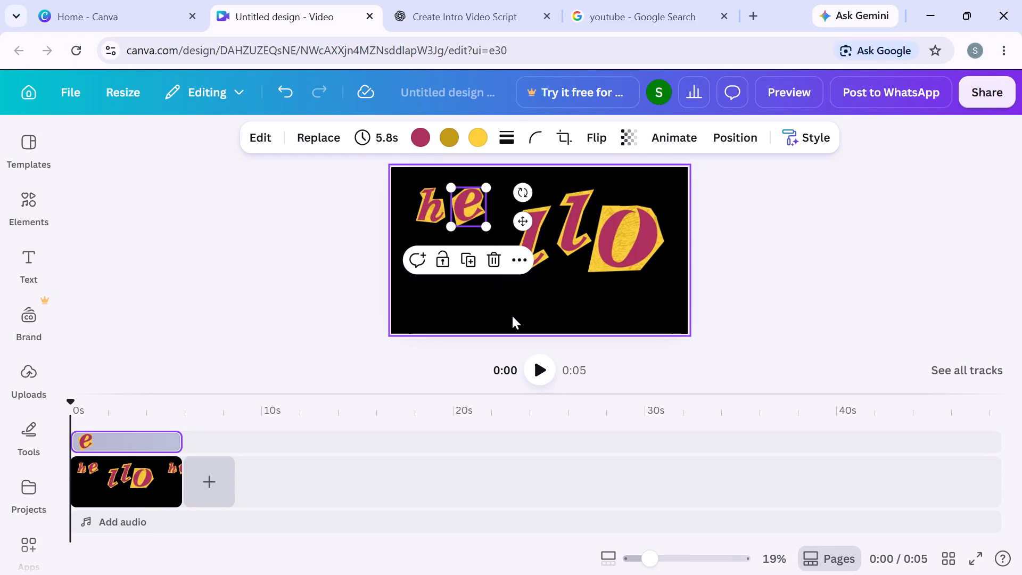
Fine-tune the h's position so it sits tightly against the e and slightly higher.
scroll(512, 316, up, 1)
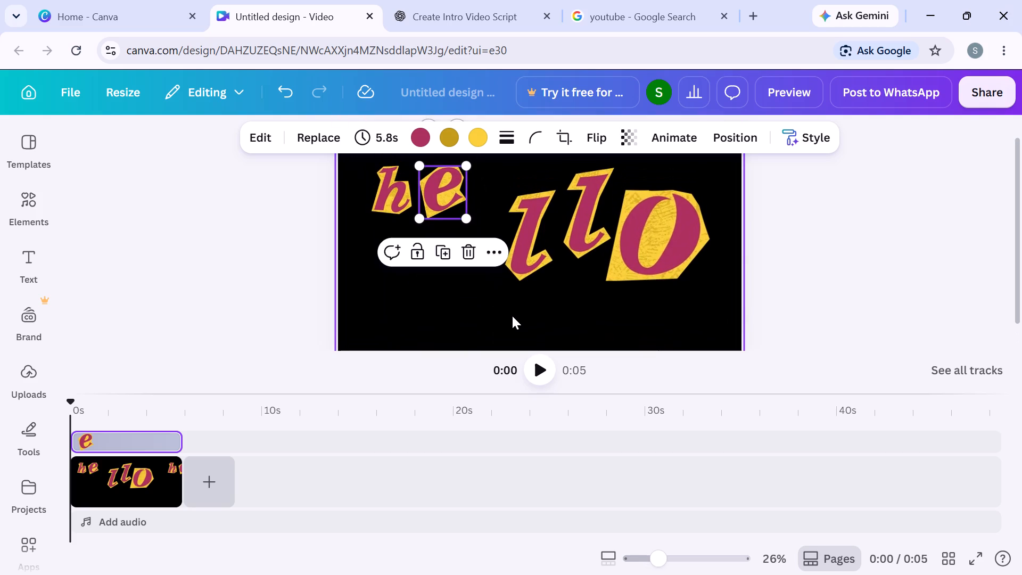
scroll(512, 316, up, 1)
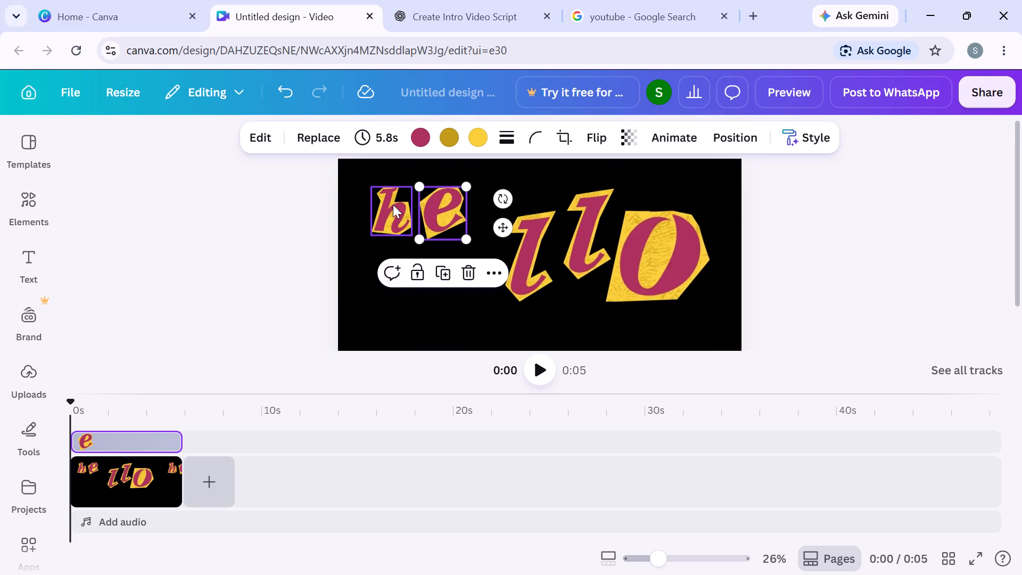
drag(393, 204, 396, 217)
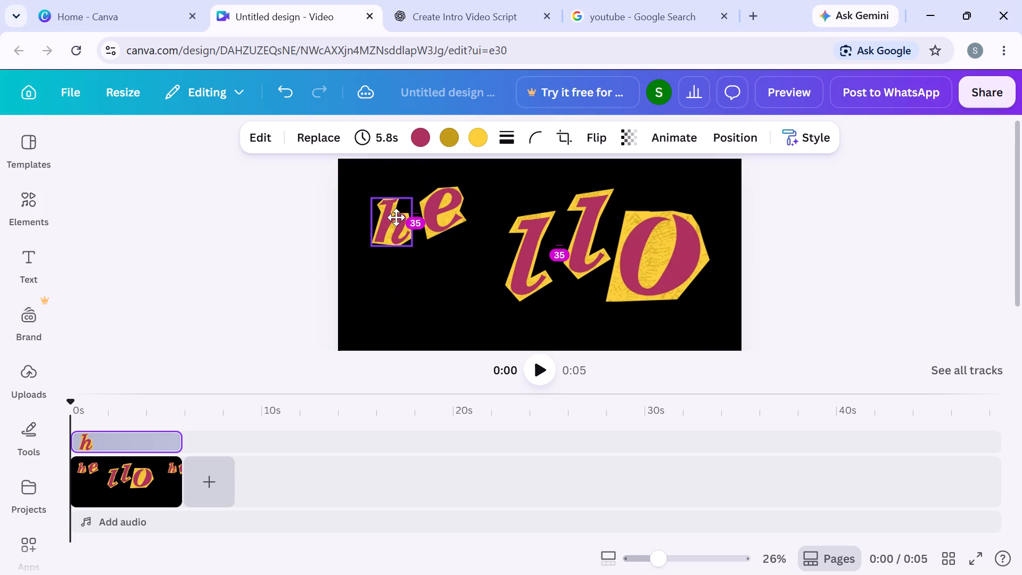
drag(396, 217, 398, 204)
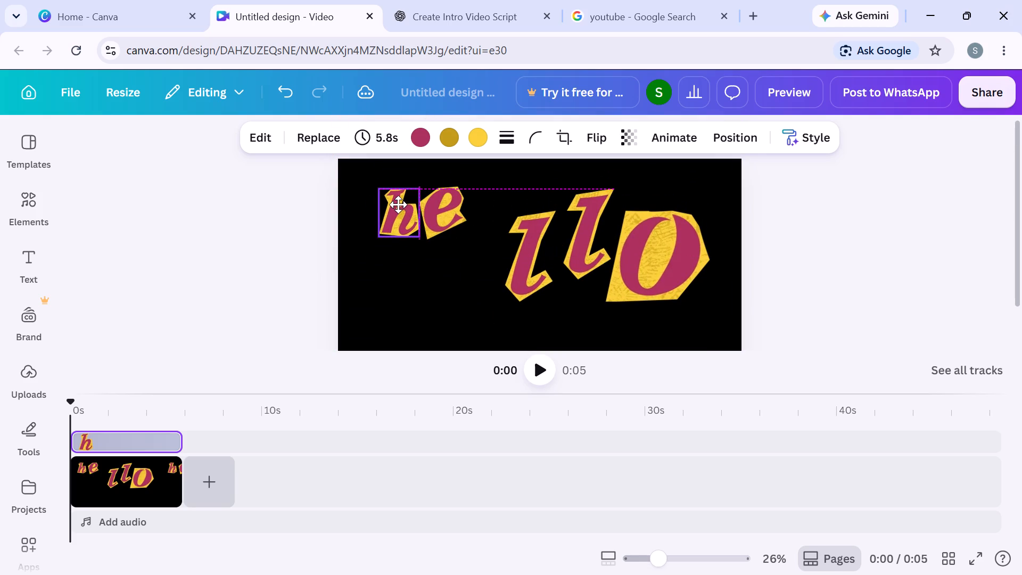
drag(398, 204, 398, 198)
click(398, 198)
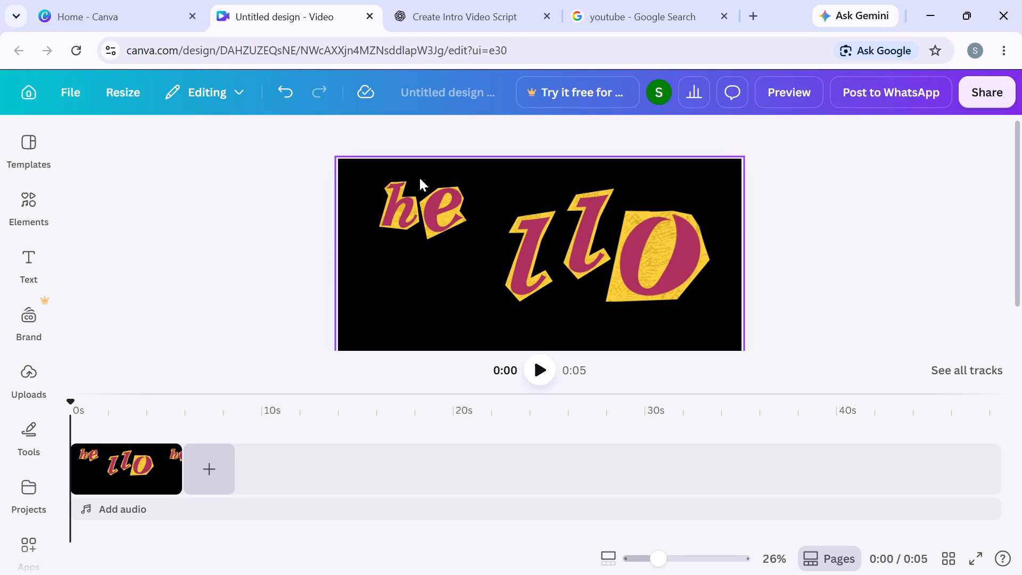
Shrink the h slightly and the e to about three-quarters of its size, setting the e tightly beside the h.
click(411, 185)
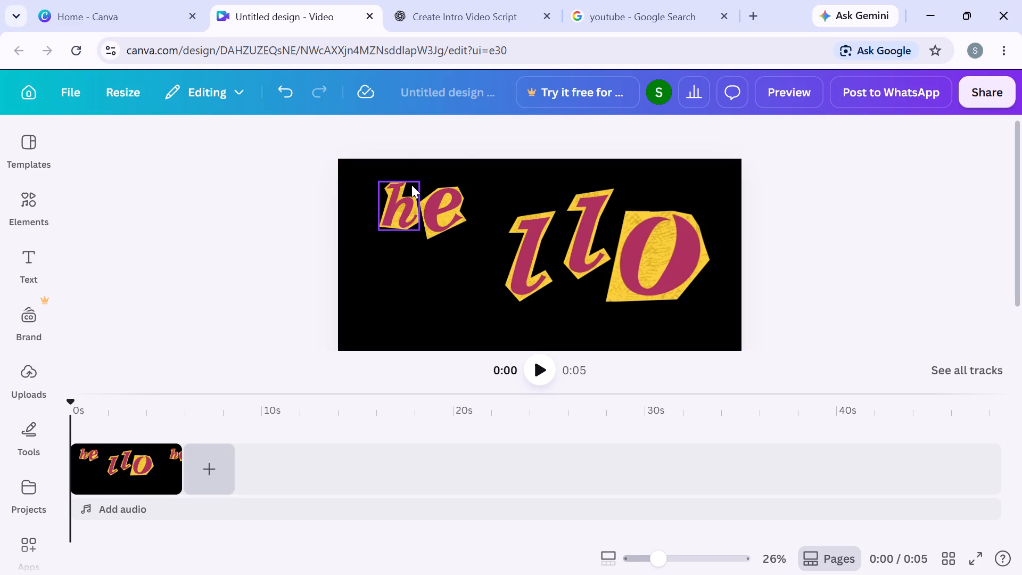
drag(420, 180, 414, 180)
click(439, 207)
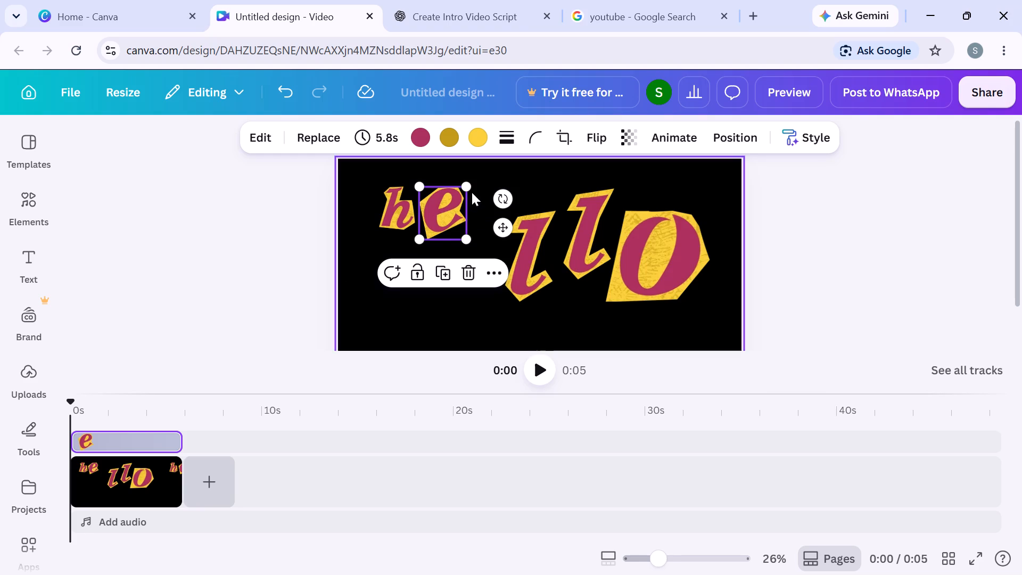
drag(469, 186, 446, 198)
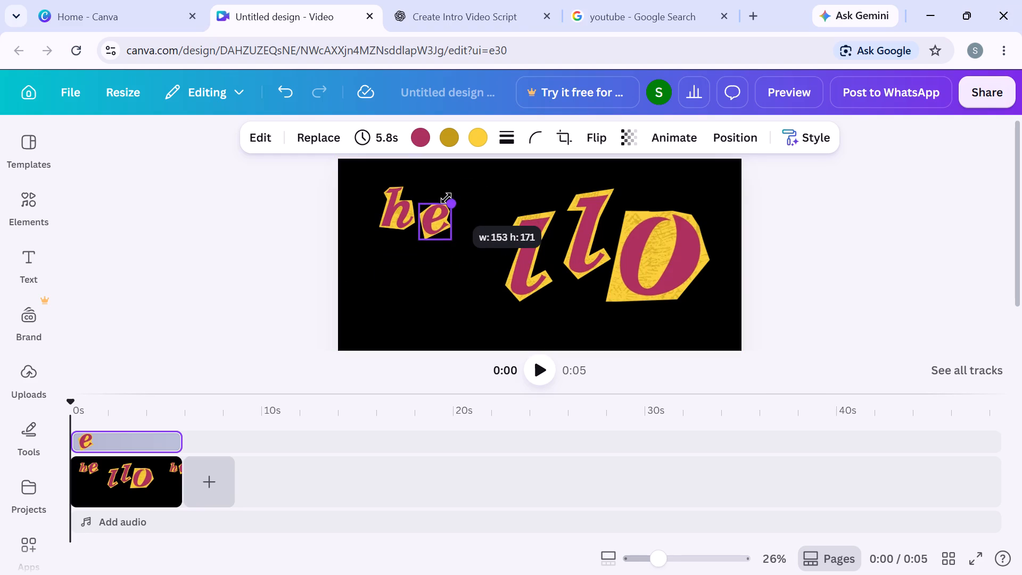
drag(446, 198, 447, 193)
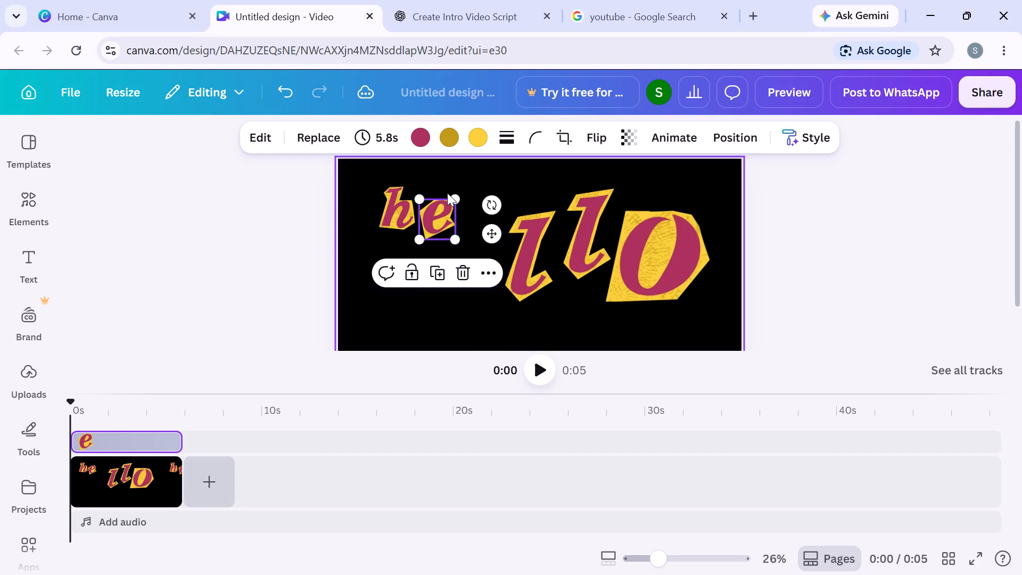
click(388, 230)
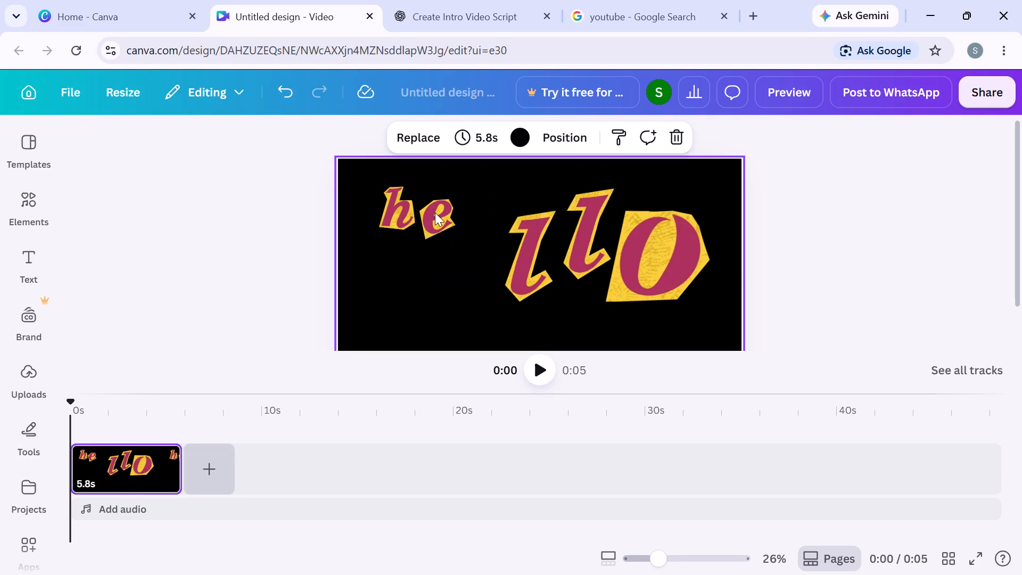
drag(435, 212, 433, 204)
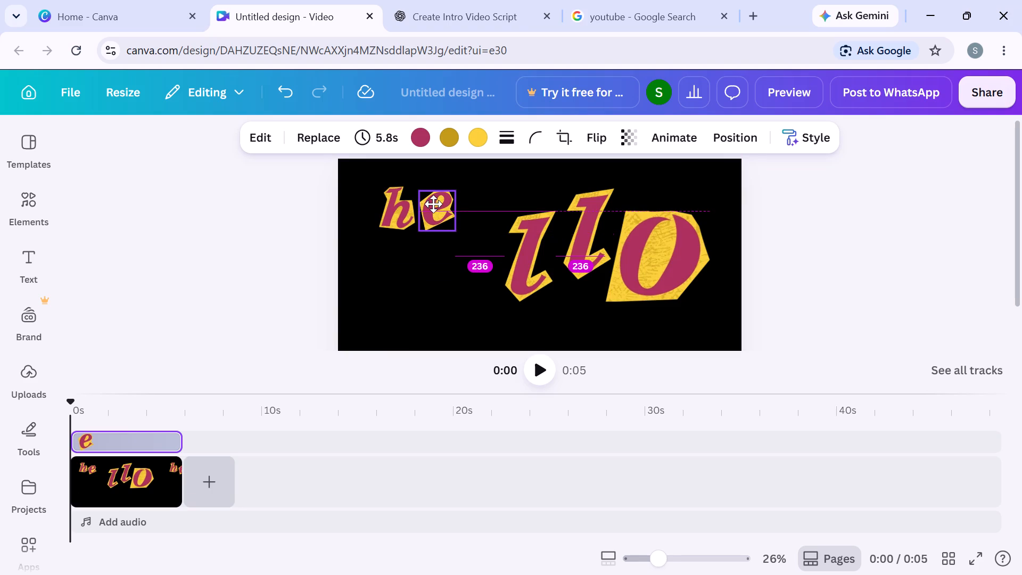
drag(433, 204, 432, 203)
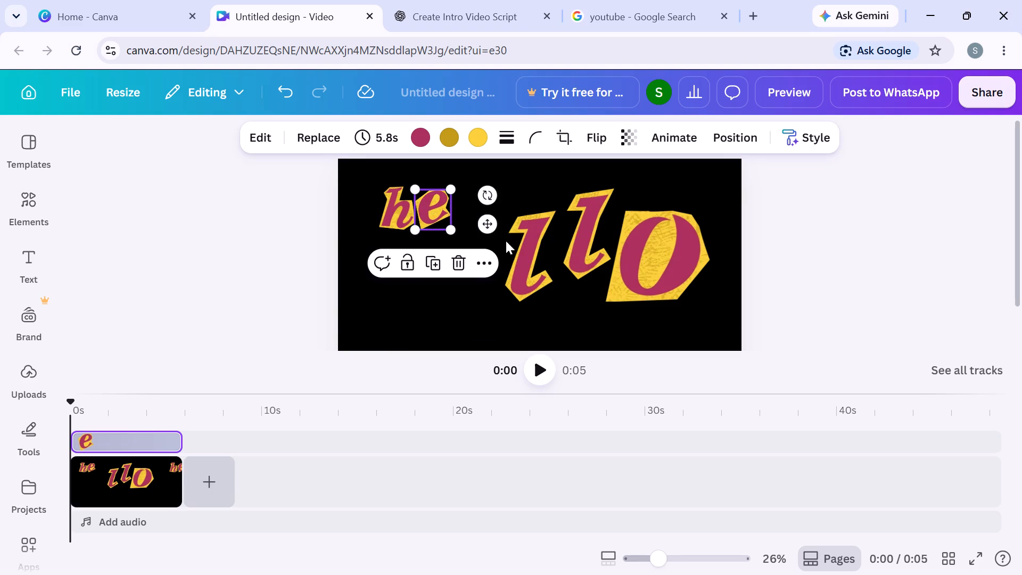
Shrink the first l to roughly half size and place it tightly after the e.
click(522, 249)
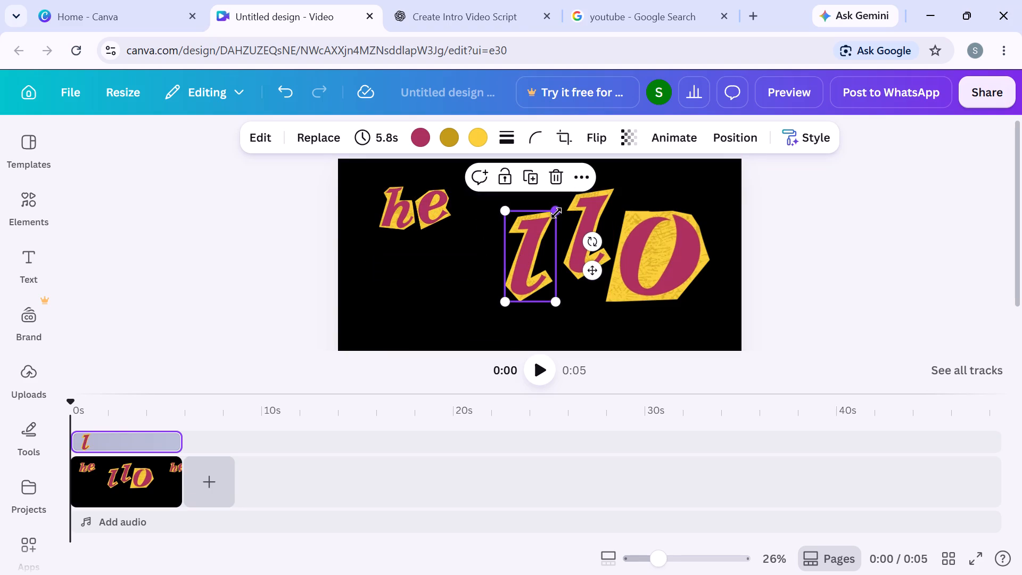
drag(556, 212, 526, 233)
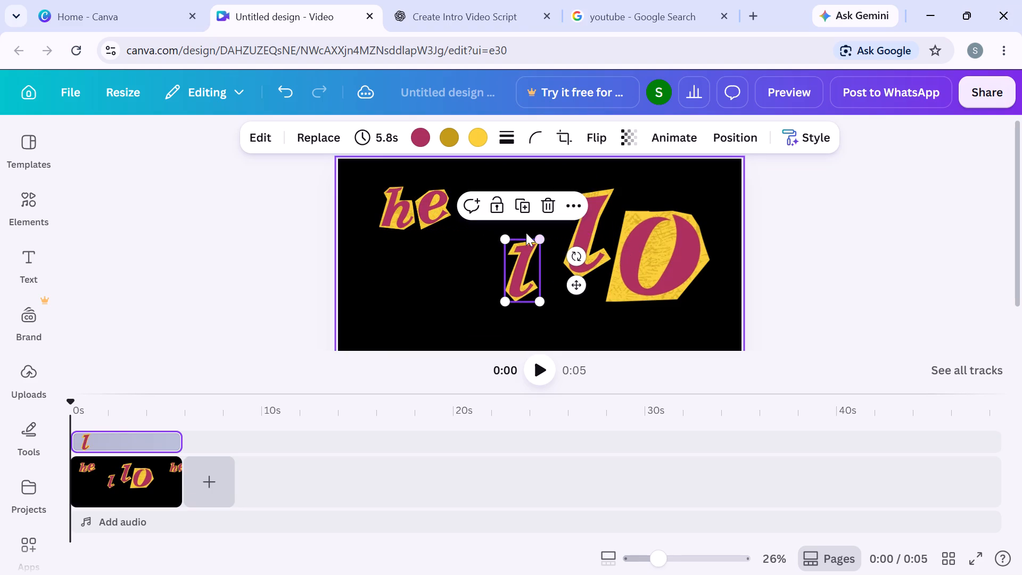
click(457, 254)
drag(515, 268, 508, 256)
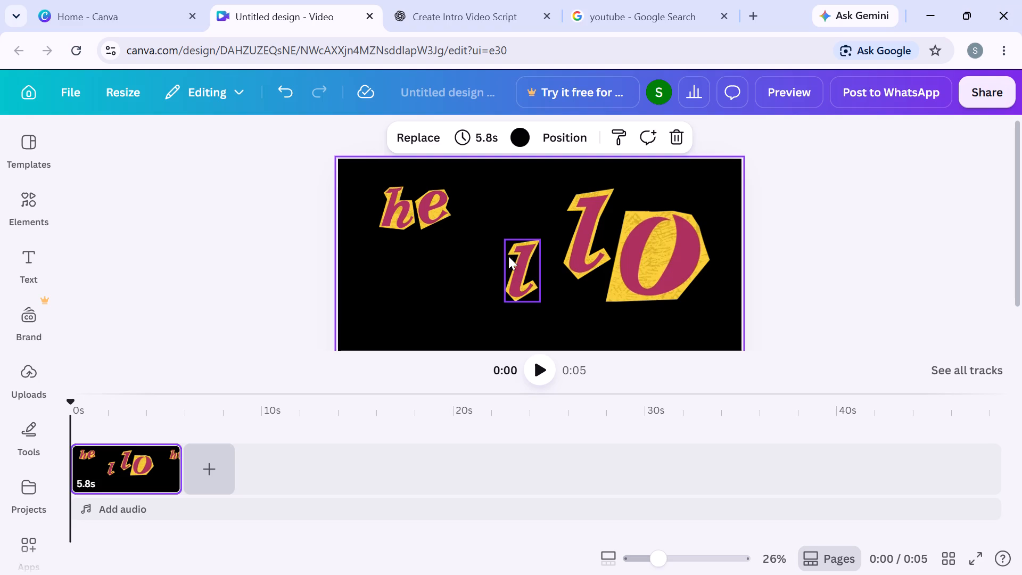
drag(508, 256, 467, 206)
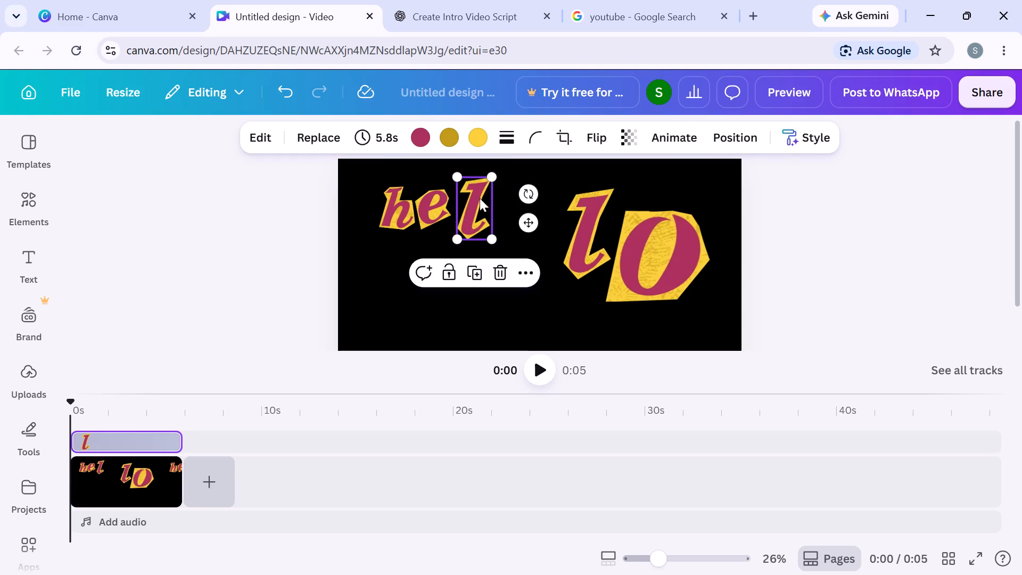
drag(490, 179, 485, 181)
drag(485, 181, 474, 188)
click(444, 242)
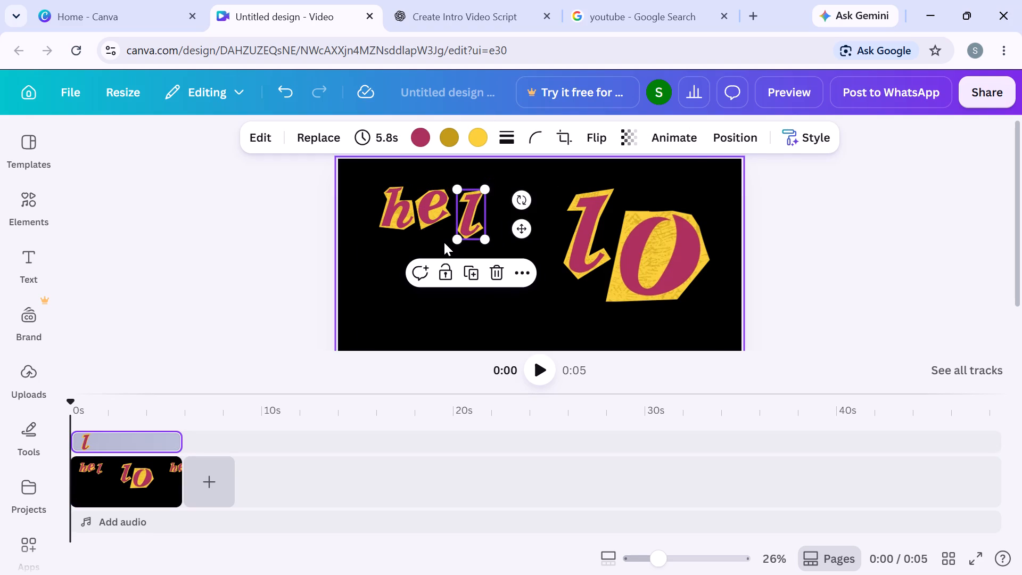
drag(473, 214, 463, 171)
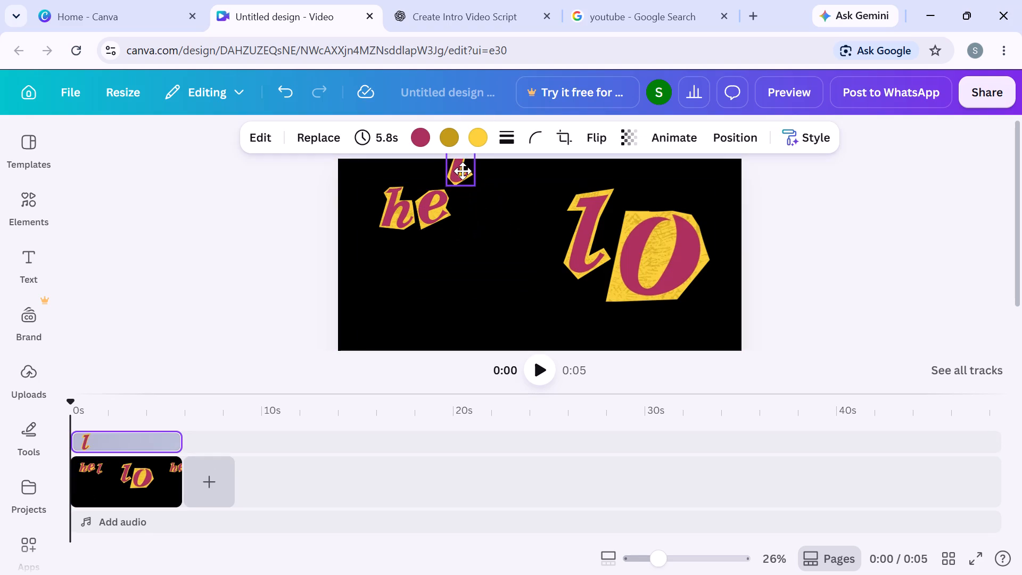
drag(463, 171, 467, 206)
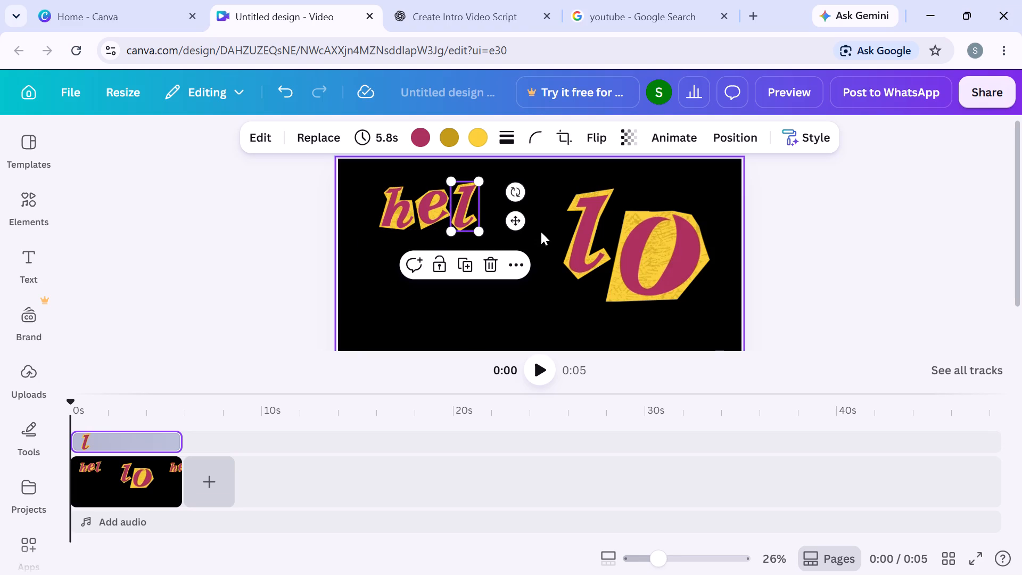
Shrink the second l to just under half size and place it beside the first l.
click(587, 233)
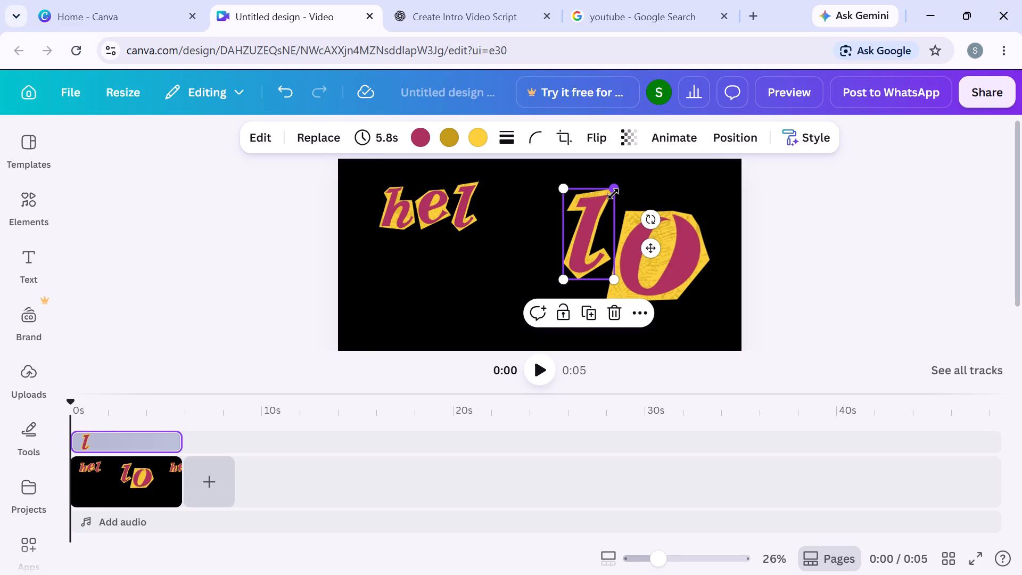
drag(613, 194, 582, 233)
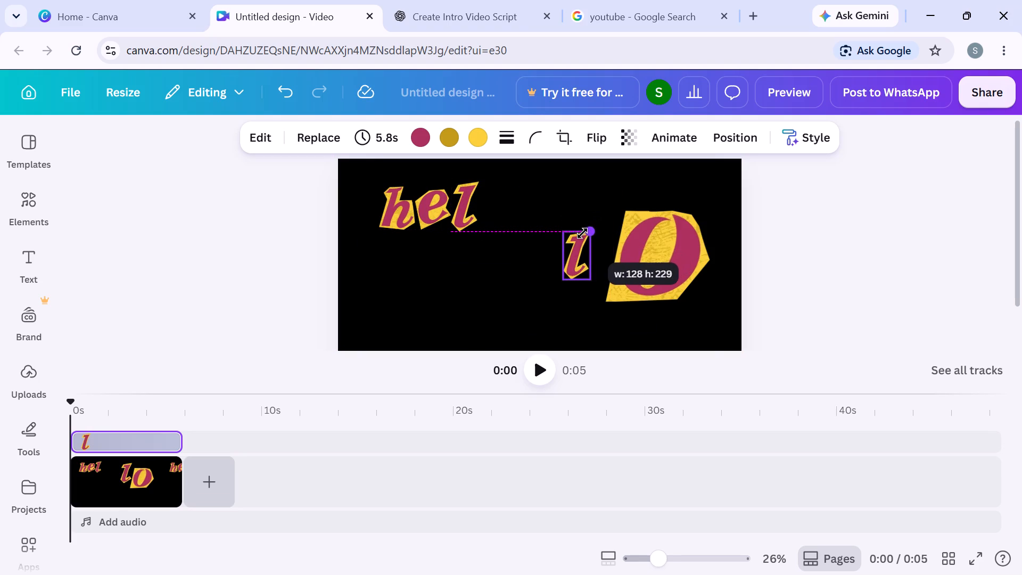
drag(582, 233, 579, 237)
click(539, 264)
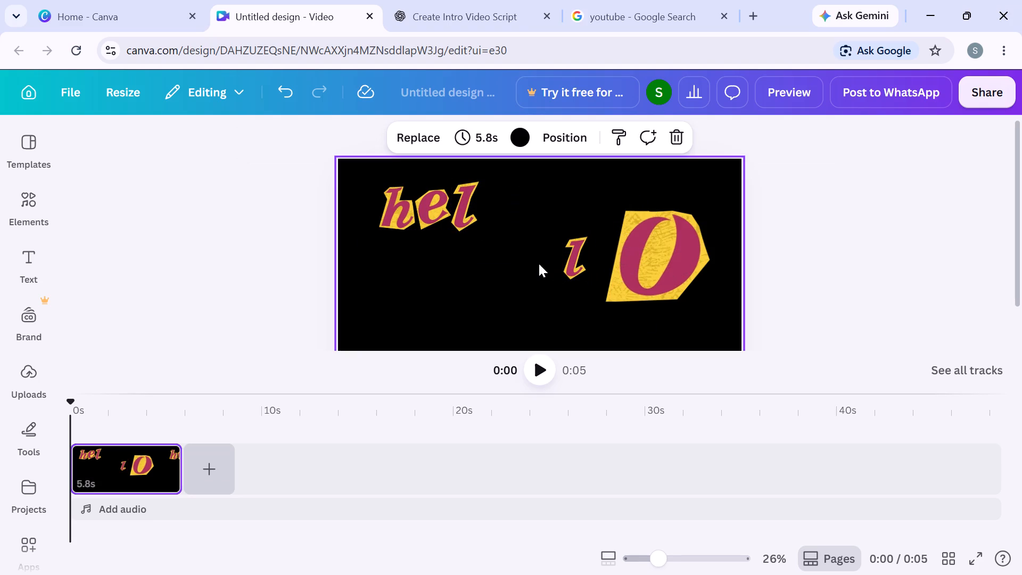
drag(573, 259, 496, 125)
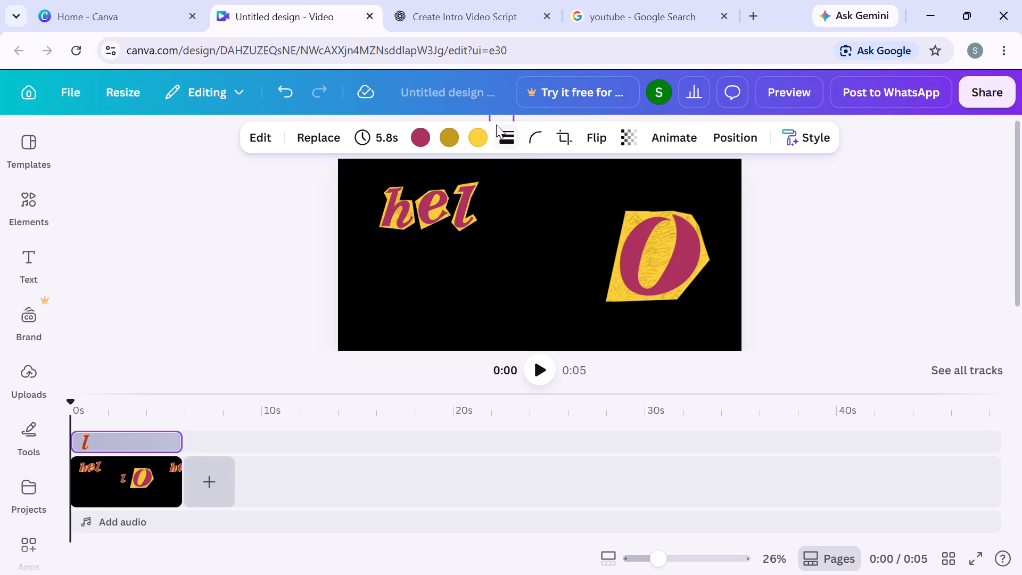
drag(496, 125, 496, 206)
click(658, 250)
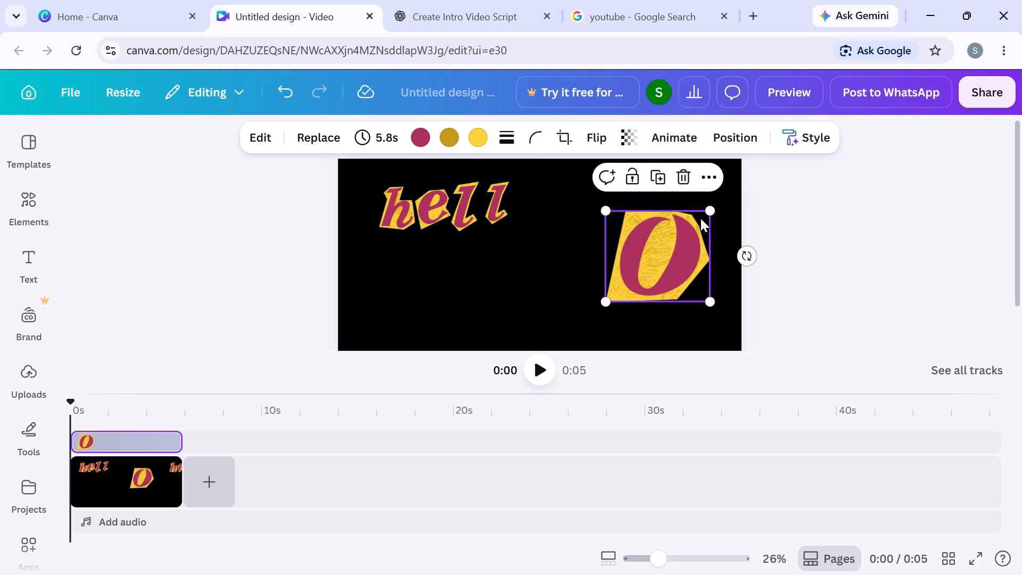
drag(713, 209, 637, 260)
drag(624, 288, 528, 215)
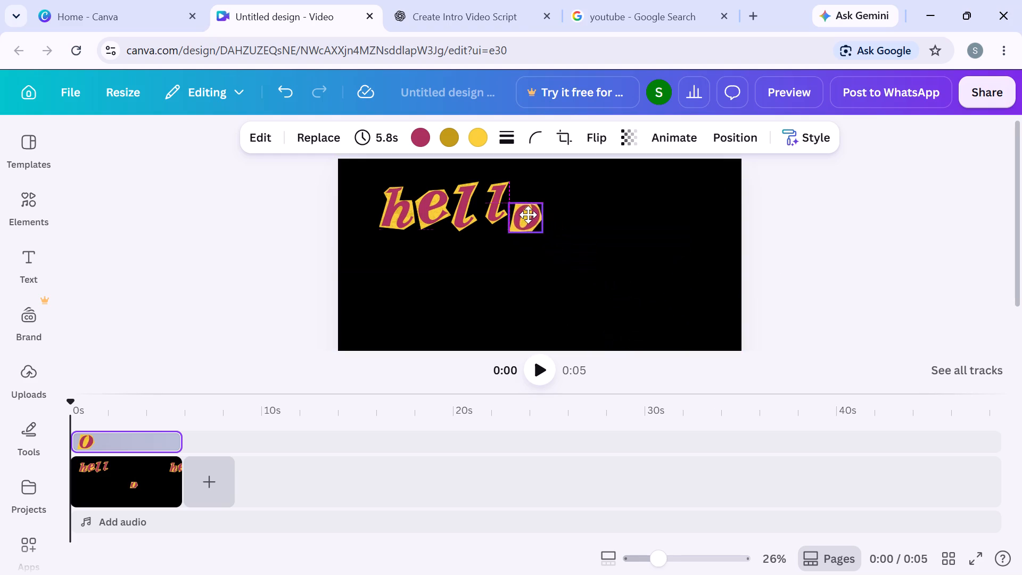
drag(528, 215, 535, 209)
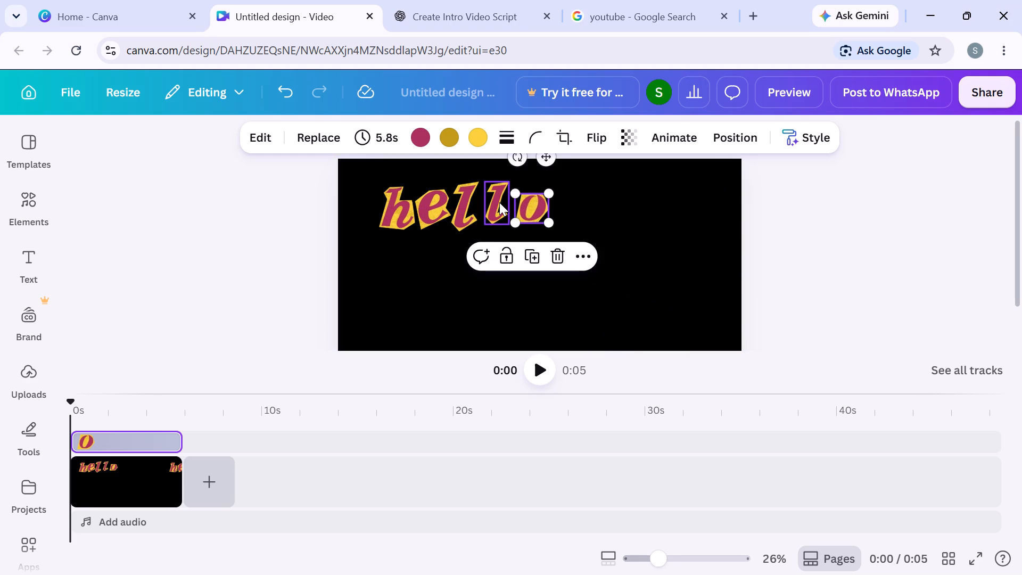
click(499, 202)
drag(499, 202, 494, 202)
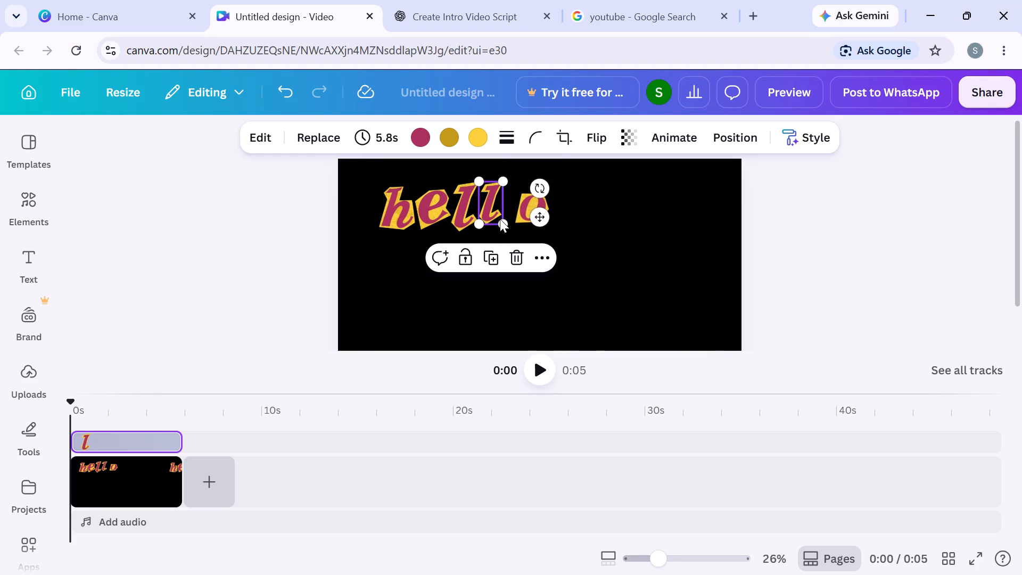
click(606, 244)
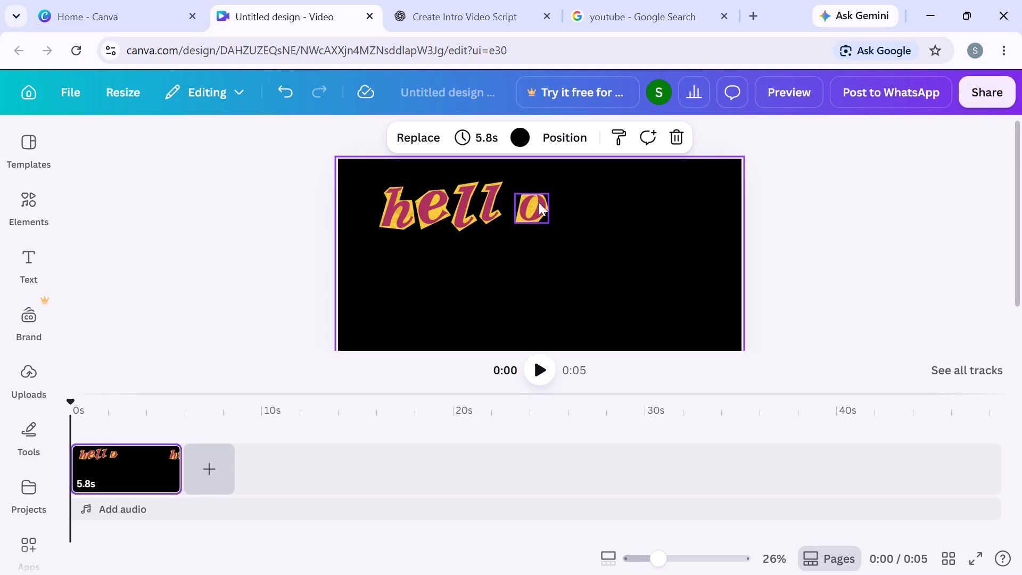
drag(532, 202, 520, 201)
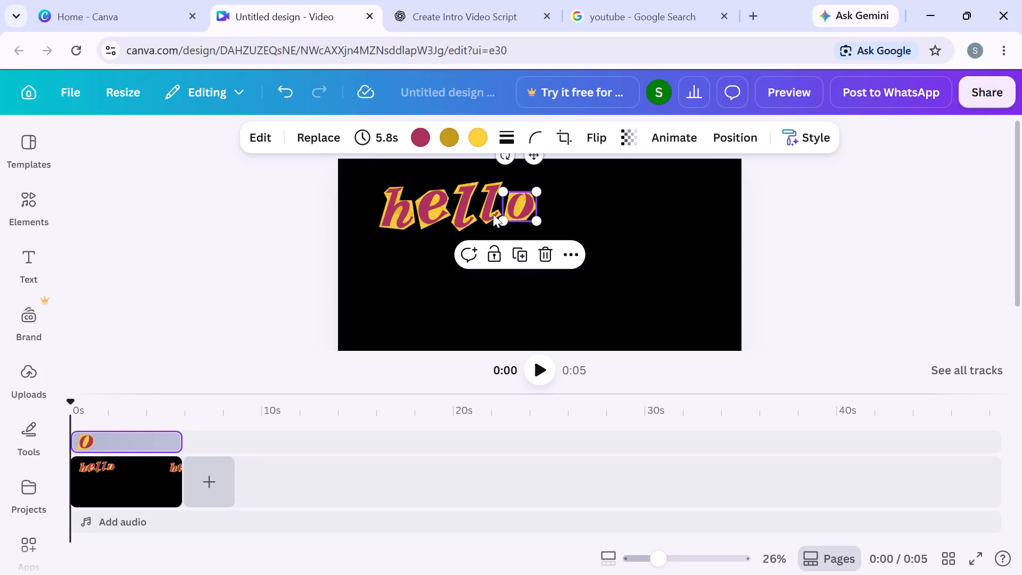
click(278, 252)
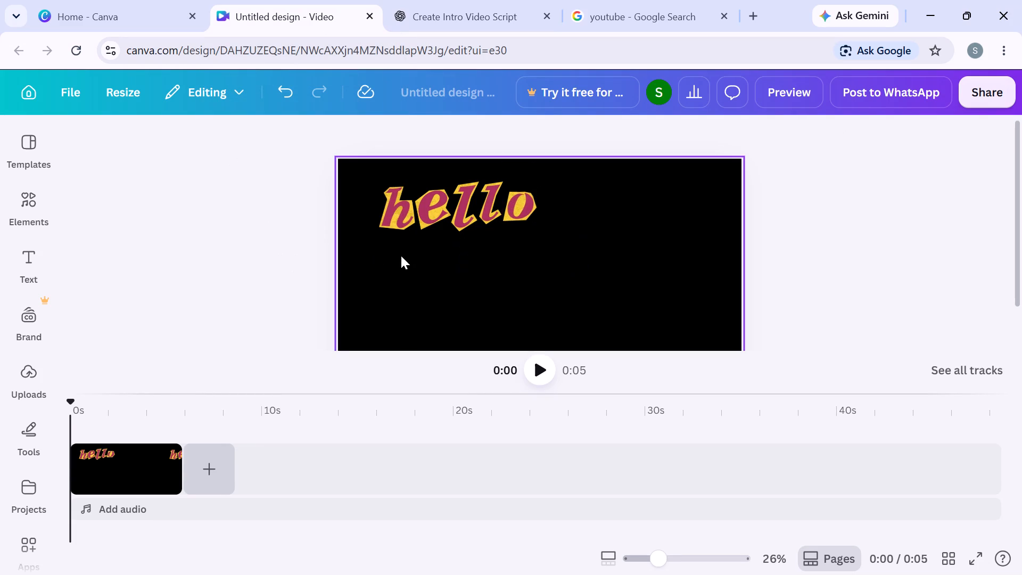
Browse the Magic recommendations graphics for more cut-out letters matching the maroon-on-yellow hello.
scroll(421, 263, down, 1)
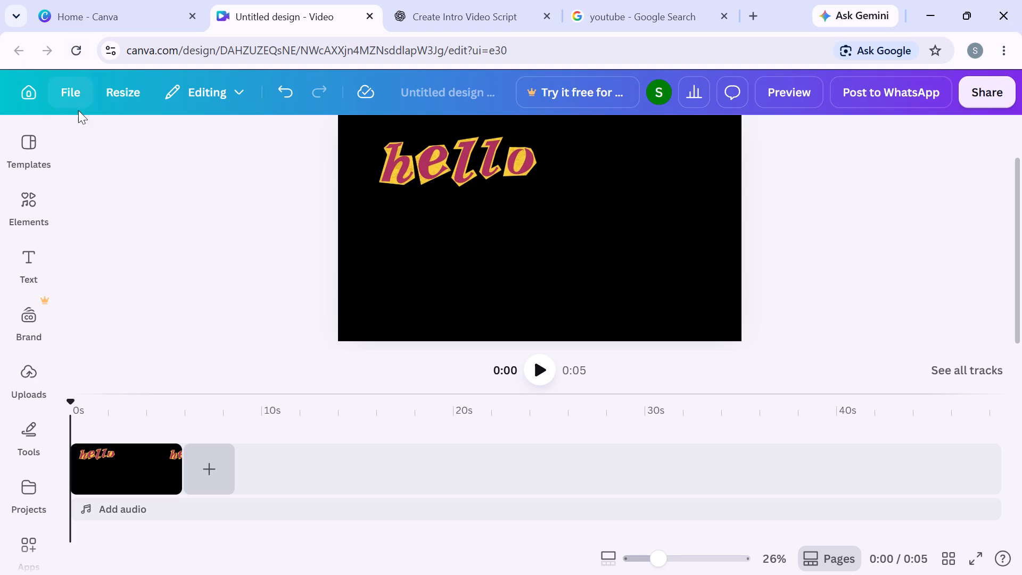
click(28, 196)
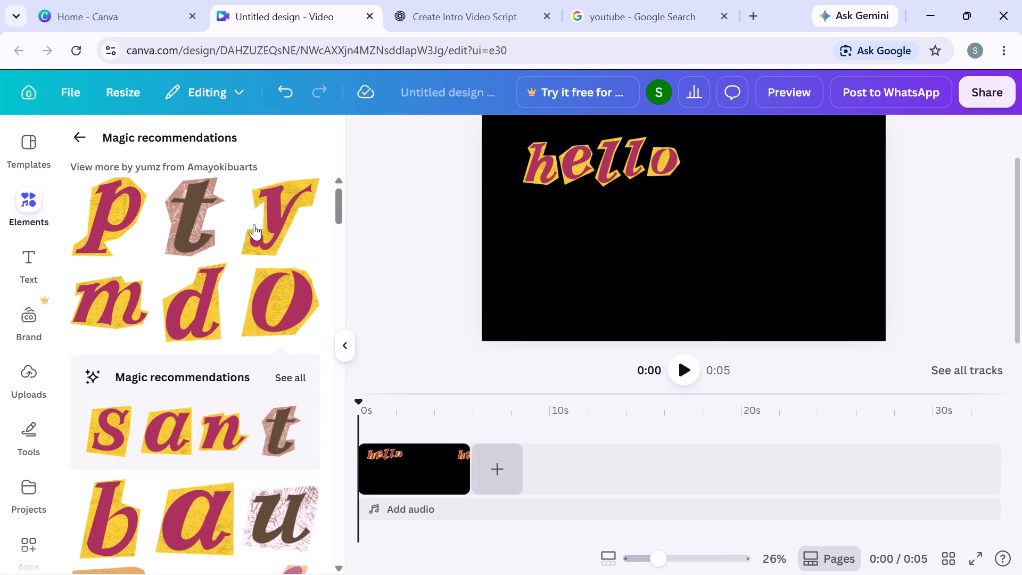
scroll(193, 340, up, 6)
scroll(193, 340, down, 4)
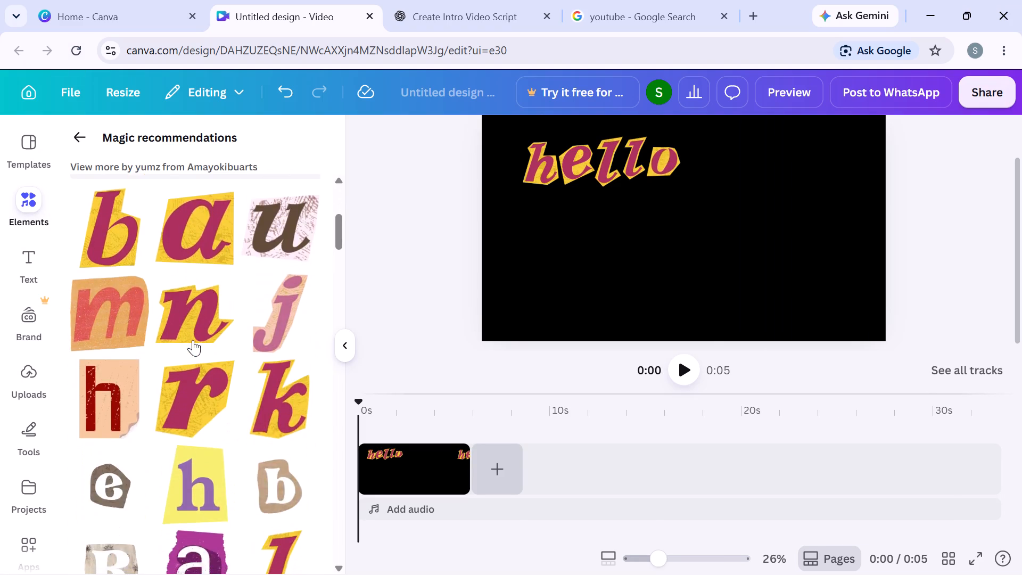
scroll(193, 340, down, 9)
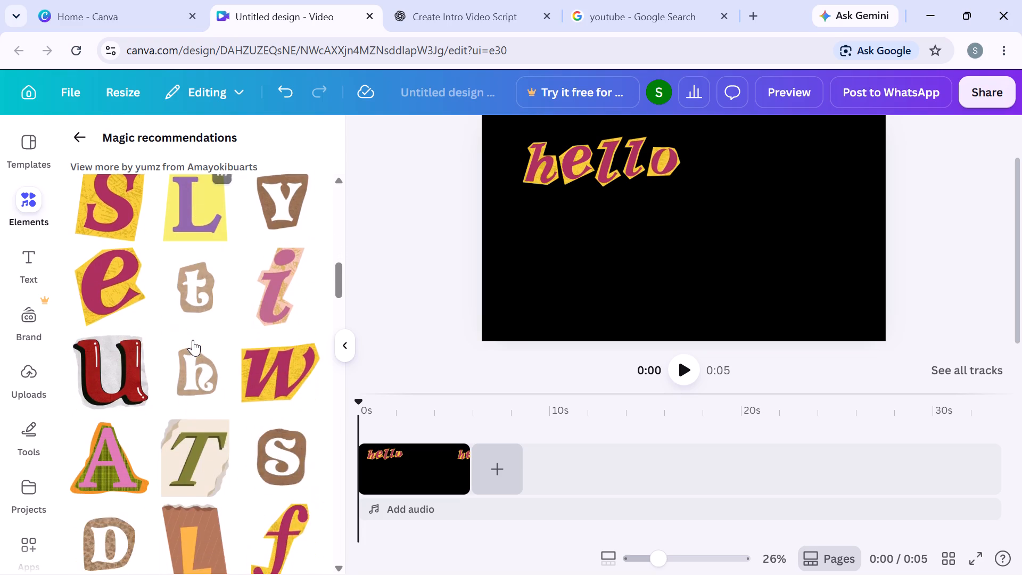
scroll(193, 340, down, 9)
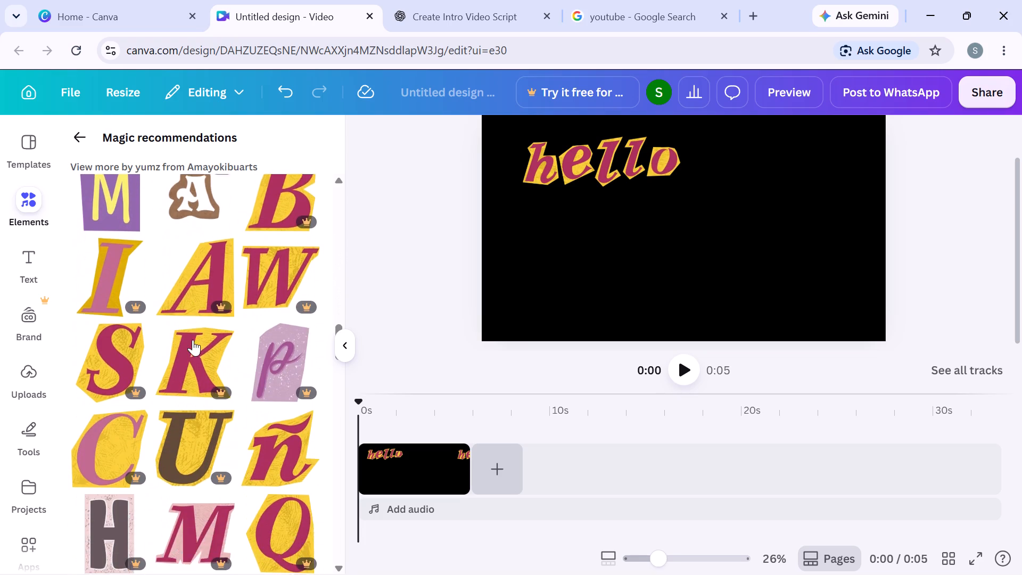
scroll(193, 340, down, 11)
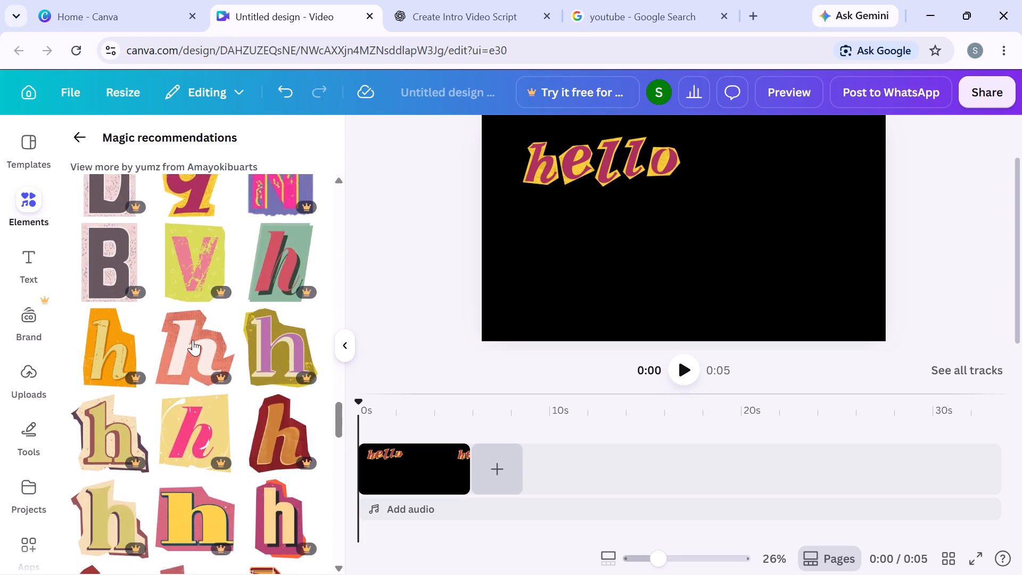
scroll(193, 340, down, 3)
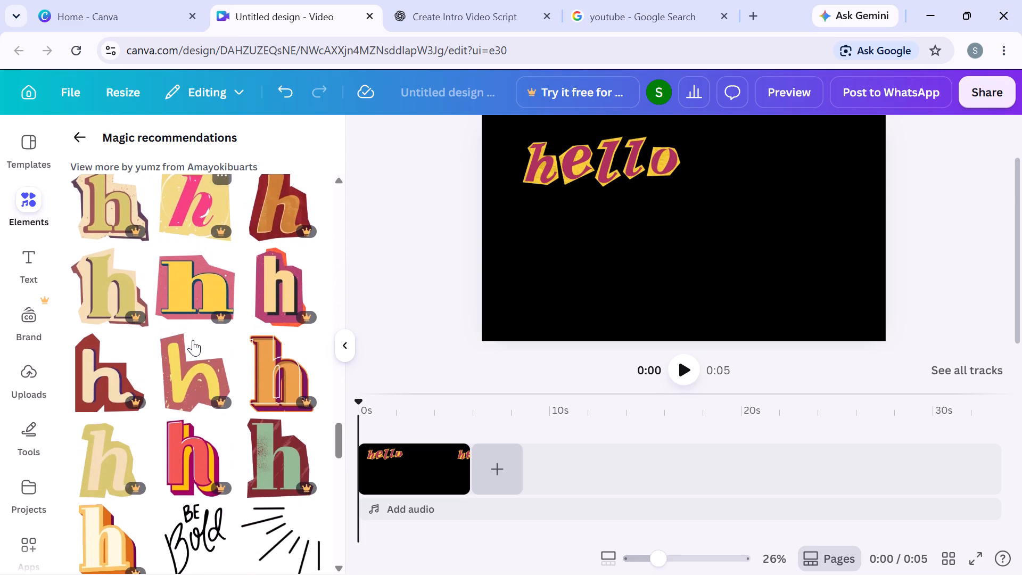
scroll(193, 340, down, 6)
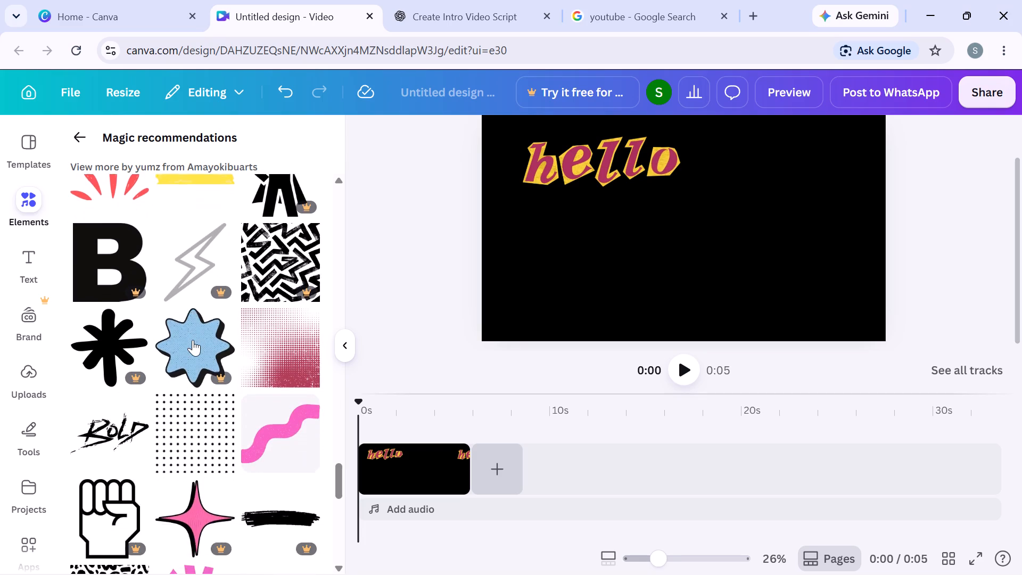
scroll(193, 340, down, 9)
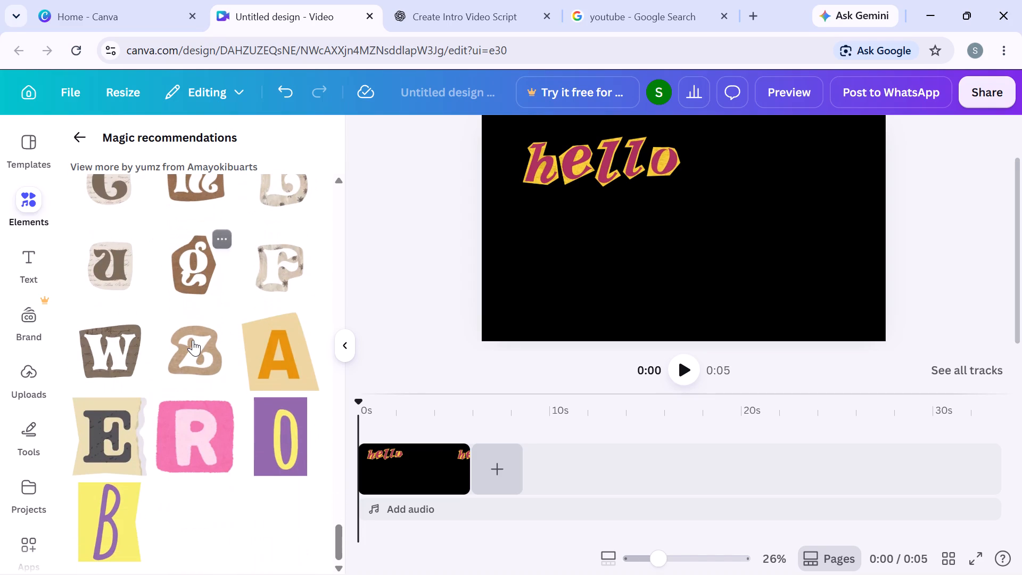
scroll(193, 340, down, 2)
scroll(193, 340, up, 4)
scroll(193, 340, down, 5)
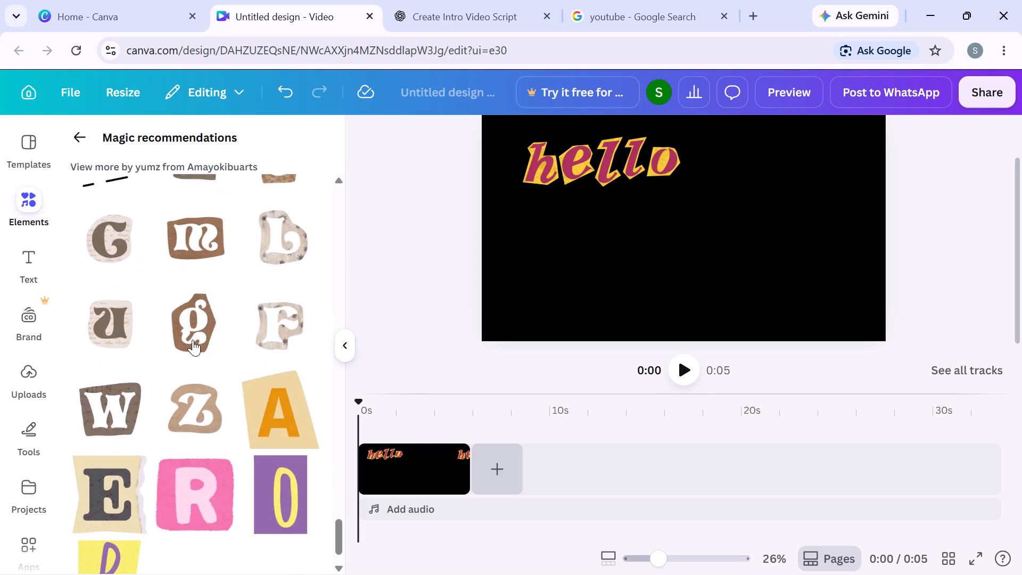
scroll(193, 340, up, 13)
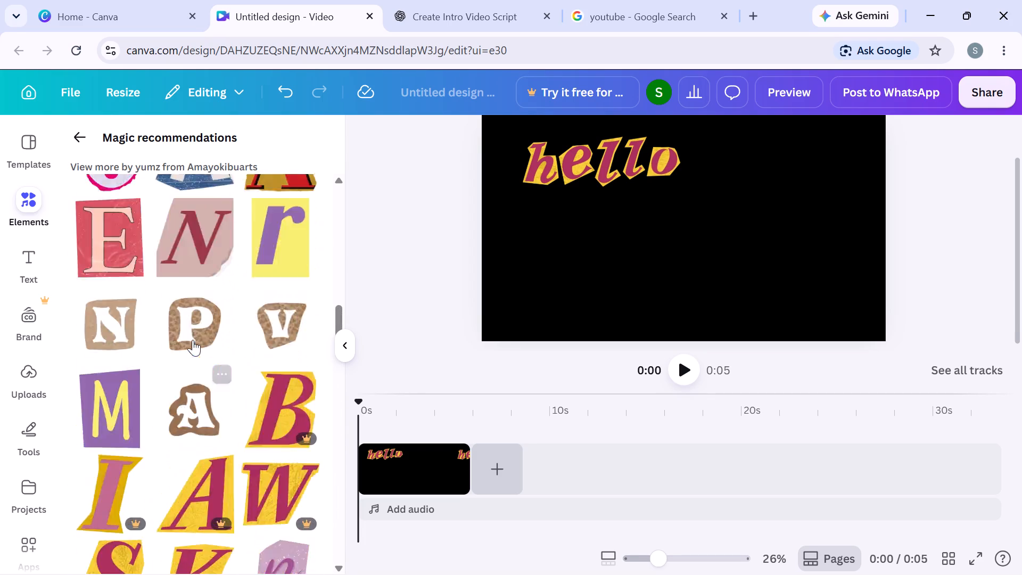
scroll(193, 340, up, 10)
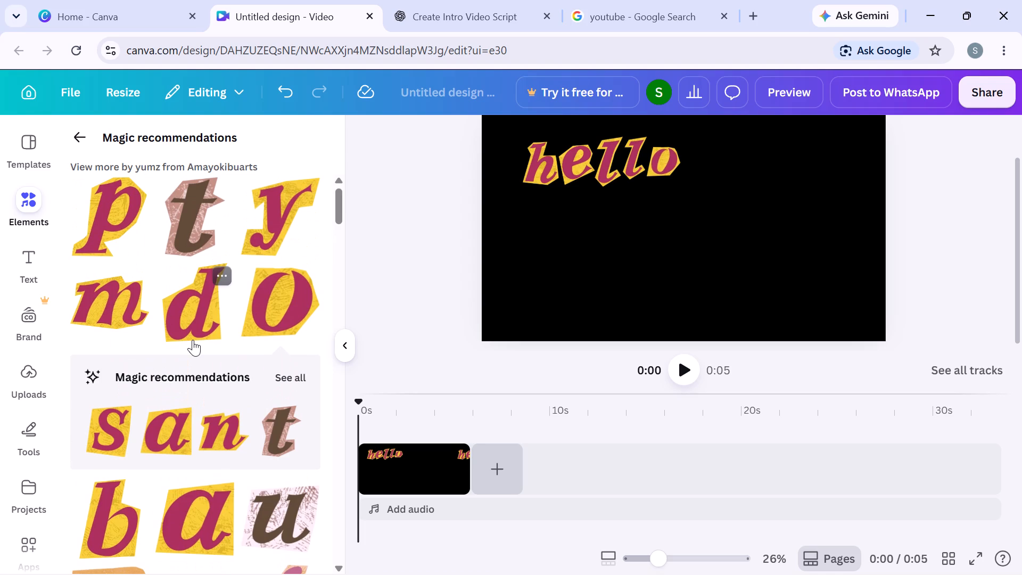
scroll(193, 340, up, 1)
Open the full set of recommendations for the o and add the maroon-on-yellow g to the page.
click(289, 372)
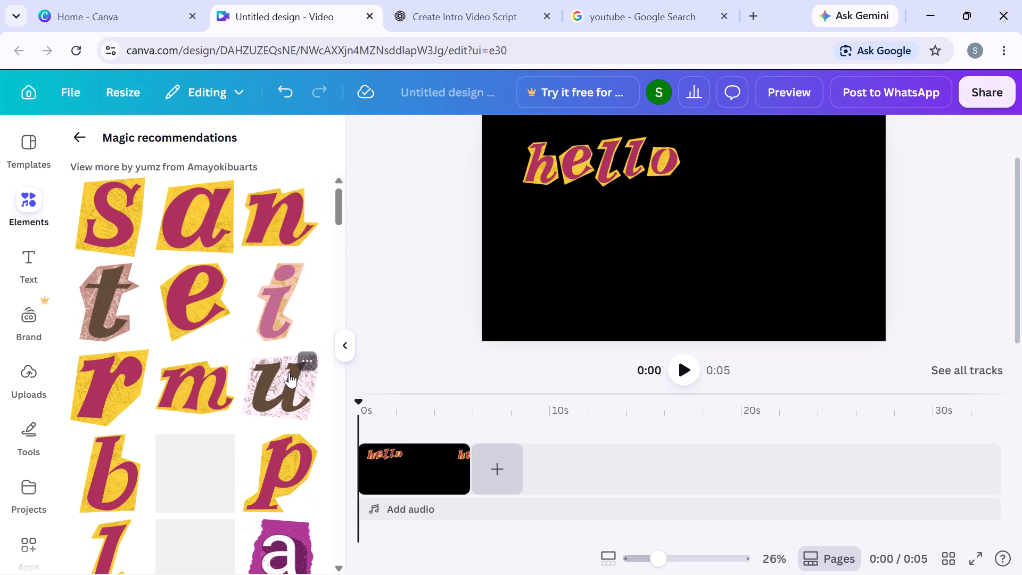
scroll(223, 375, down, 4)
scroll(223, 375, up, 1)
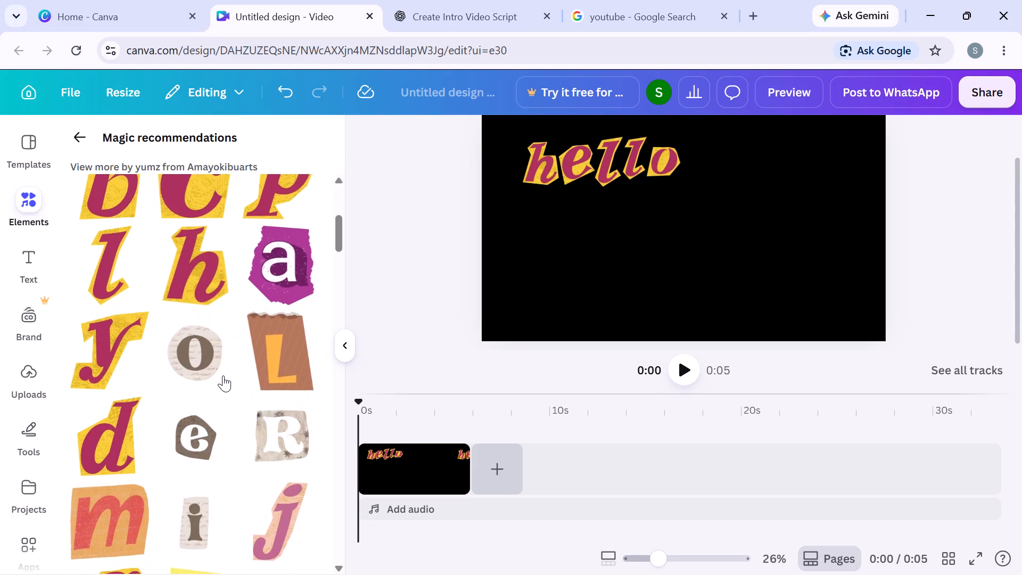
scroll(223, 375, up, 4)
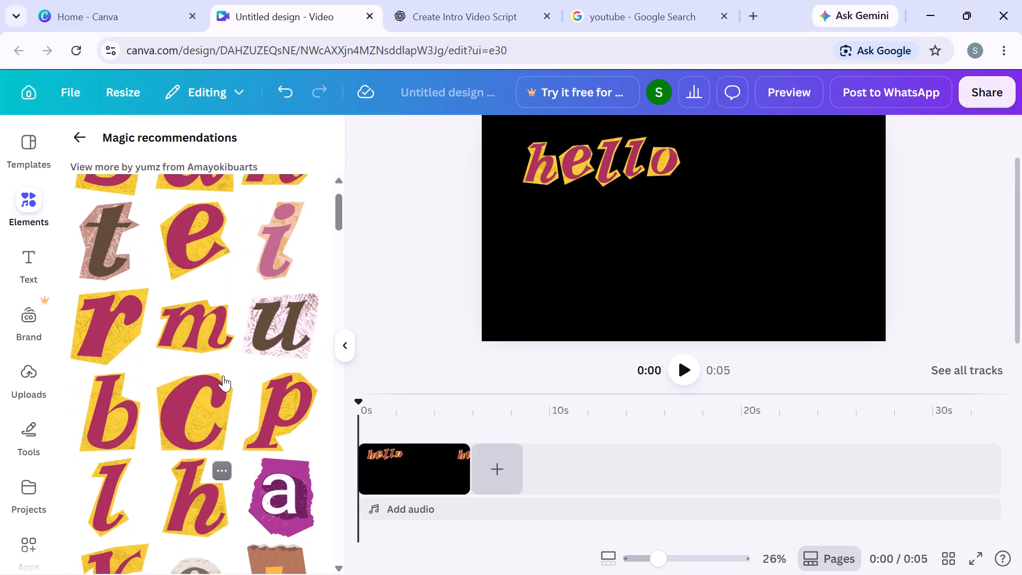
scroll(223, 375, up, 4)
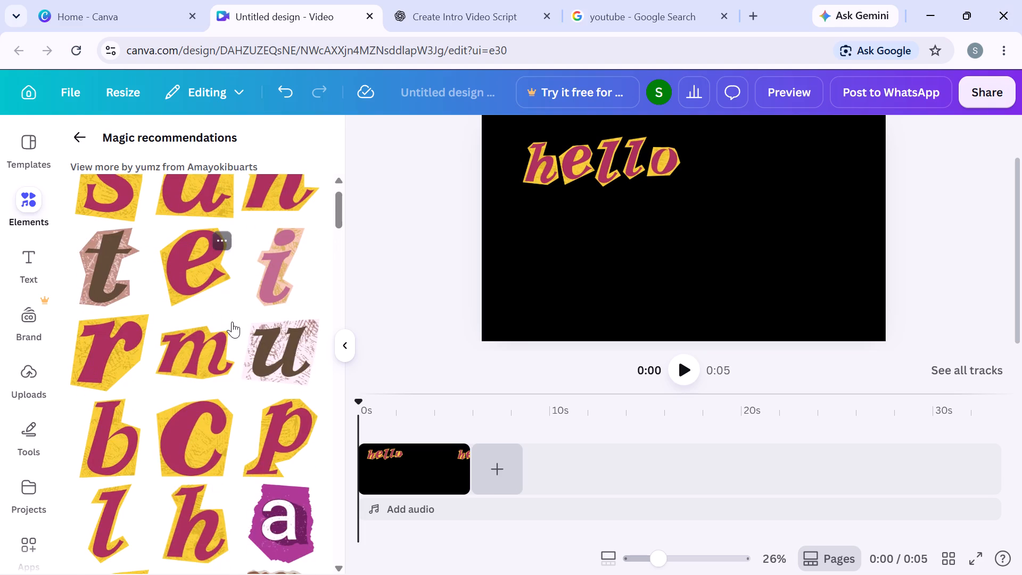
scroll(232, 322, down, 4)
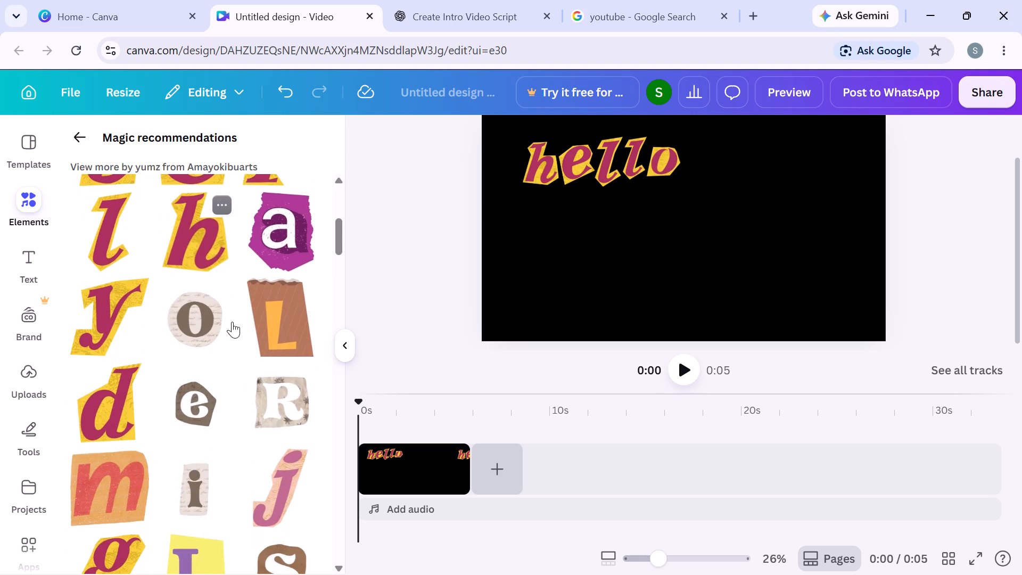
scroll(232, 322, down, 1)
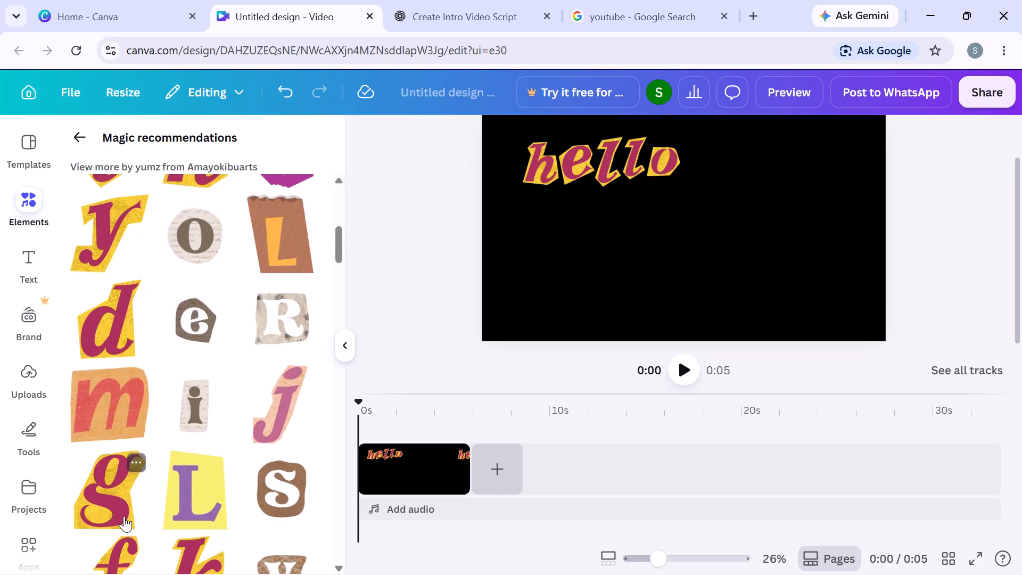
click(122, 508)
Add the brown u on the pale patterned cut-out and the maroon-on-yellow y to the page.
scroll(254, 335, up, 3)
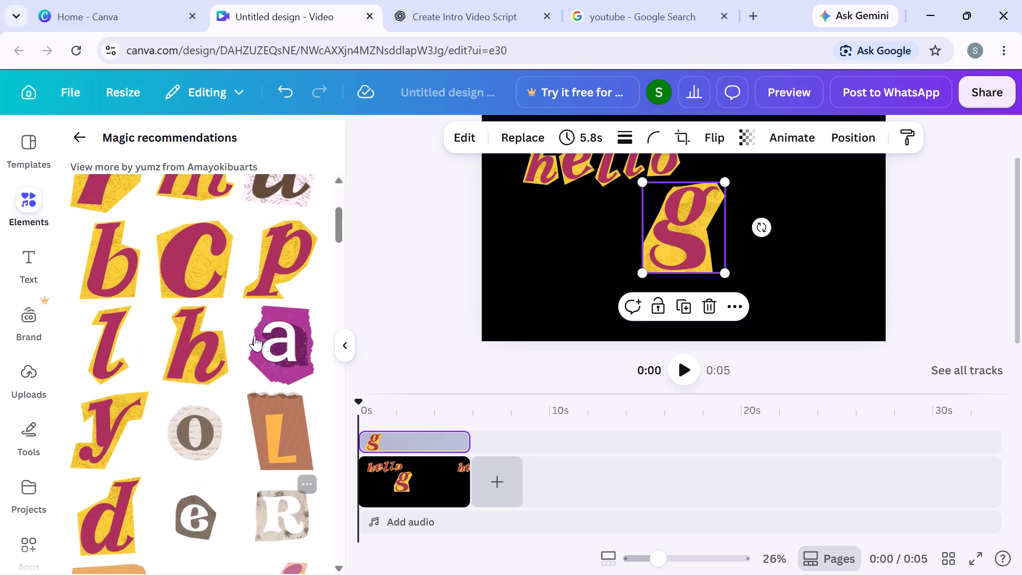
click(298, 206)
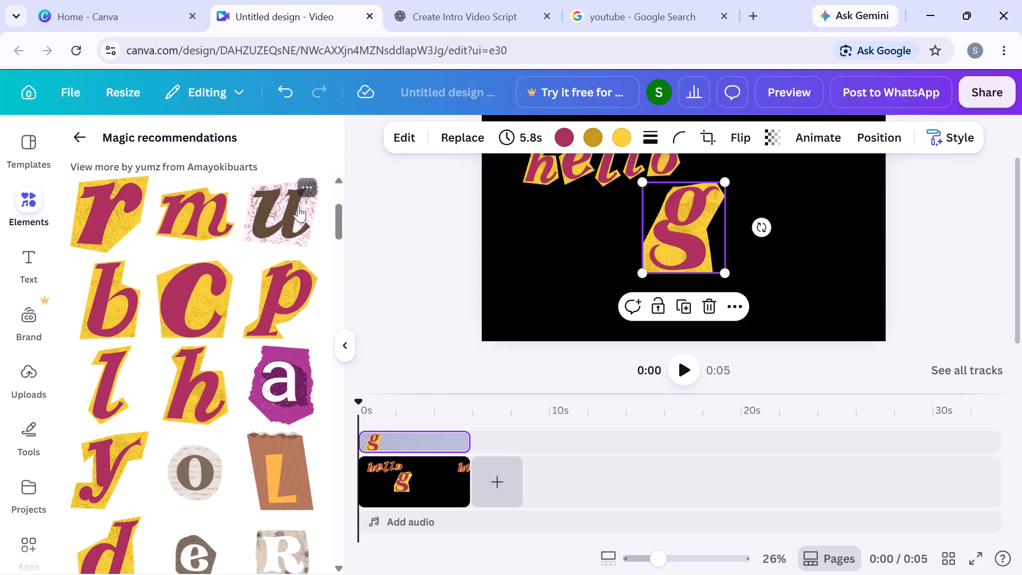
scroll(237, 388, down, 5)
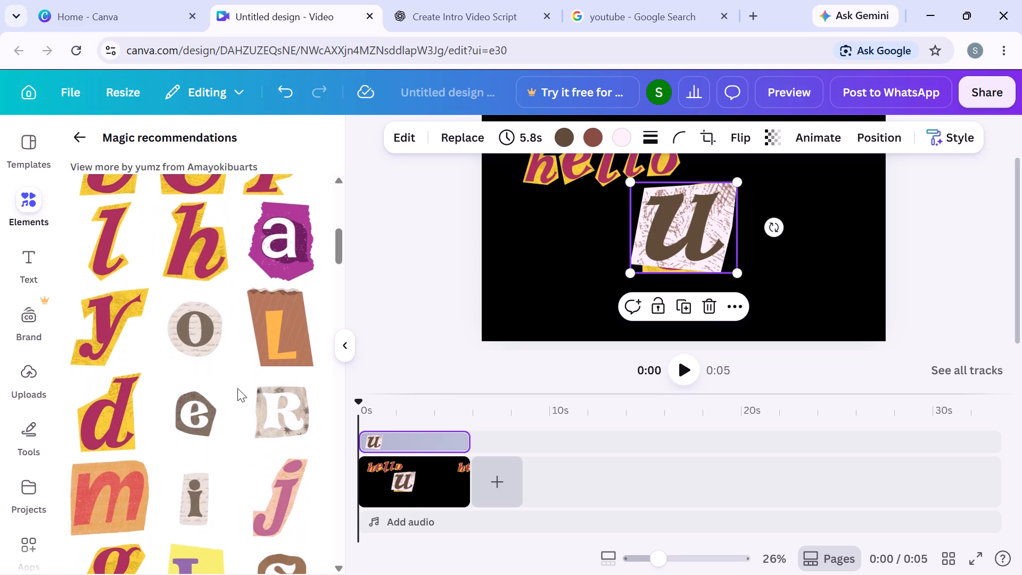
scroll(237, 388, down, 1)
click(86, 331)
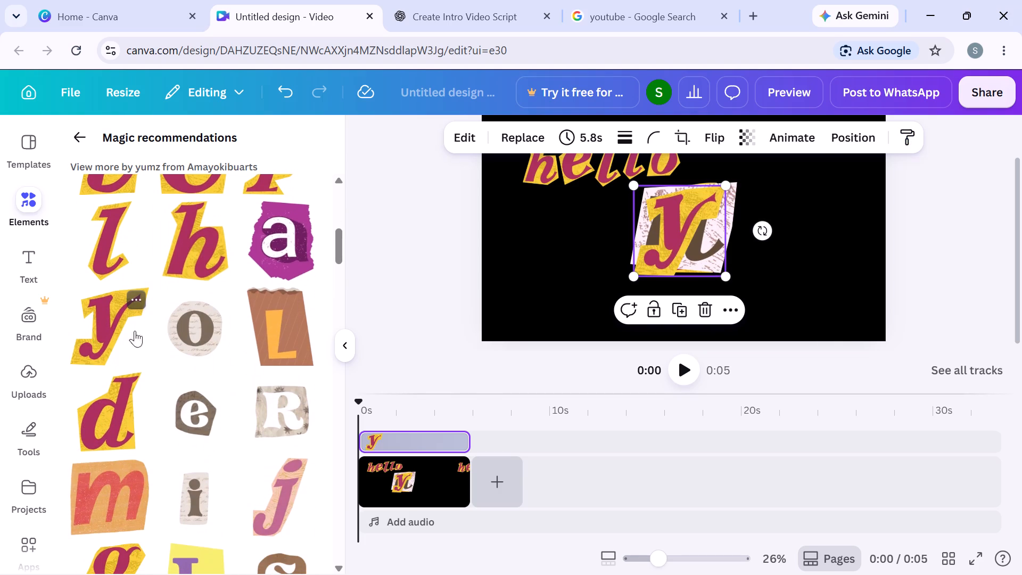
Look through the rest of the recommended cut-out letters for an s to complete guys.
scroll(216, 326, down, 4)
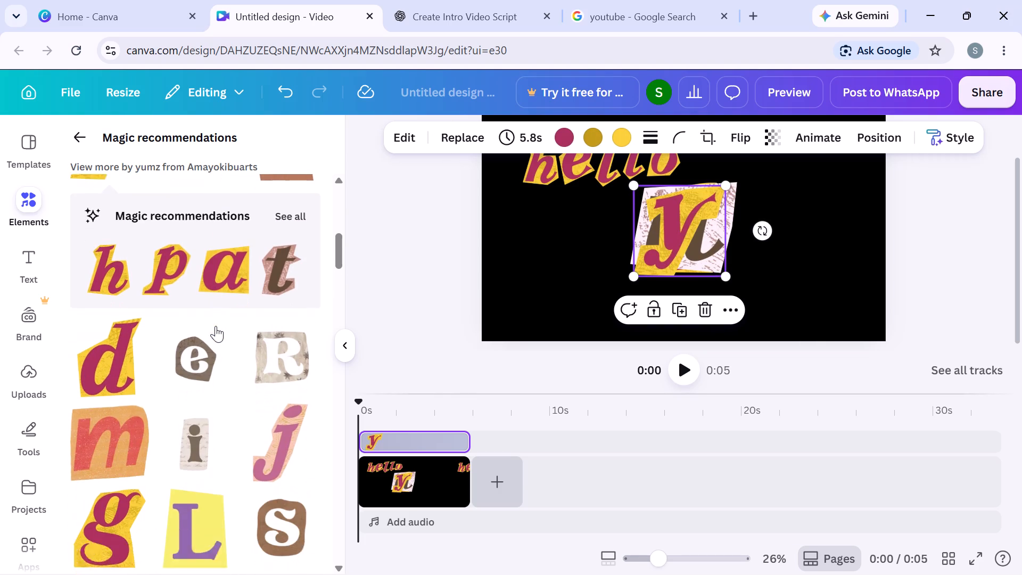
scroll(216, 326, down, 2)
scroll(265, 426, down, 2)
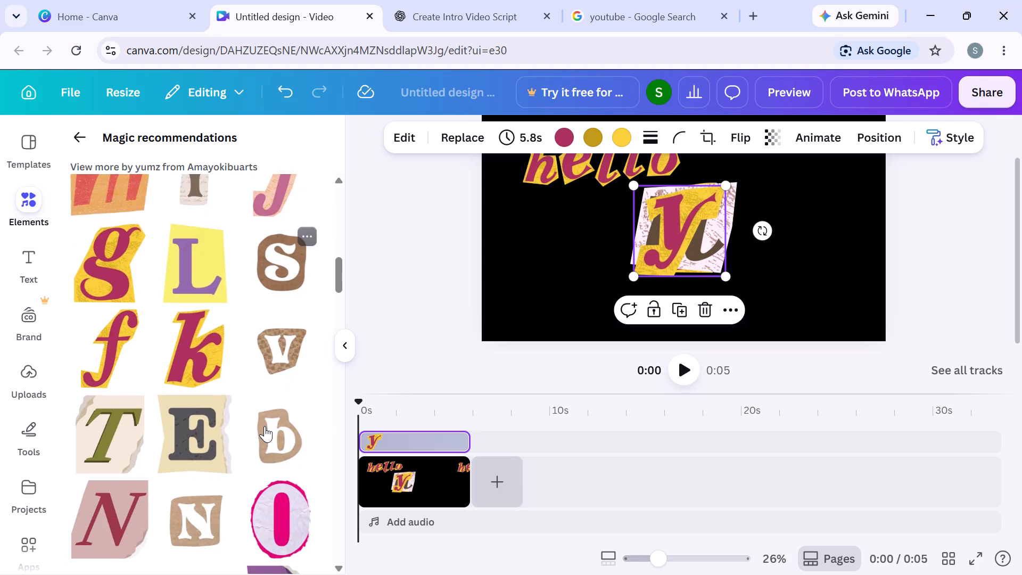
scroll(265, 426, down, 8)
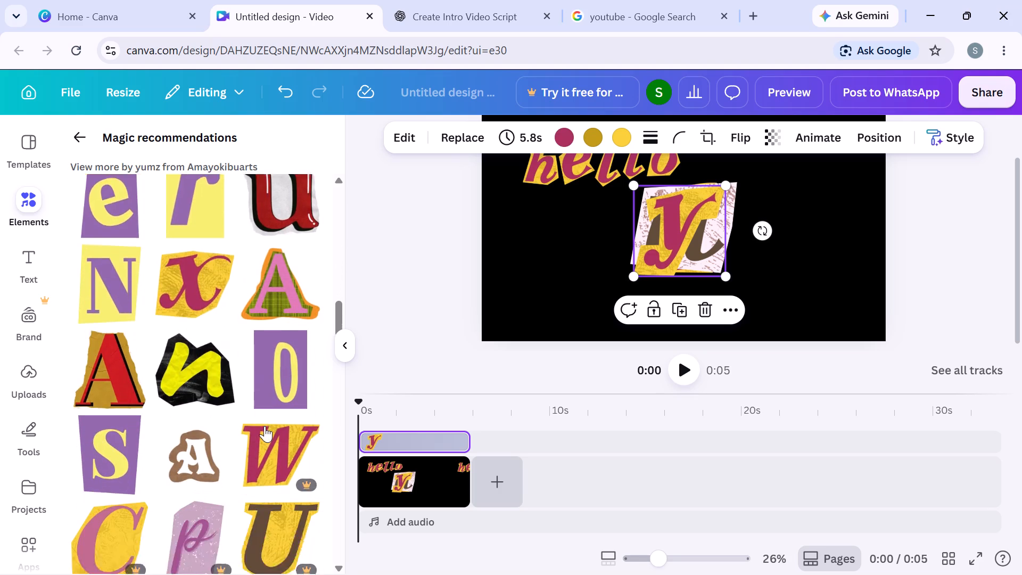
scroll(265, 426, down, 4)
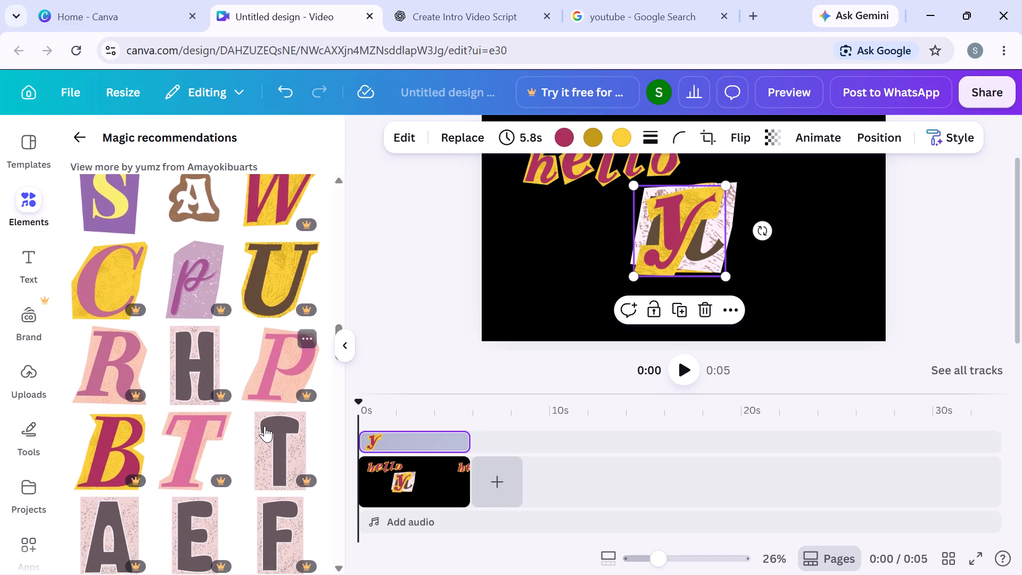
scroll(265, 426, down, 2)
click(265, 426)
scroll(265, 426, down, 5)
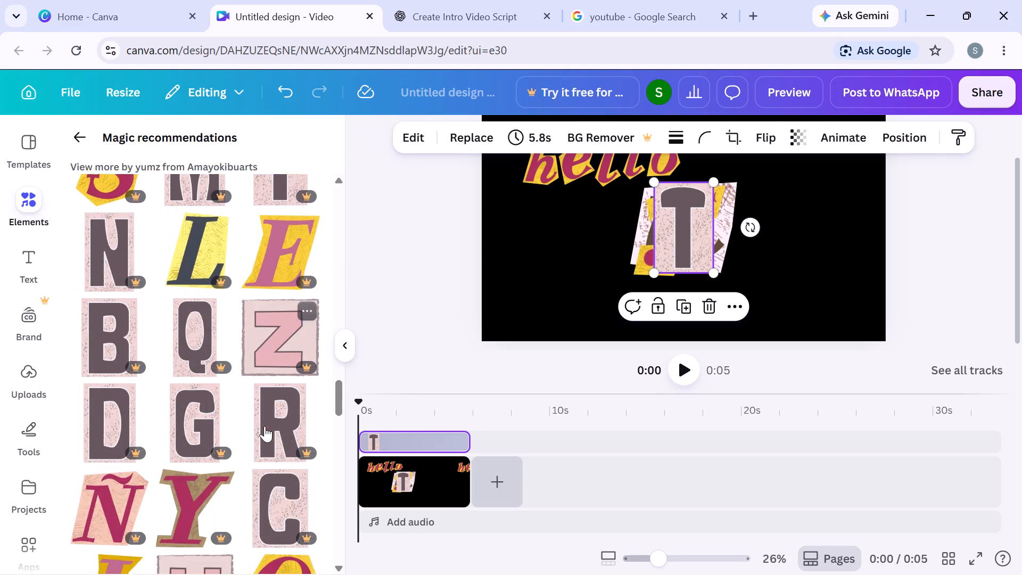
scroll(265, 426, down, 7)
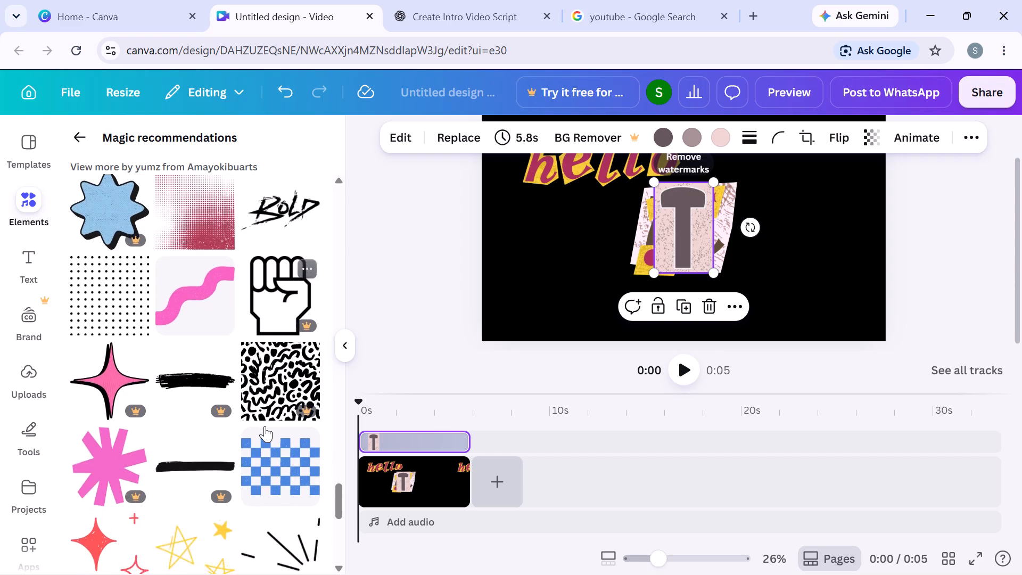
scroll(265, 426, down, 1)
scroll(220, 287, up, 9)
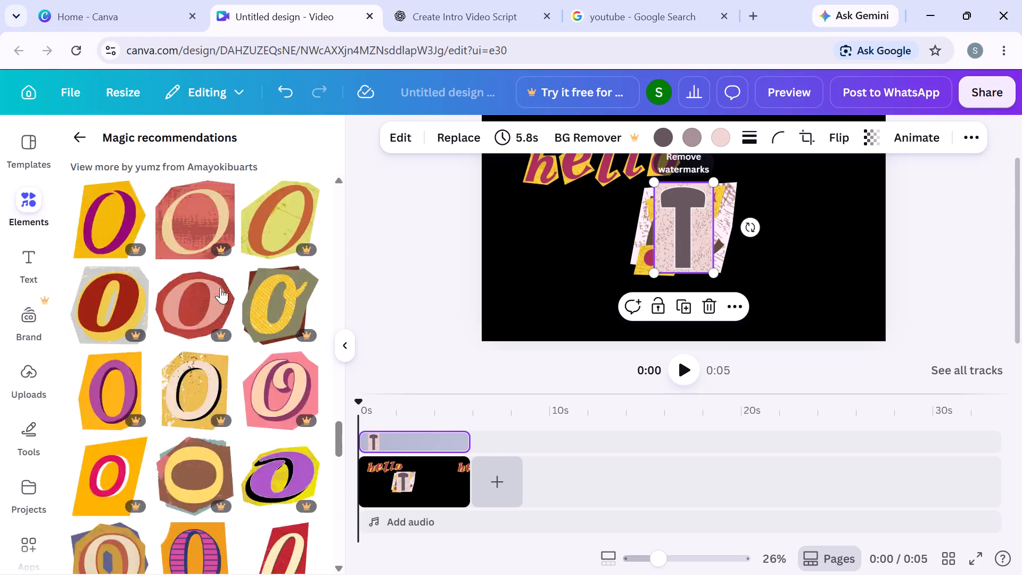
scroll(220, 287, up, 19)
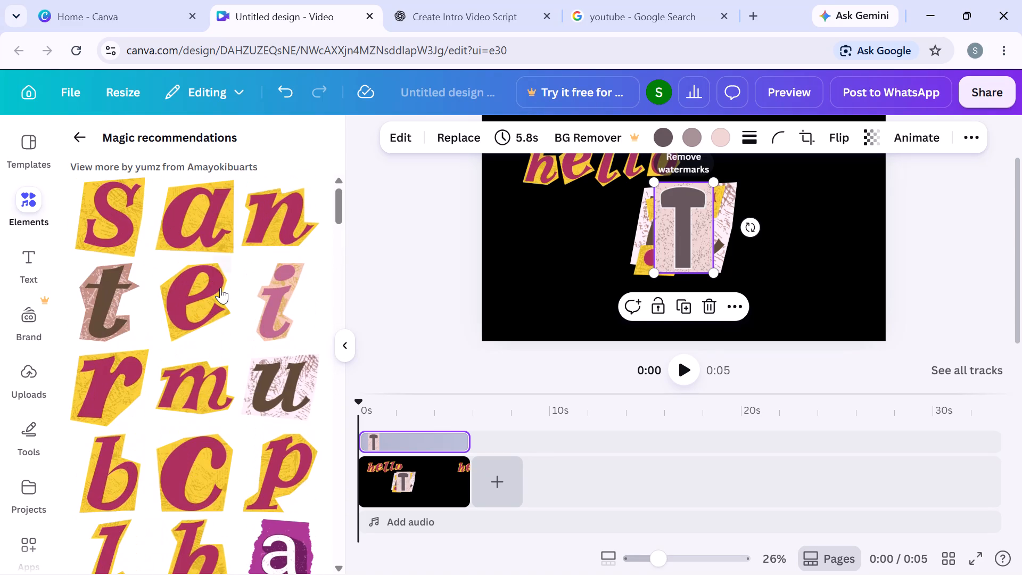
scroll(220, 287, up, 4)
Leave the recommendations and search the graphics for SCRAPBOOK LETTER s.
click(90, 139)
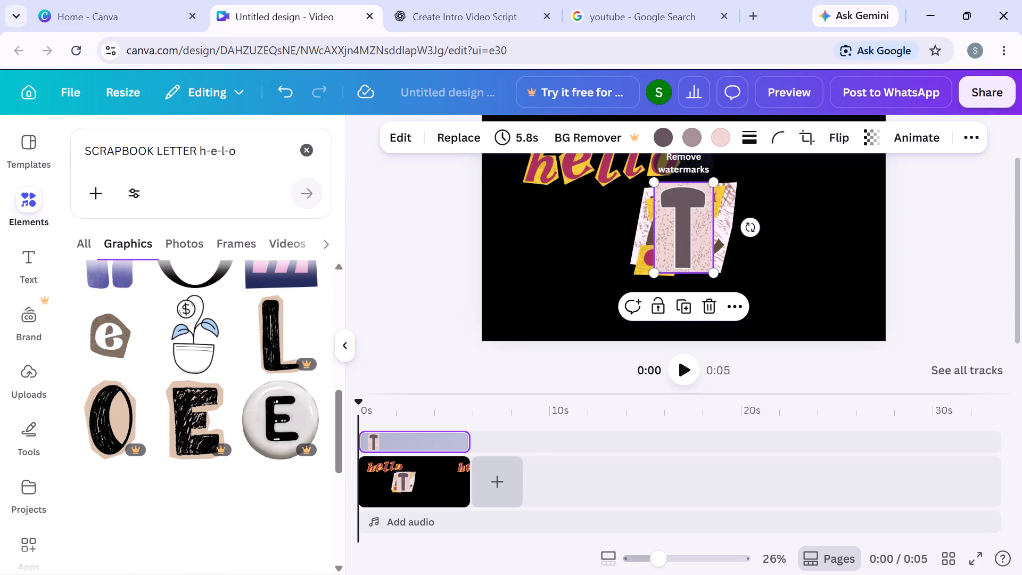
click(242, 143)
key(BackSpace)
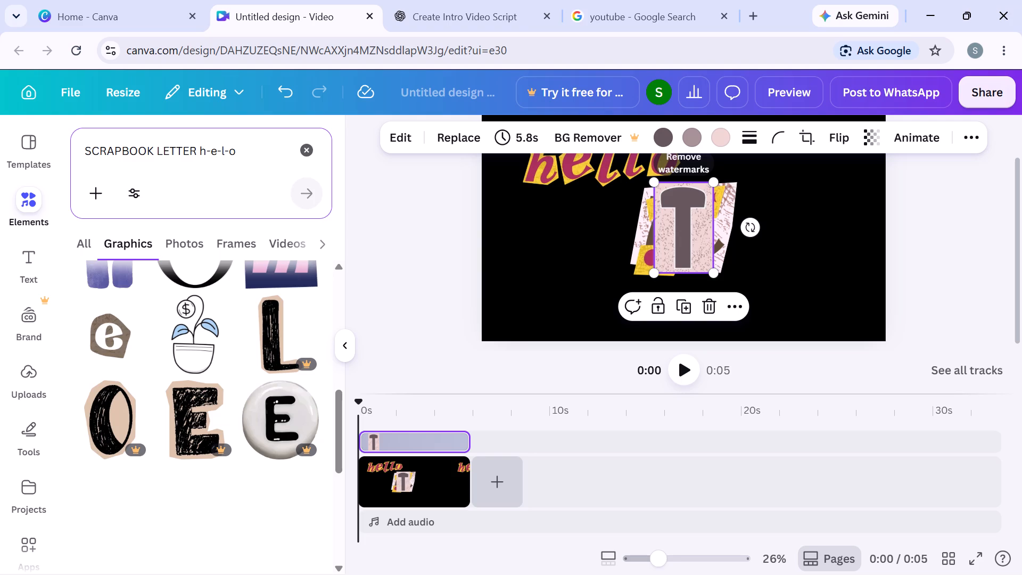
key(BackSpace)
key(BackSpace)
key(BackSpace)
key(BackSpace)
key(BackSpace)
key(BackSpace)
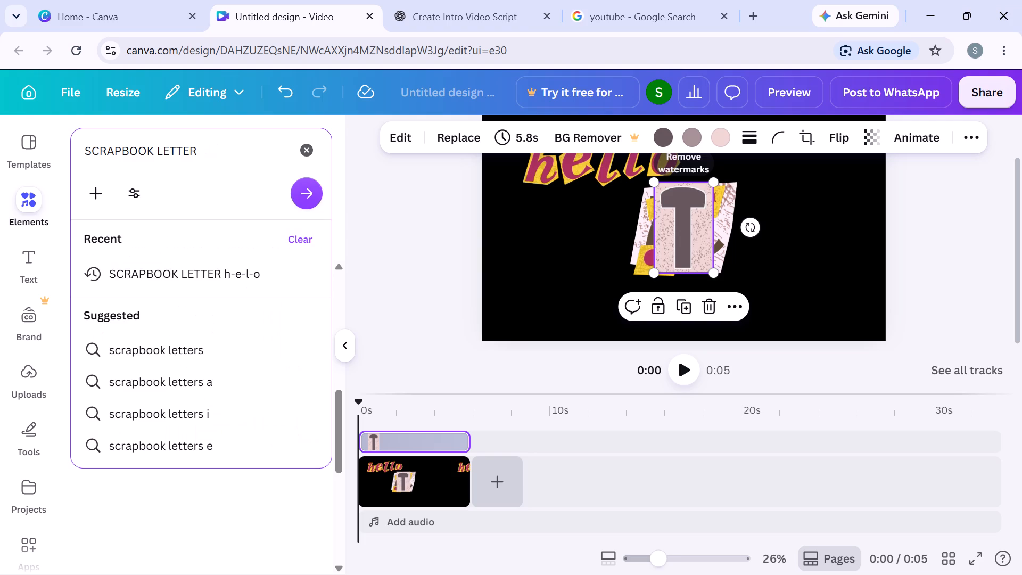
key(s)
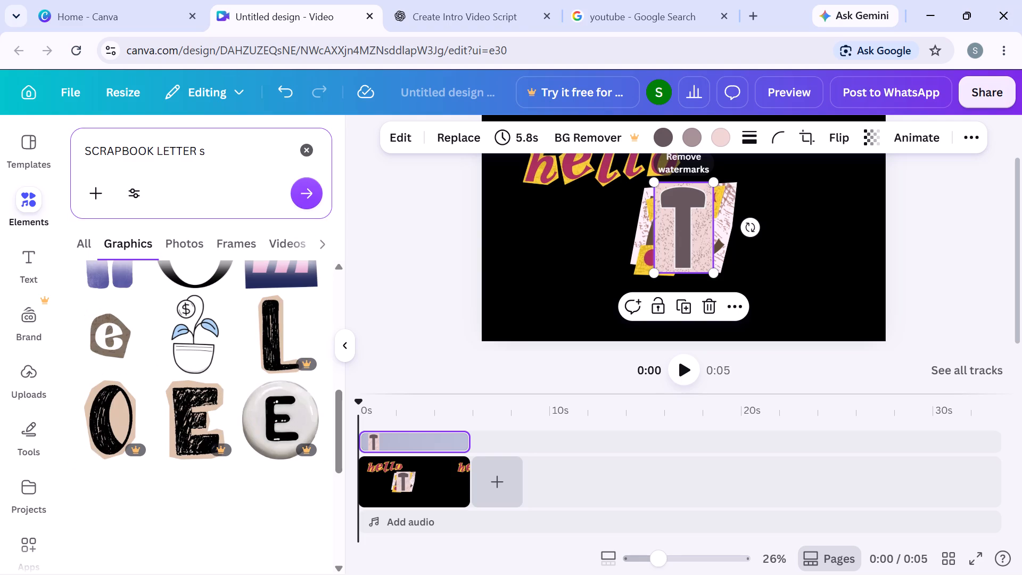
click(305, 191)
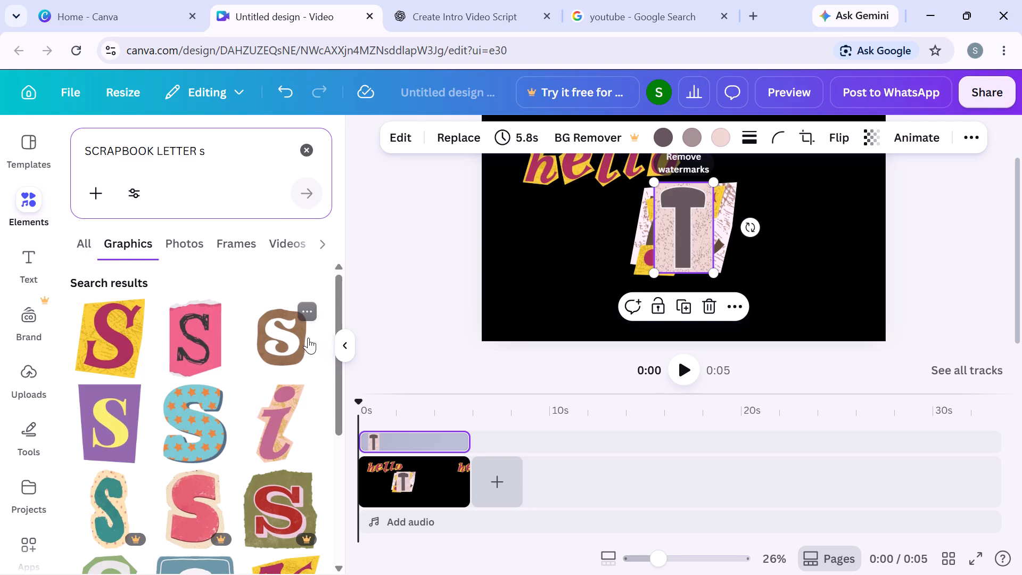
Delete the T cut-out lying on top of the pile of letters below hello.
scroll(229, 357, down, 1)
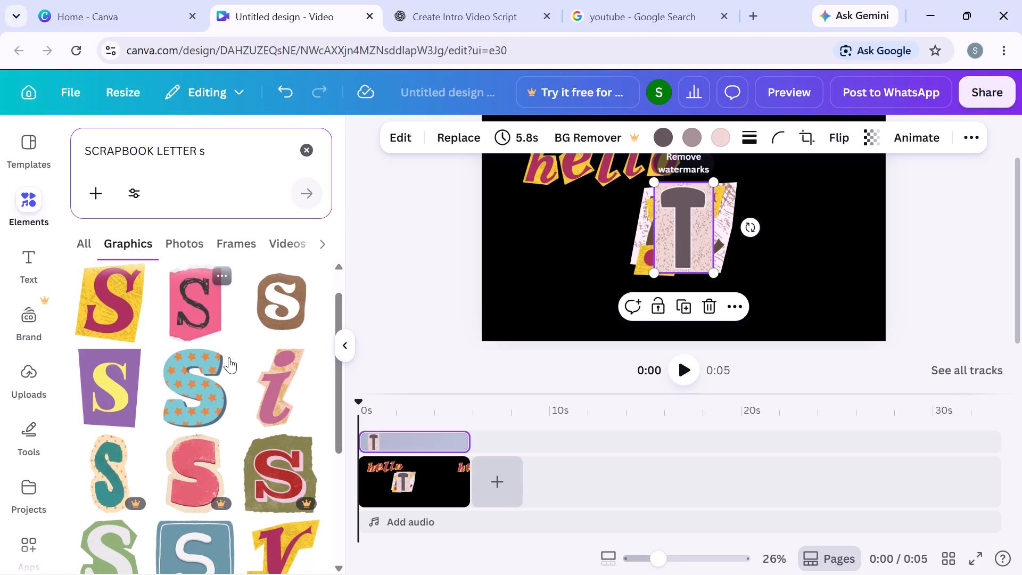
scroll(229, 357, down, 1)
drag(695, 243, 730, 252)
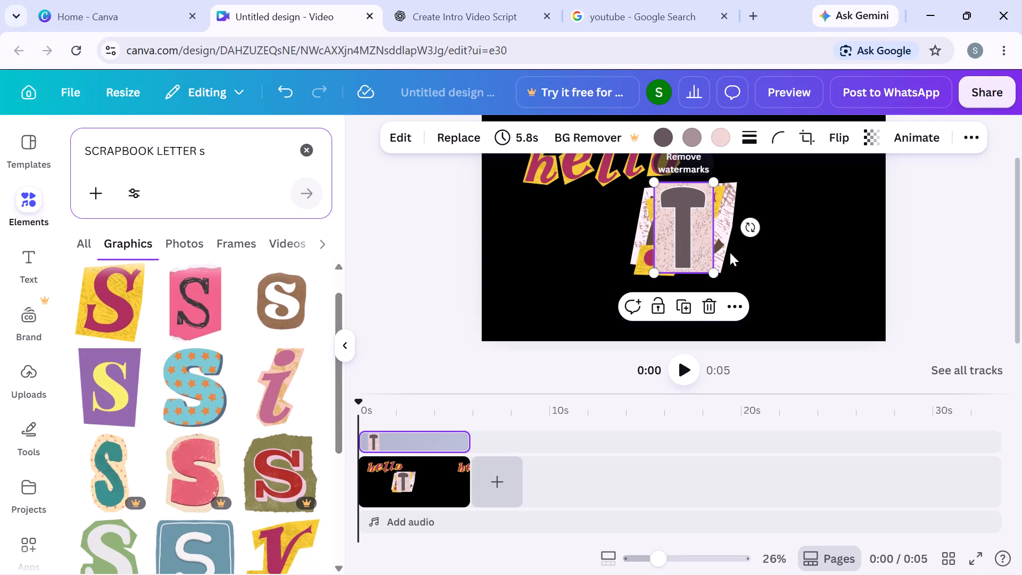
drag(730, 252, 800, 257)
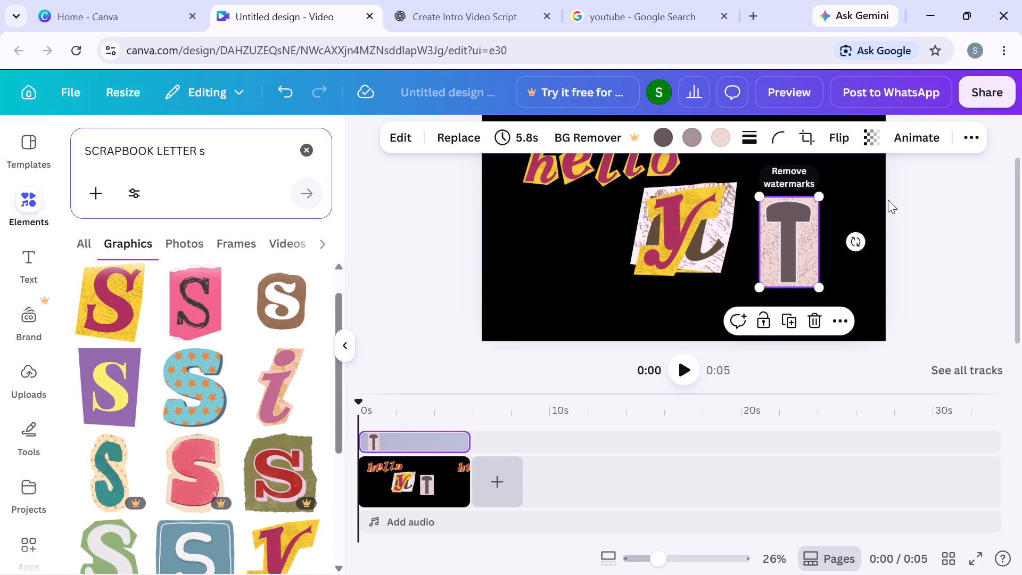
key(Delete)
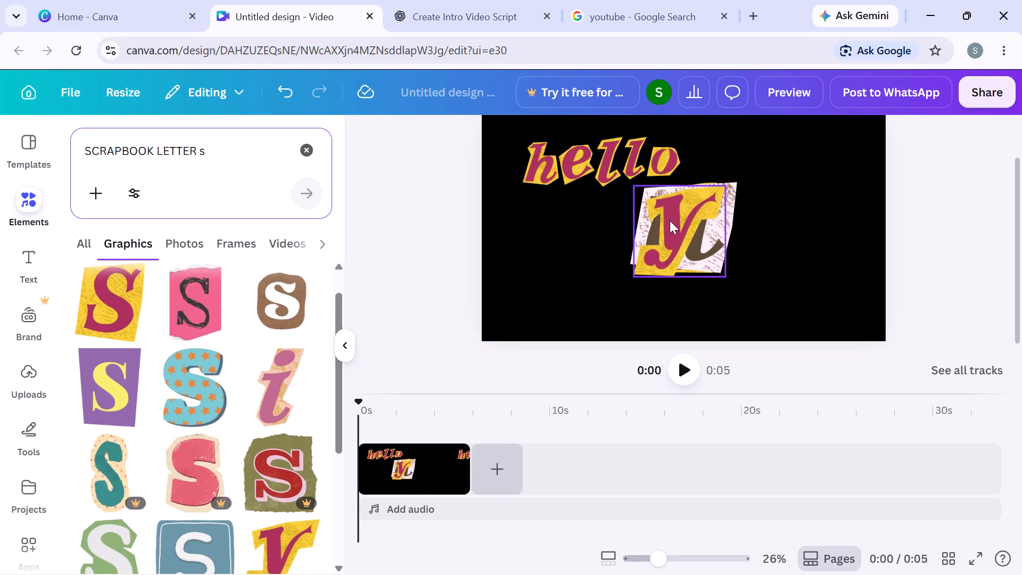
Spread the stacked g, u and y cut-outs into a row spelling guy beneath hello.
drag(670, 220, 773, 238)
drag(672, 223, 769, 234)
drag(693, 222, 579, 236)
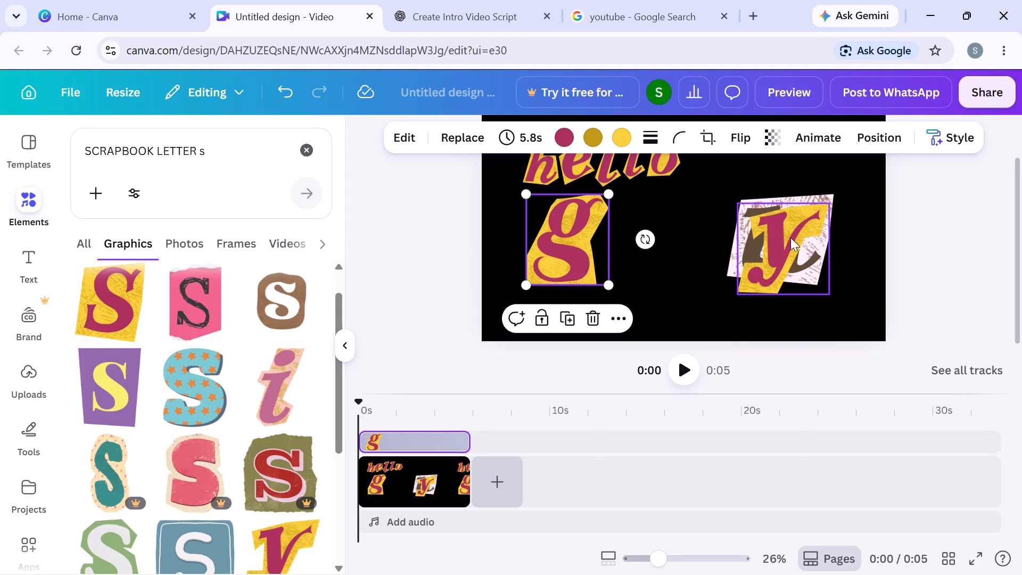
drag(792, 237, 848, 239)
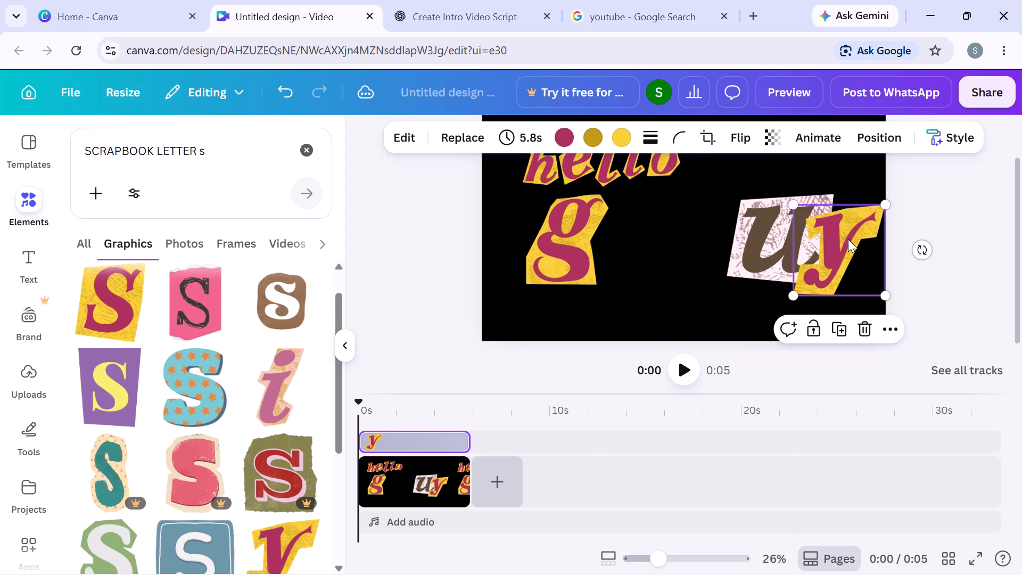
drag(760, 240, 648, 236)
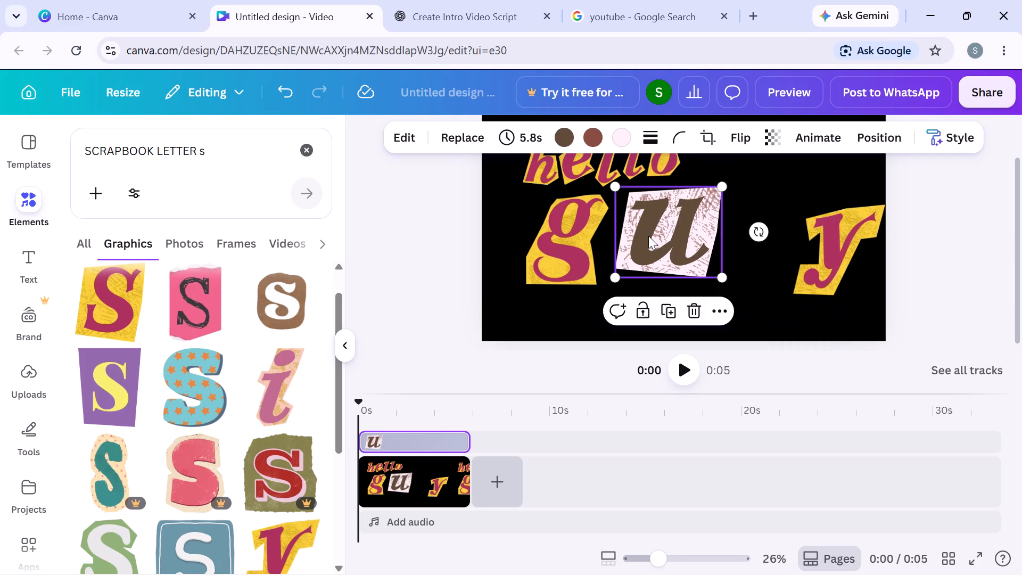
drag(835, 233, 756, 217)
Browse the s results and add the maroon-on-yellow S cut-out to the page.
scroll(209, 394, down, 4)
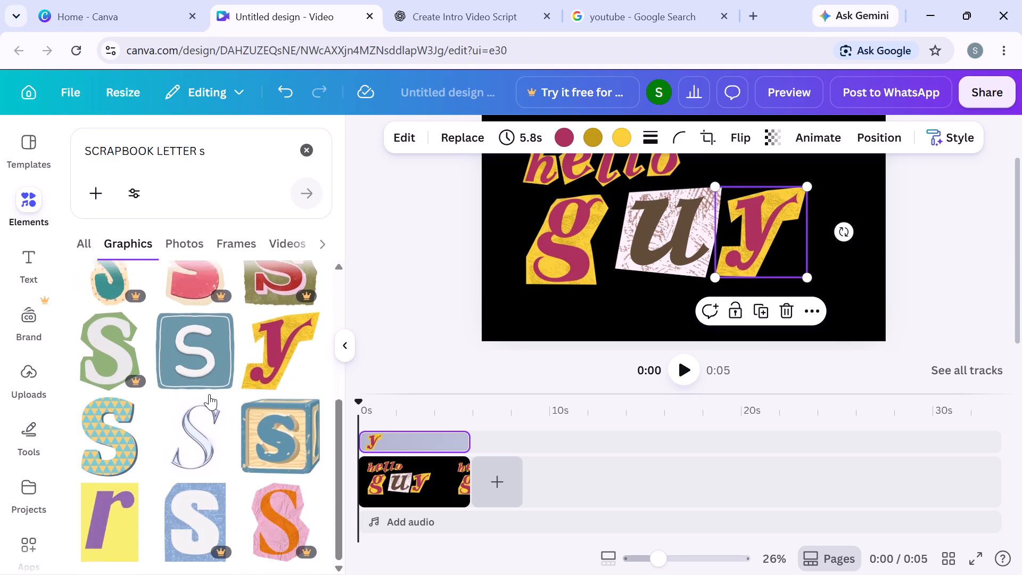
scroll(209, 394, down, 3)
scroll(209, 394, right, 1)
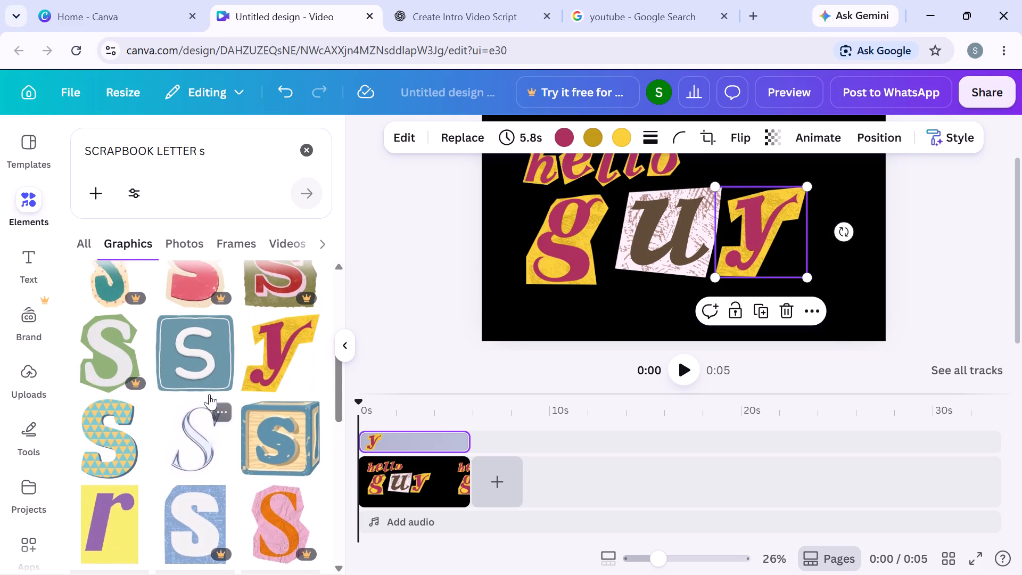
scroll(209, 394, up, 6)
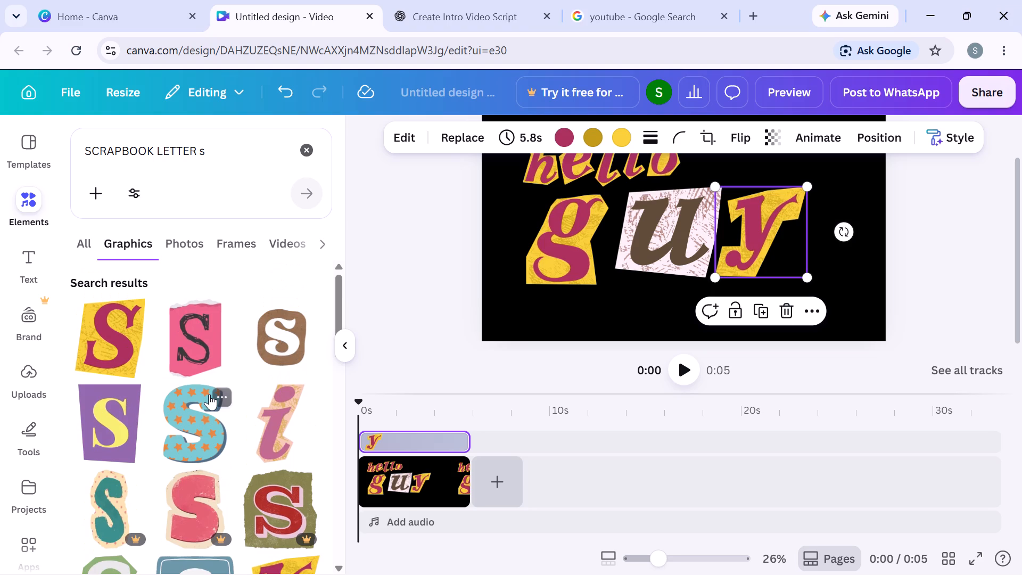
click(114, 335)
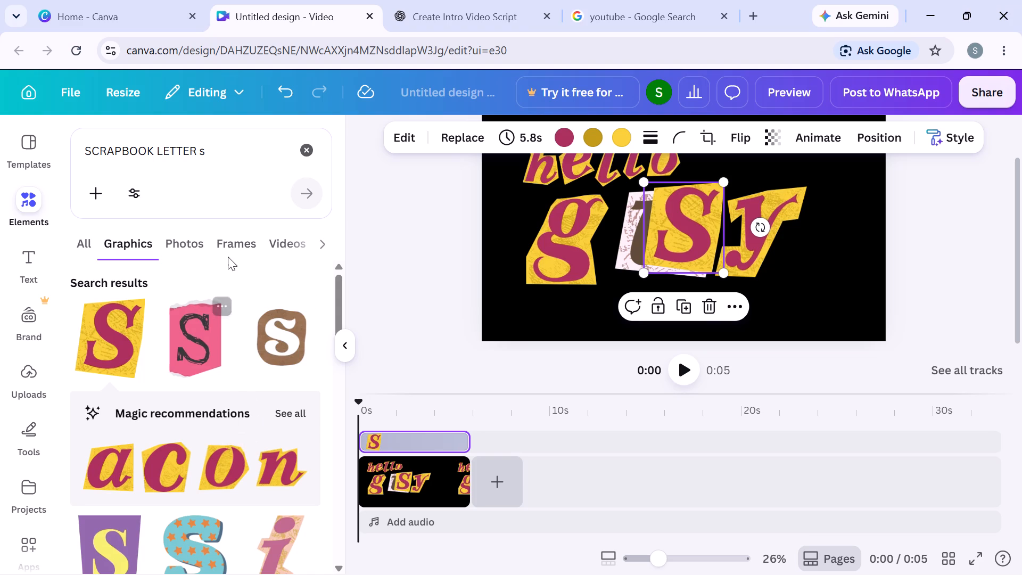
Search the graphics for SCRAPBOOK LETTER u.
click(213, 146)
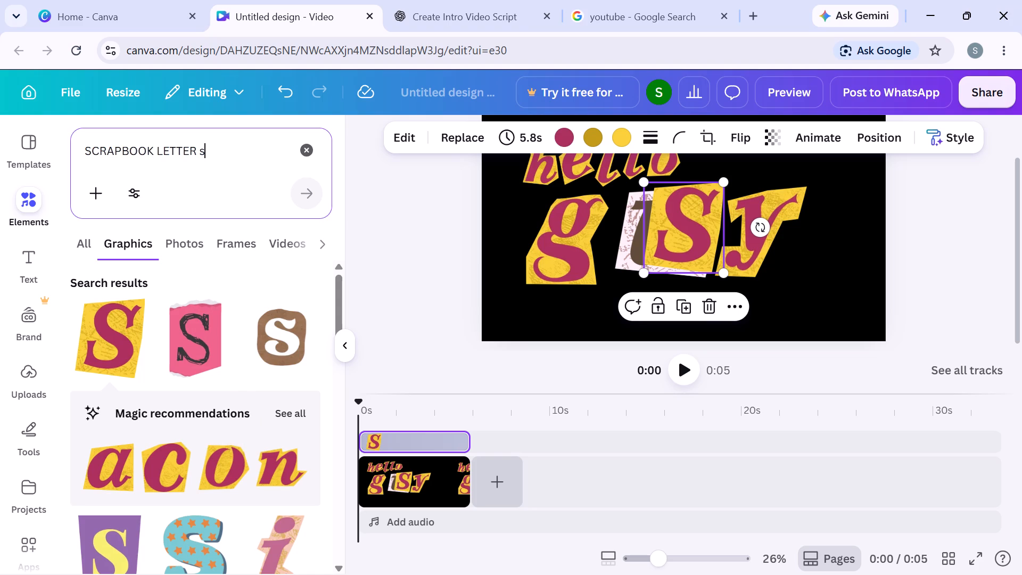
key(BackSpace)
key(u)
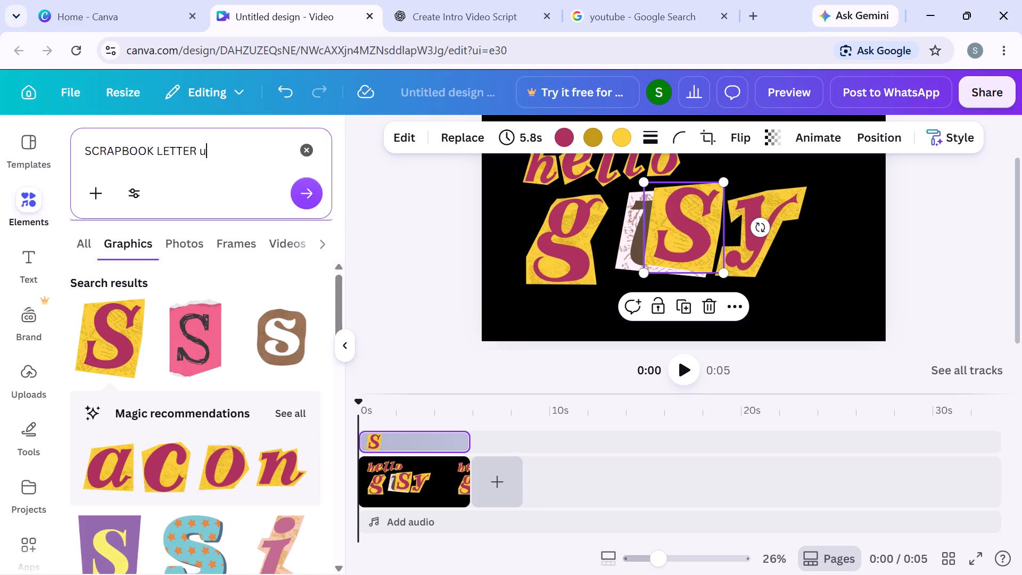
click(302, 194)
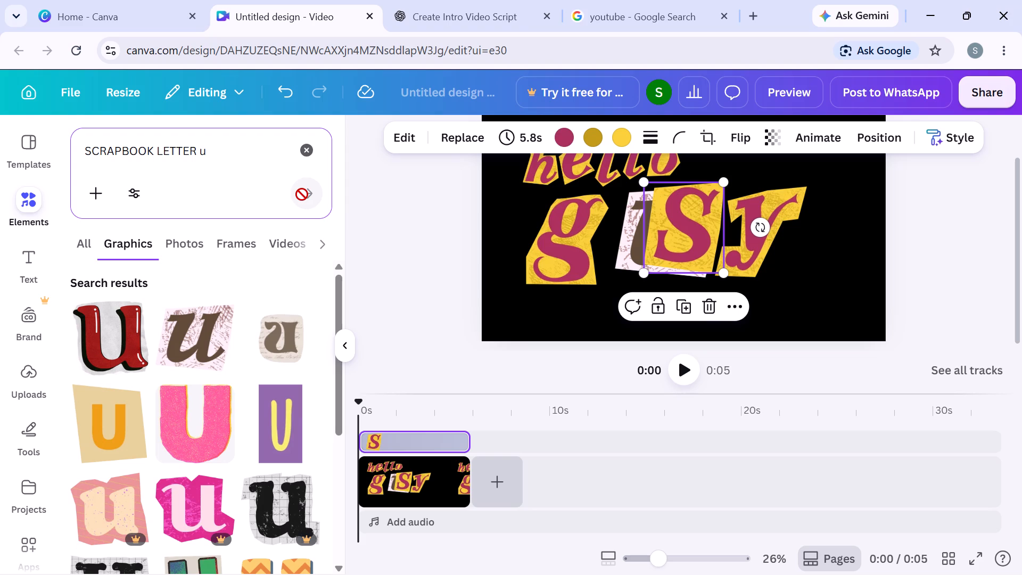
Look through the u results for a cut-out matching the maroon-on-yellow letters.
scroll(149, 355, down, 8)
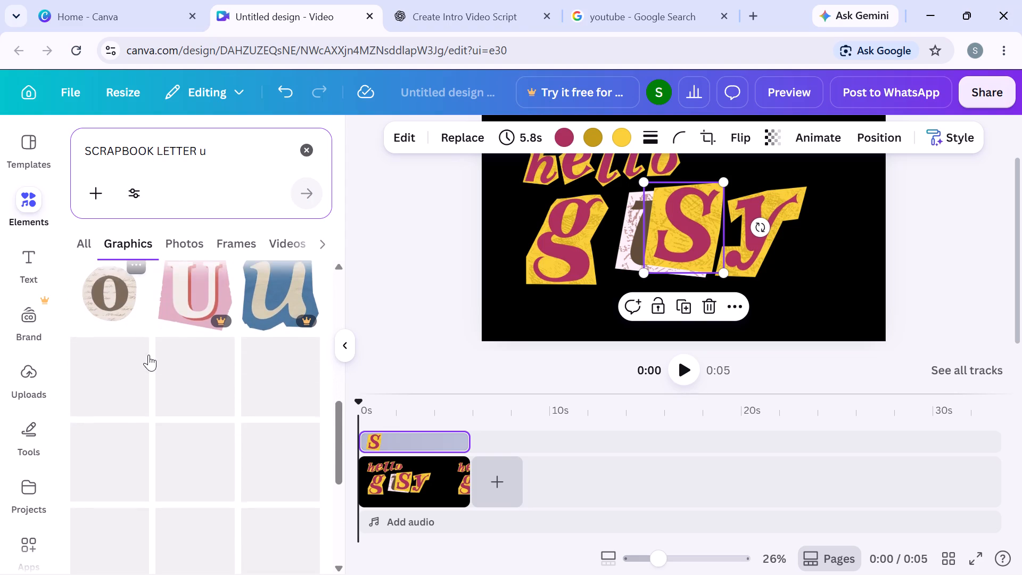
scroll(149, 355, down, 5)
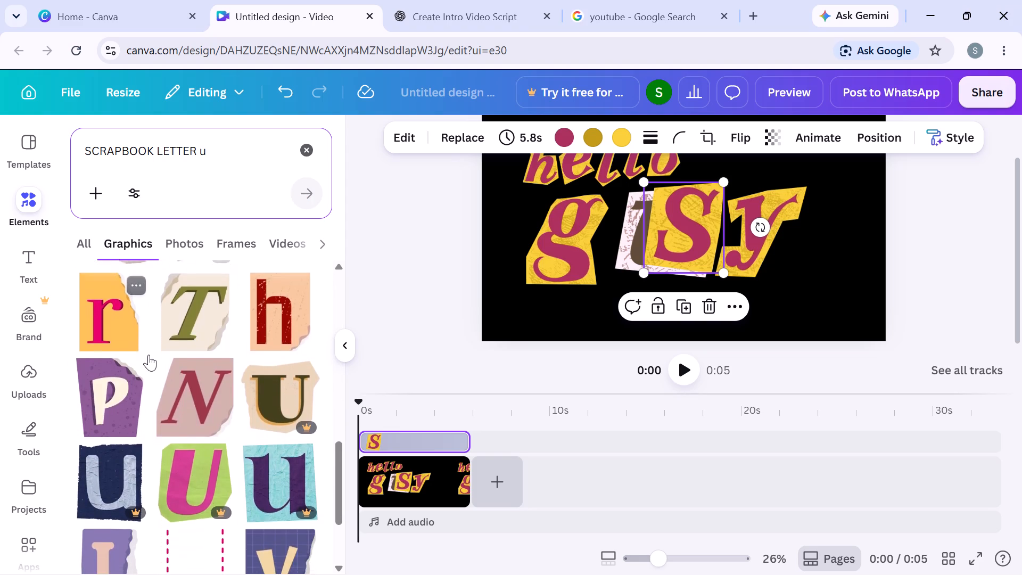
scroll(149, 355, down, 6)
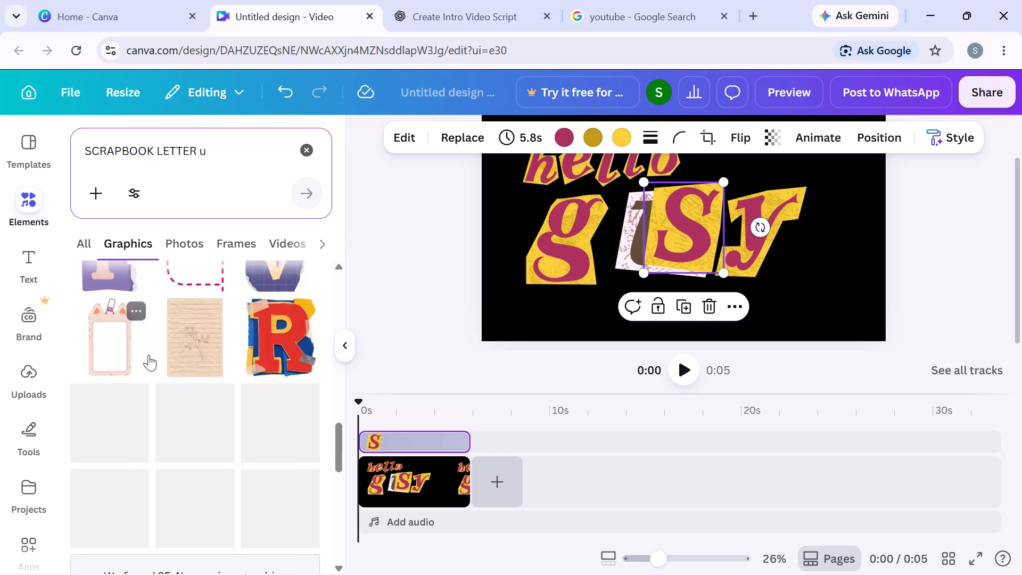
scroll(149, 355, down, 3)
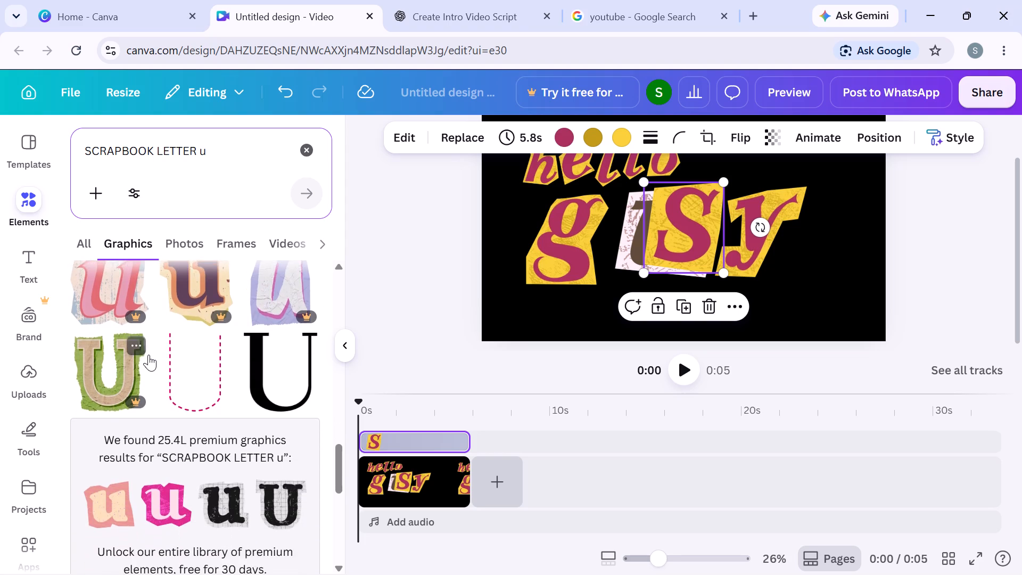
scroll(149, 355, up, 4)
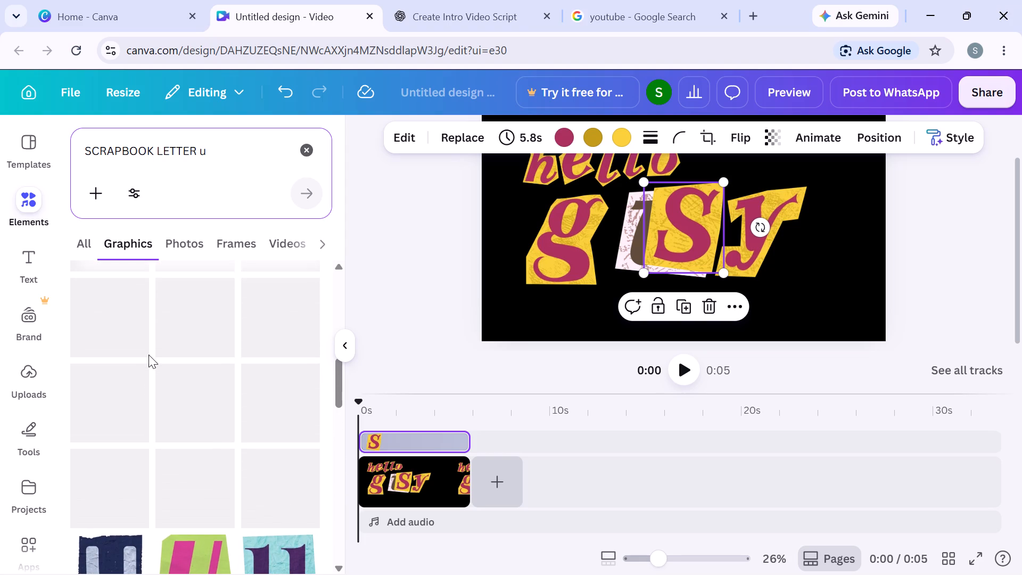
scroll(149, 355, up, 6)
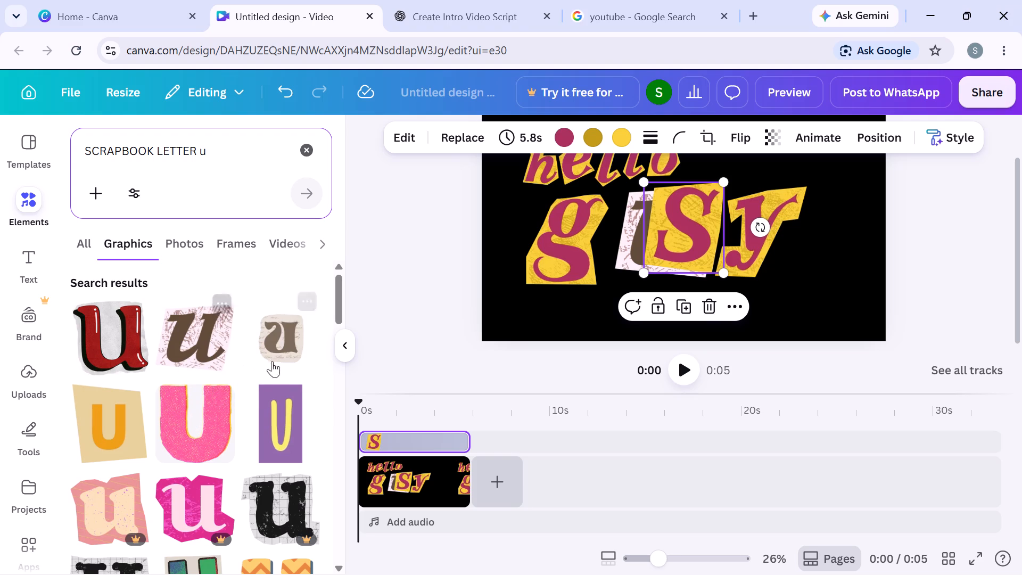
Go through the u results again, further down the list, for a suitable u or paper scrap.
scroll(147, 455, down, 4)
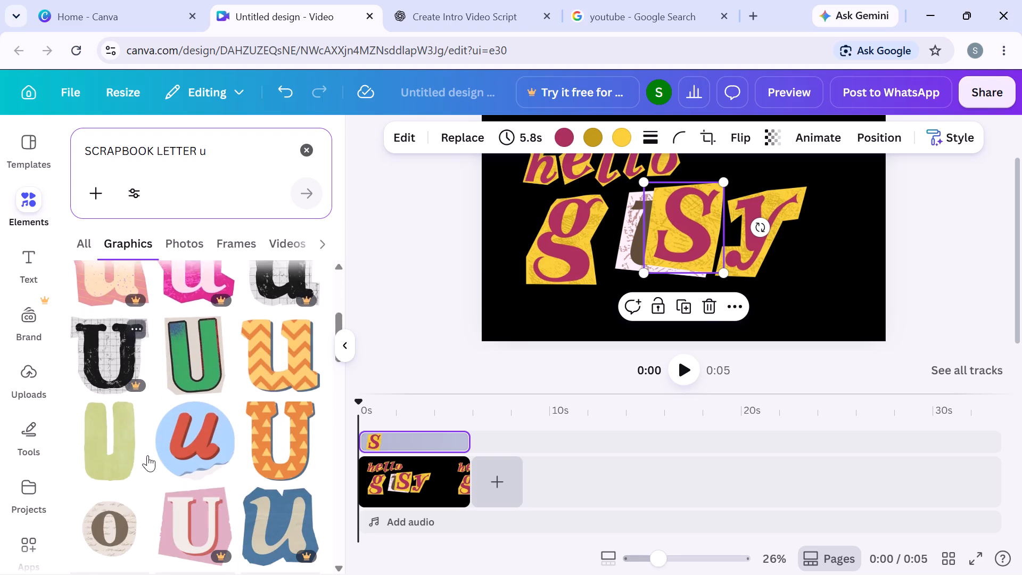
scroll(147, 455, down, 4)
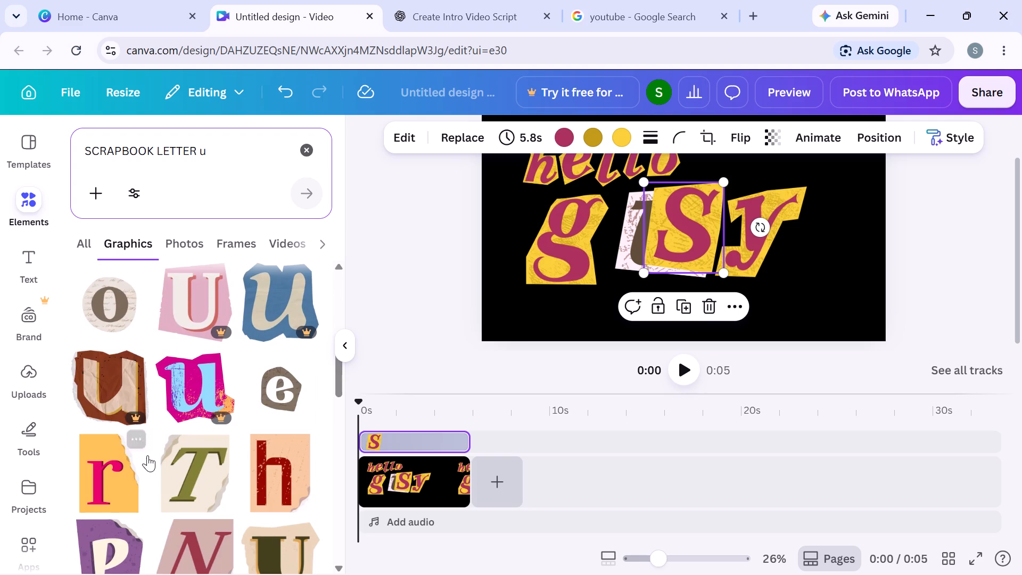
scroll(147, 455, down, 3)
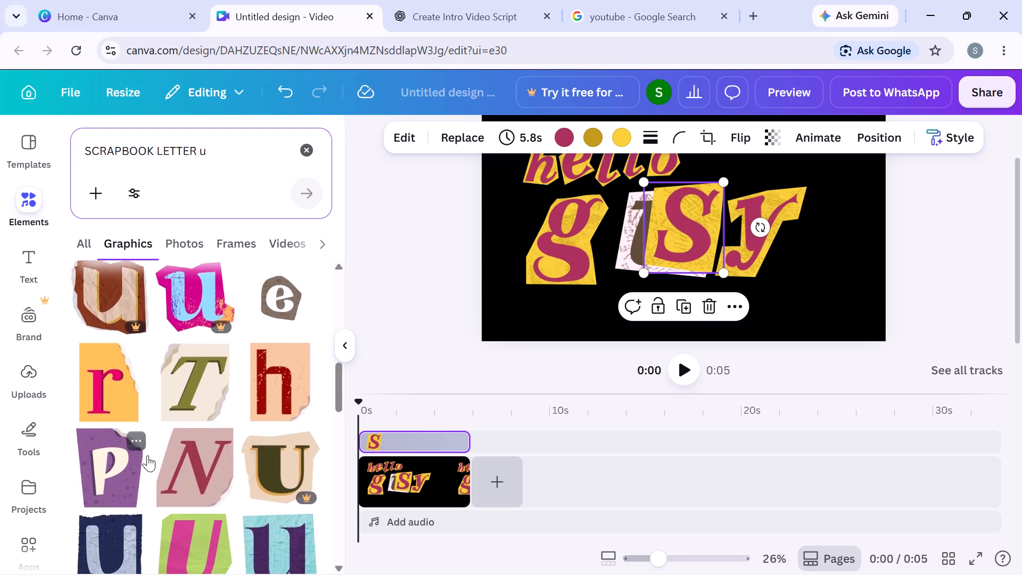
scroll(147, 455, down, 6)
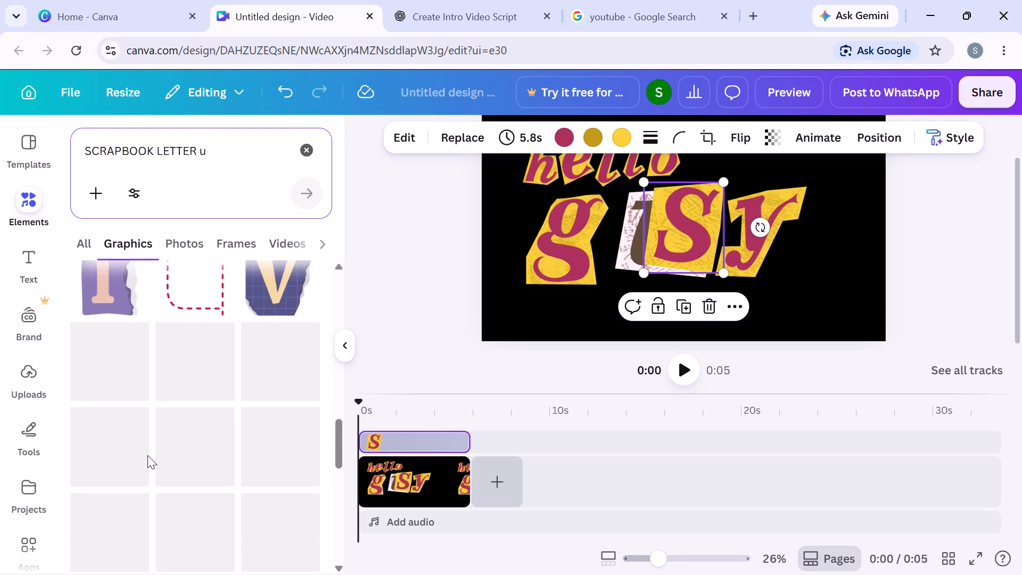
scroll(147, 455, down, 1)
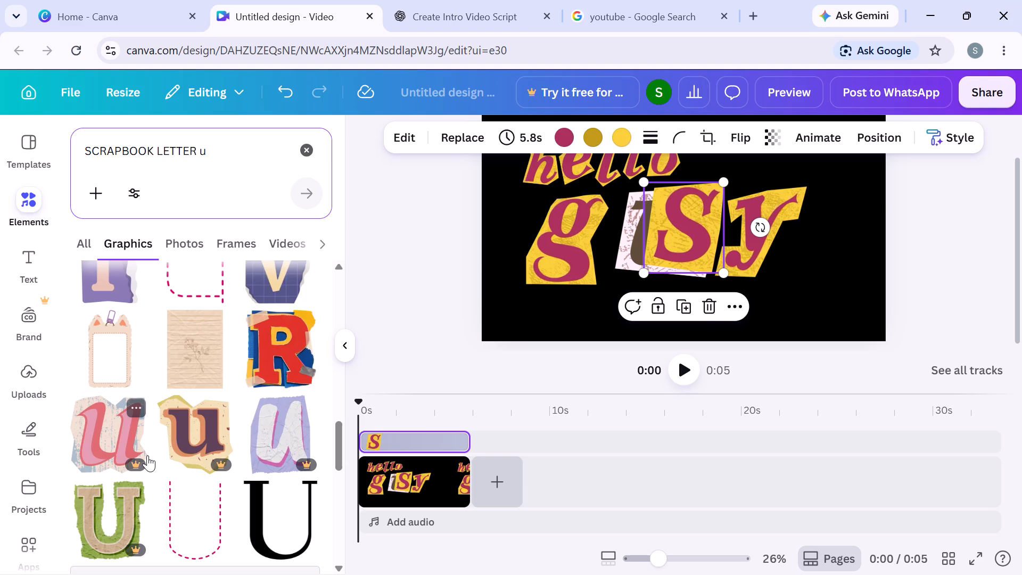
scroll(210, 378, down, 5)
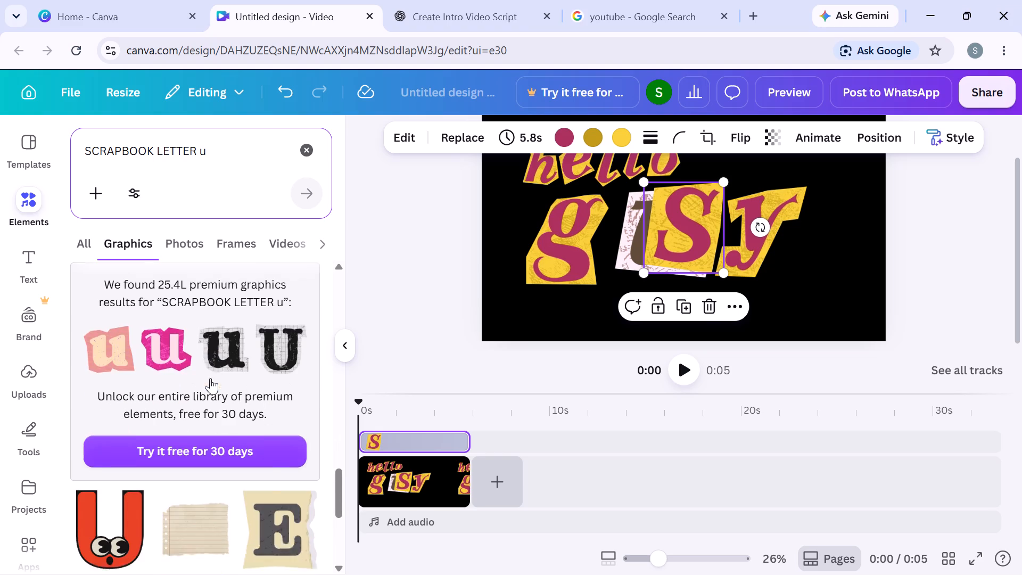
scroll(210, 378, down, 5)
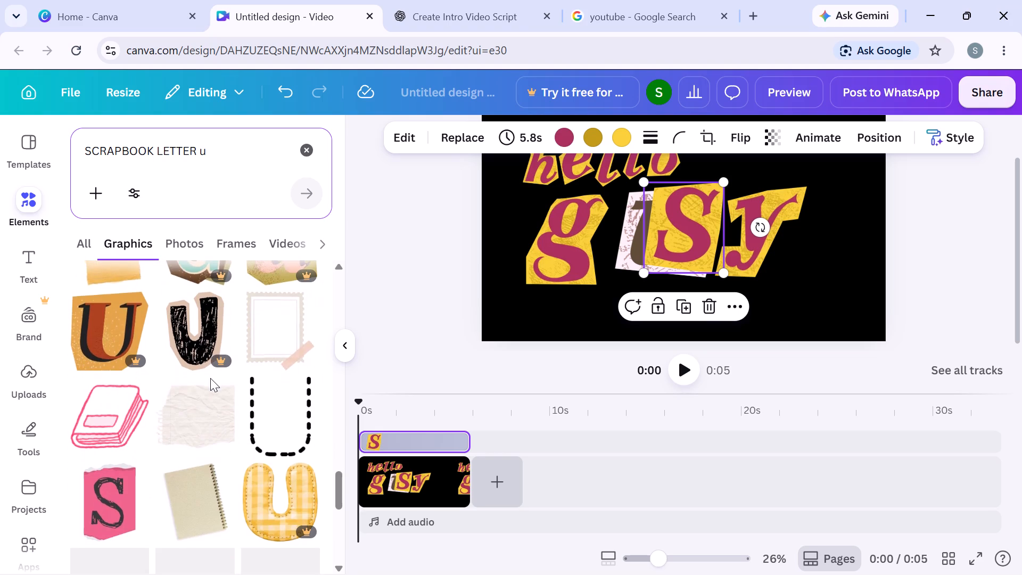
scroll(210, 378, down, 6)
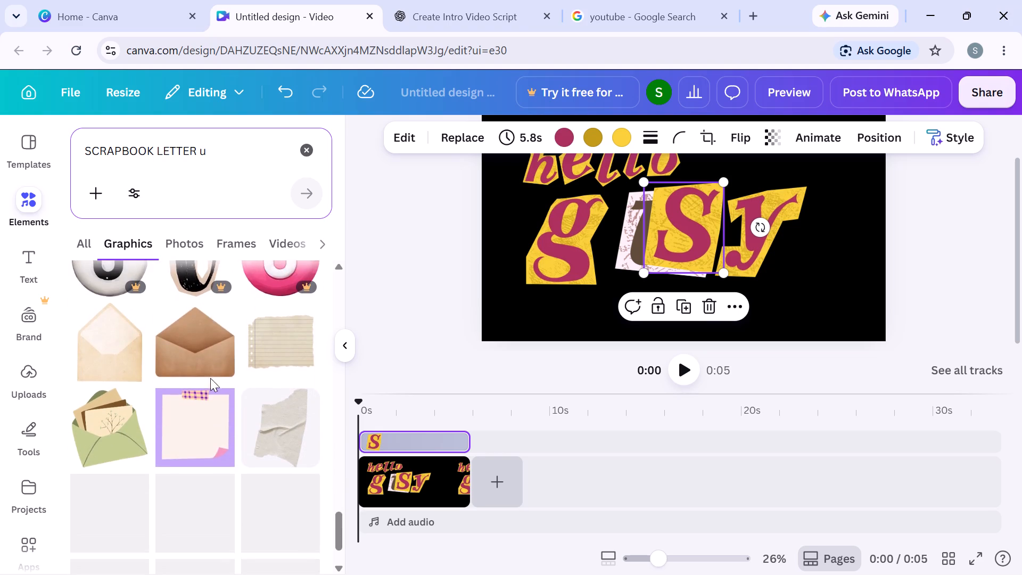
scroll(210, 378, right, 2)
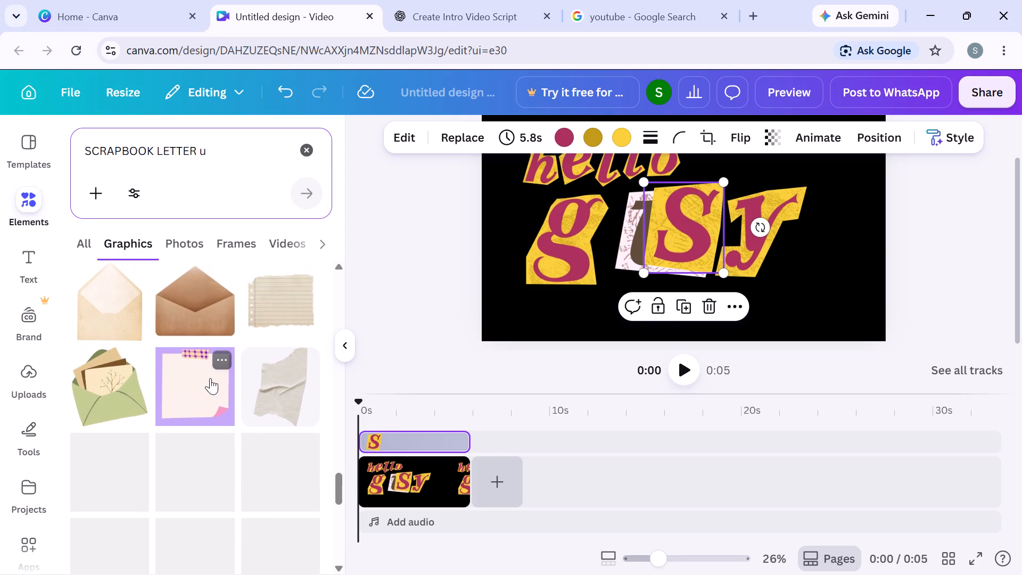
scroll(210, 378, right, 1)
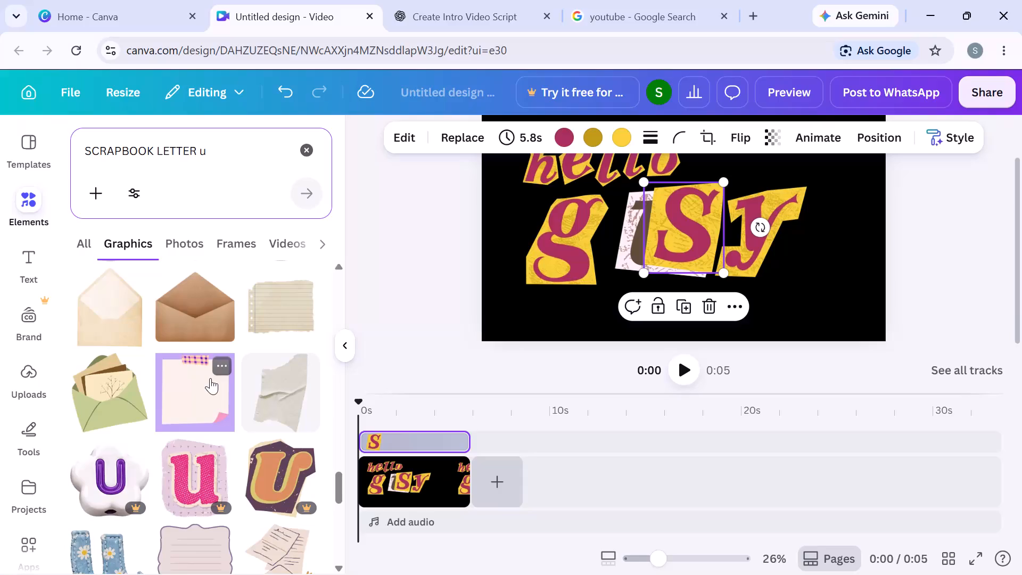
Add the torn, creased beige paper scrap to the page.
click(282, 389)
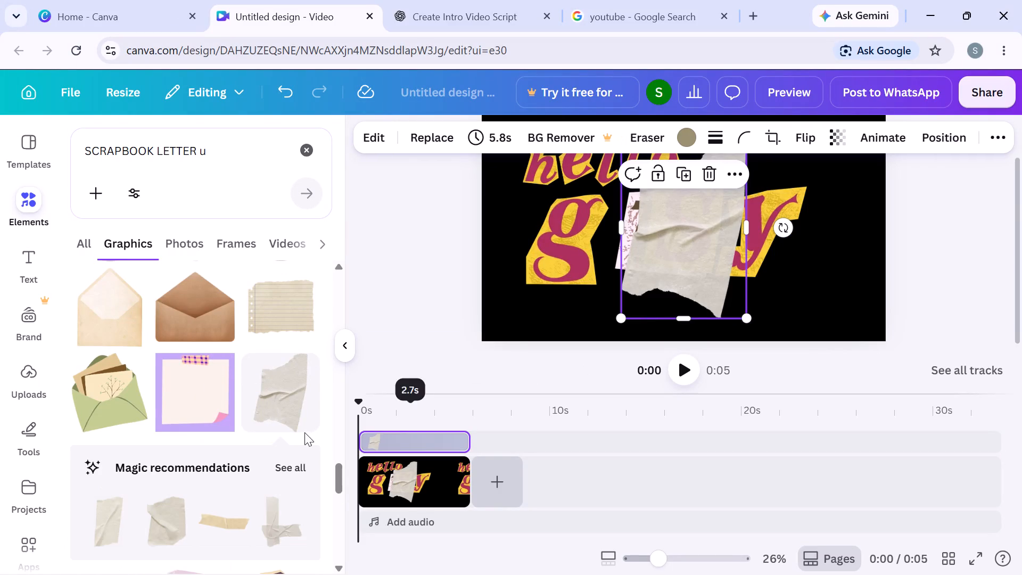
Look through the SCRAPBOOK LETTER u graphics once more, back up to the first results, for a usable cut-out u.
scroll(272, 405, down, 5)
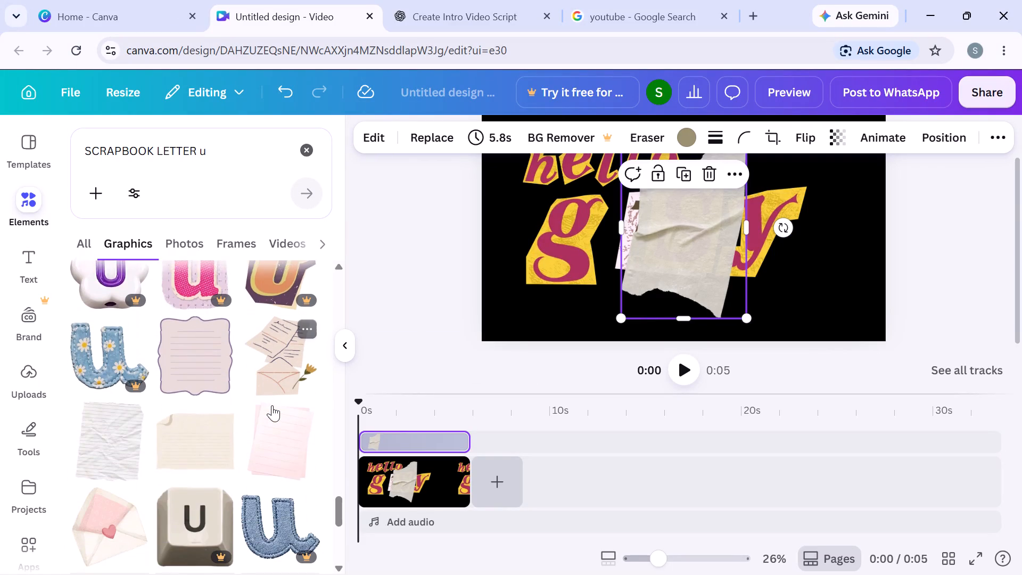
scroll(272, 405, up, 7)
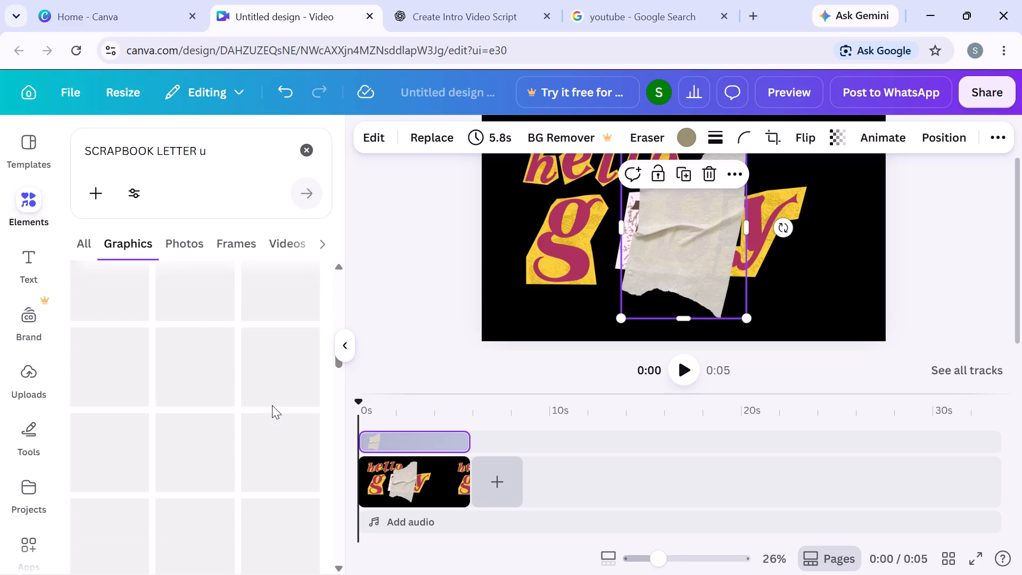
scroll(272, 405, right, 1)
scroll(272, 405, down, 3)
scroll(272, 405, up, 2)
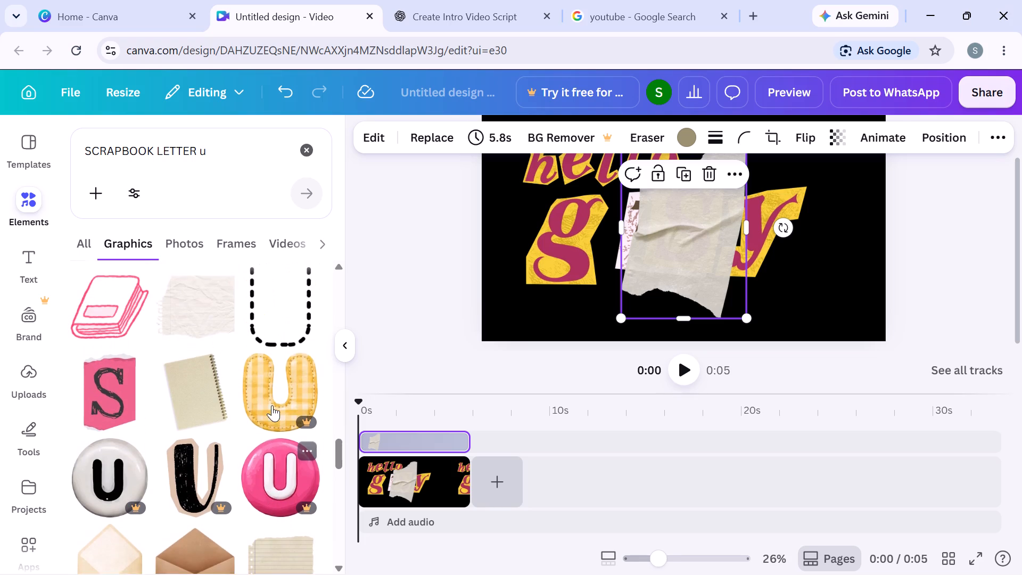
scroll(272, 405, up, 4)
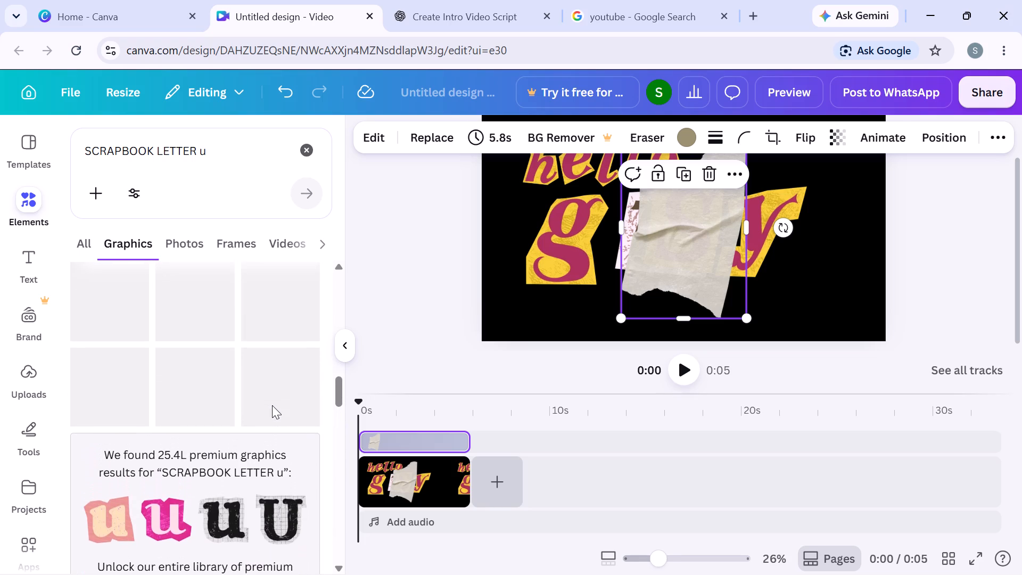
scroll(272, 405, up, 4)
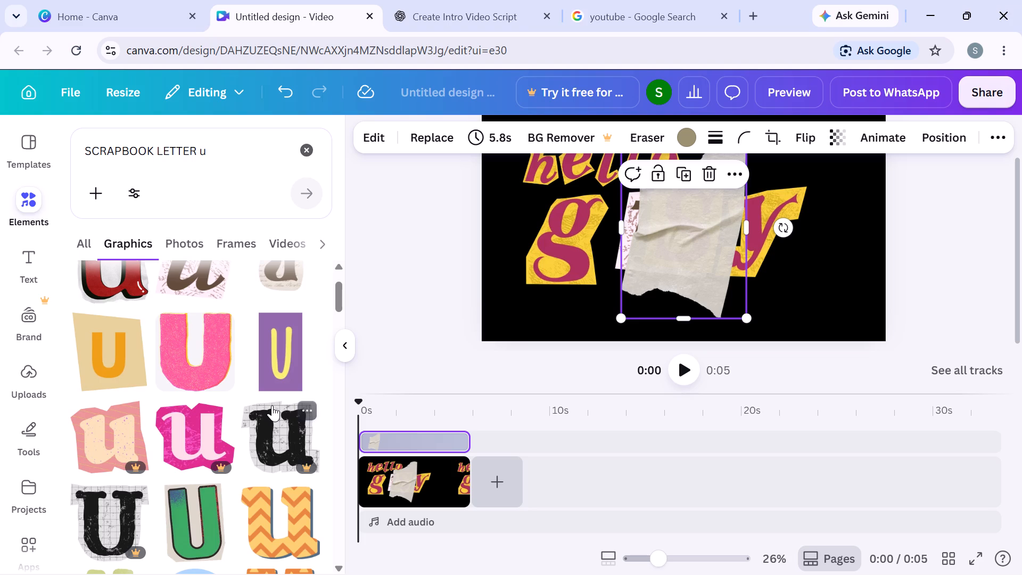
scroll(206, 344, up, 1)
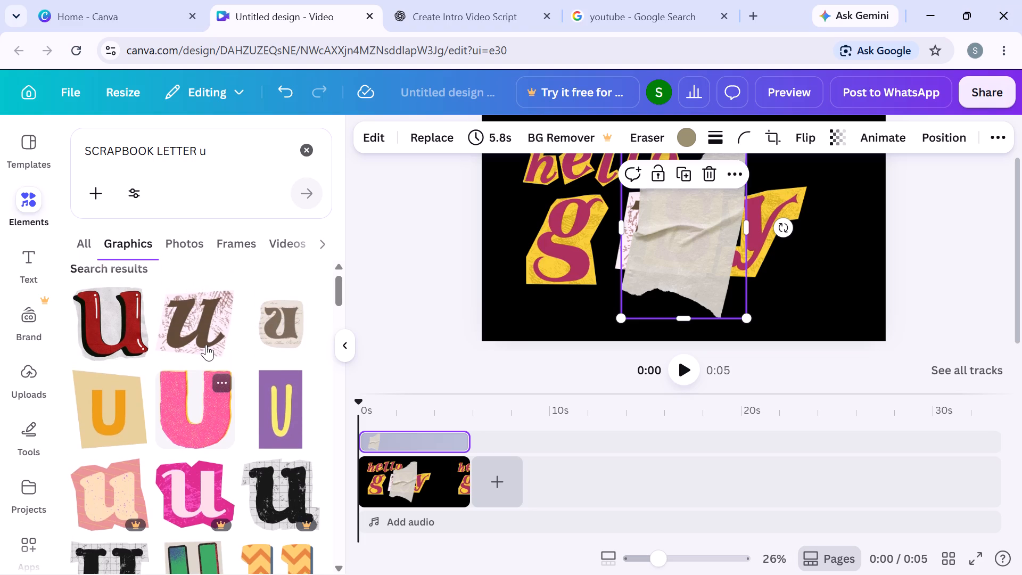
scroll(206, 344, up, 2)
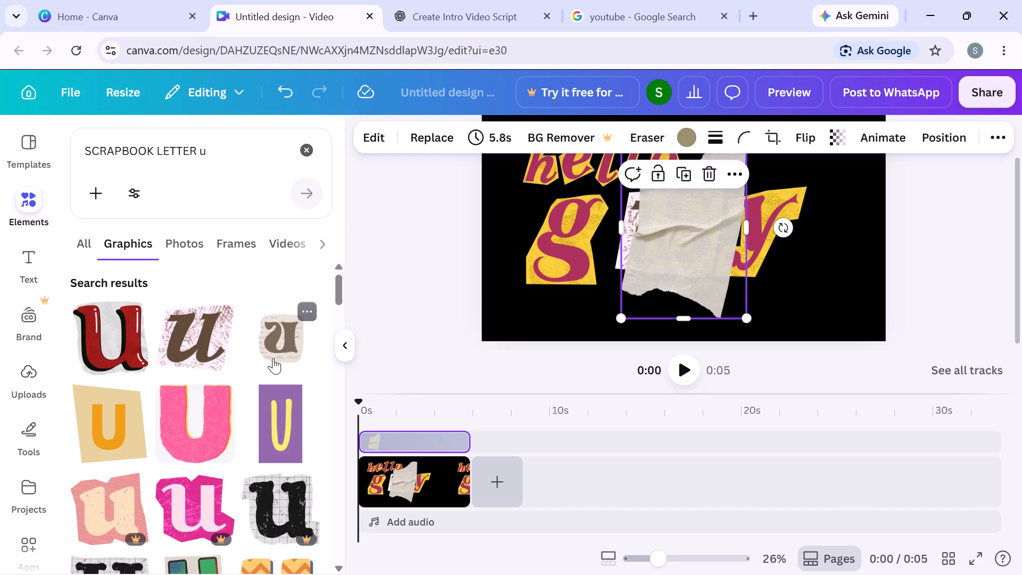
Add the small brown u on a cream handwritten paper scrap and move it beside the y.
click(273, 358)
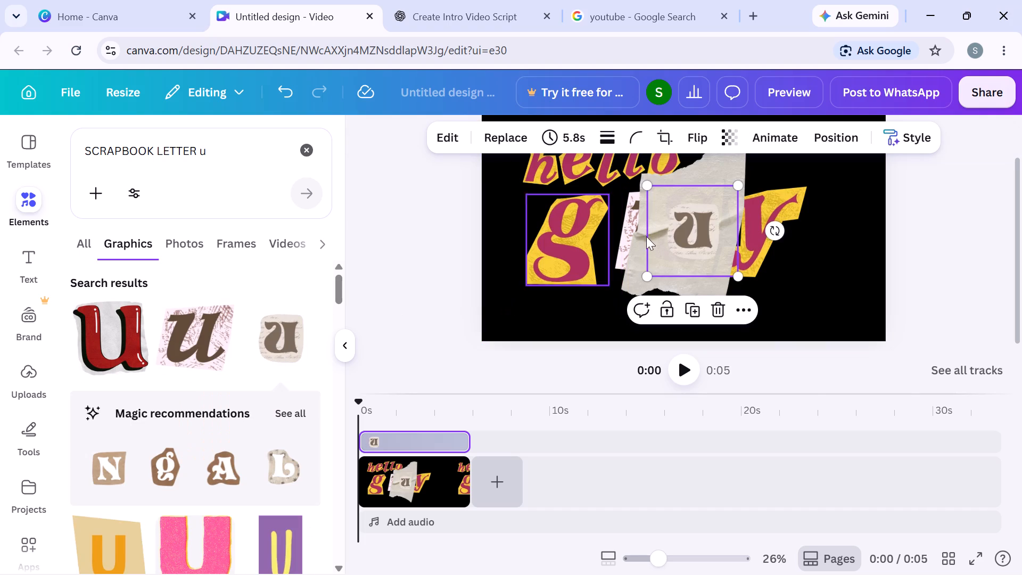
scroll(637, 229, left, 1)
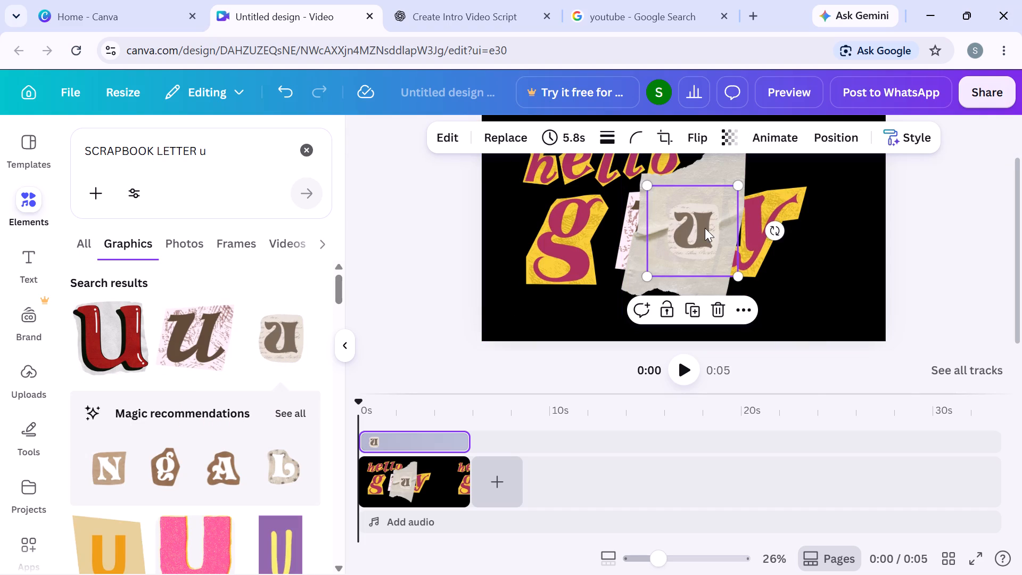
drag(705, 228, 826, 244)
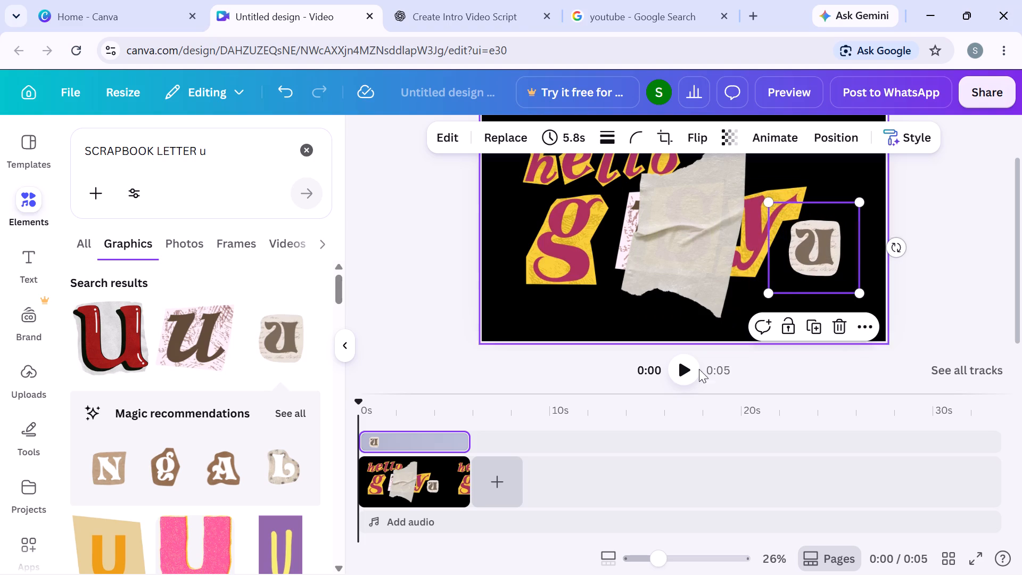
Uncover the old u by moving the torn paper scrap to the page's upper-right corner and the S down over the y.
drag(558, 384, 545, 439)
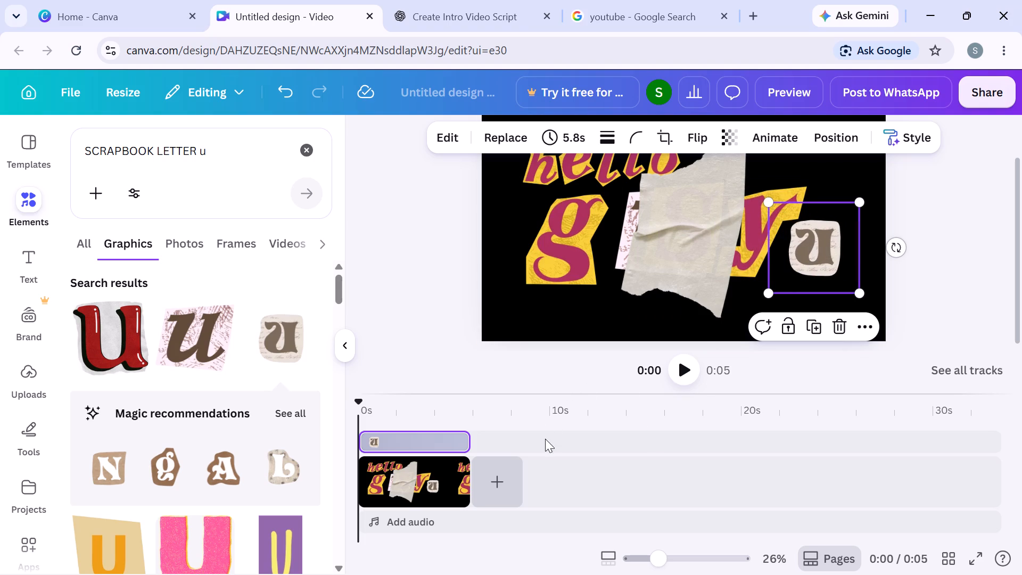
drag(545, 439, 339, 349)
click(339, 349)
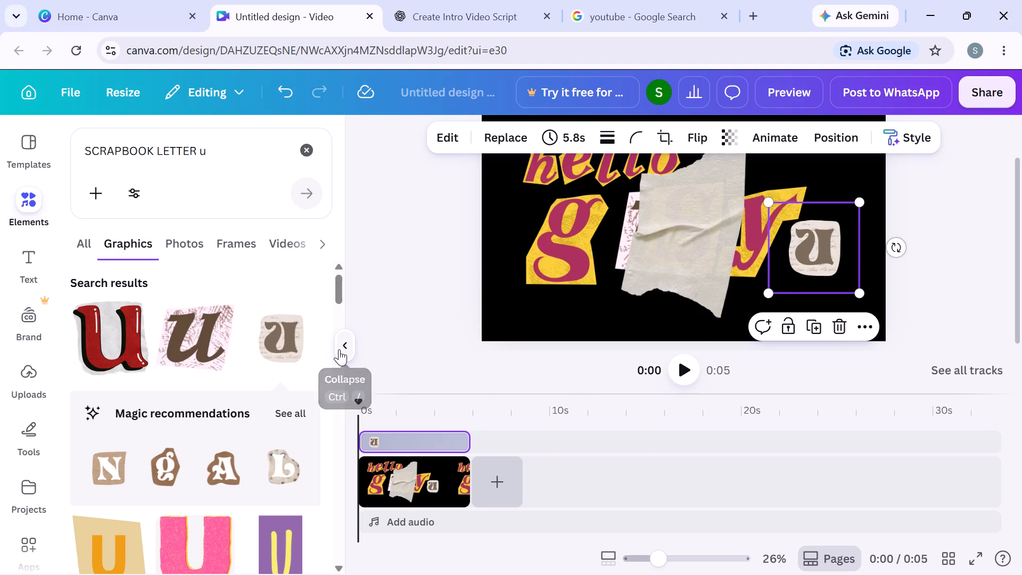
scroll(441, 234, up, 1)
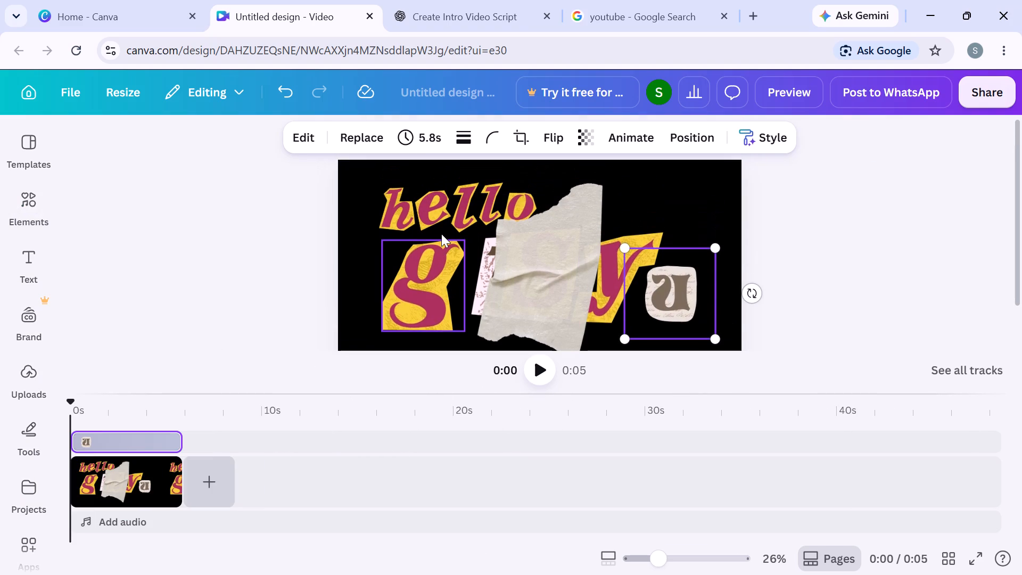
scroll(441, 234, up, 1)
scroll(441, 234, down, 1)
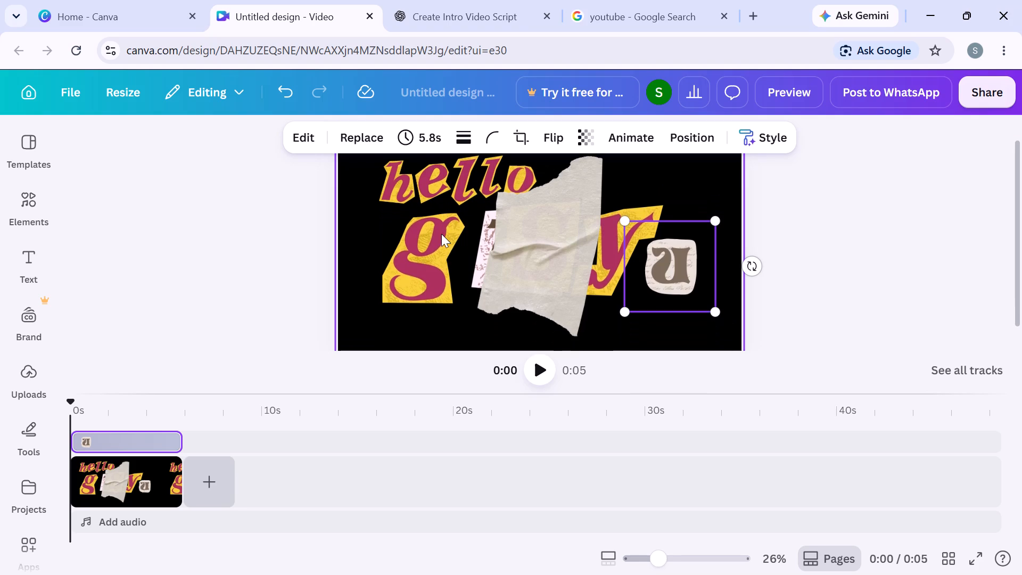
scroll(441, 234, down, 1)
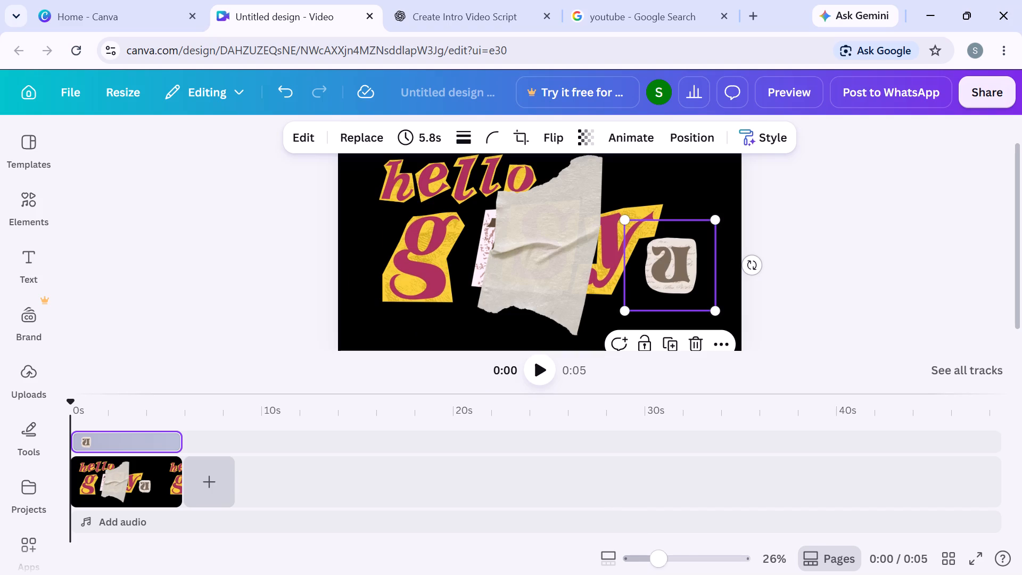
click(685, 560)
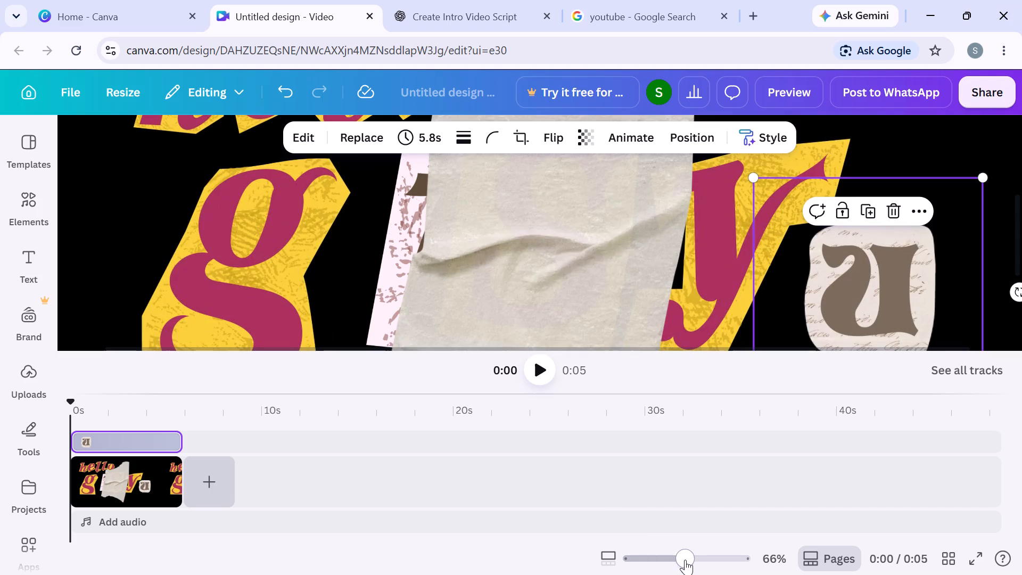
click(643, 557)
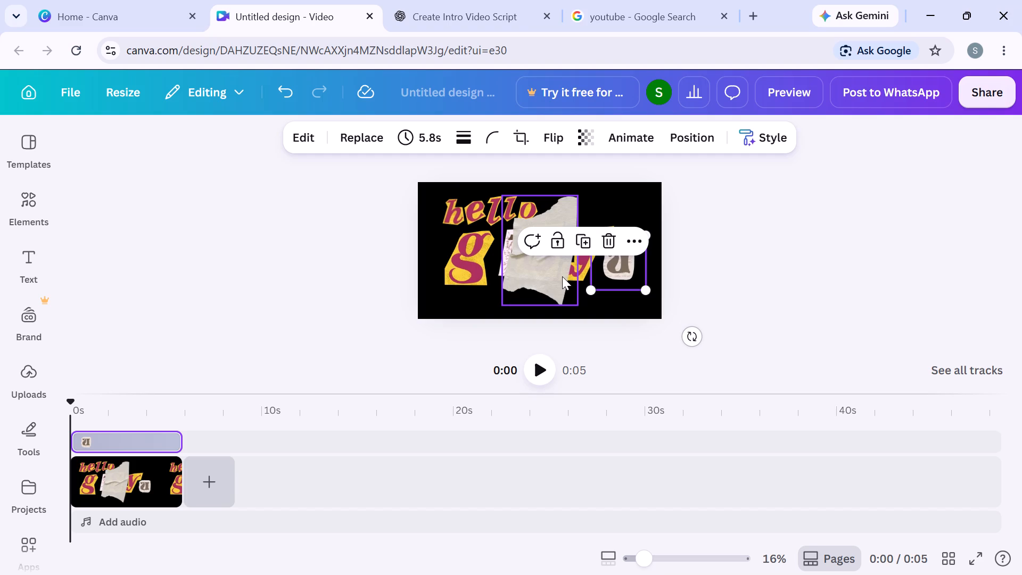
drag(562, 276, 656, 217)
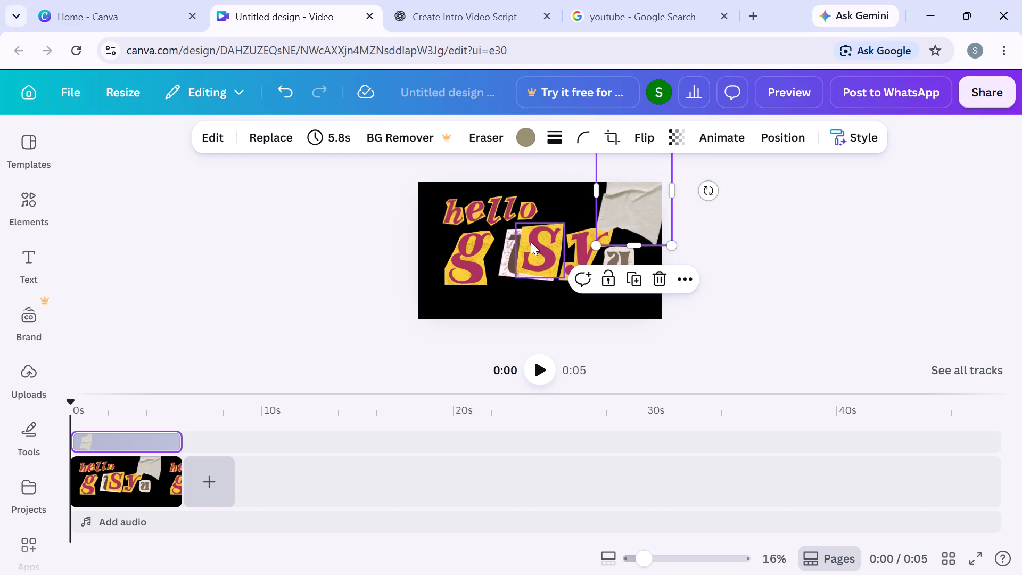
drag(521, 257, 565, 284)
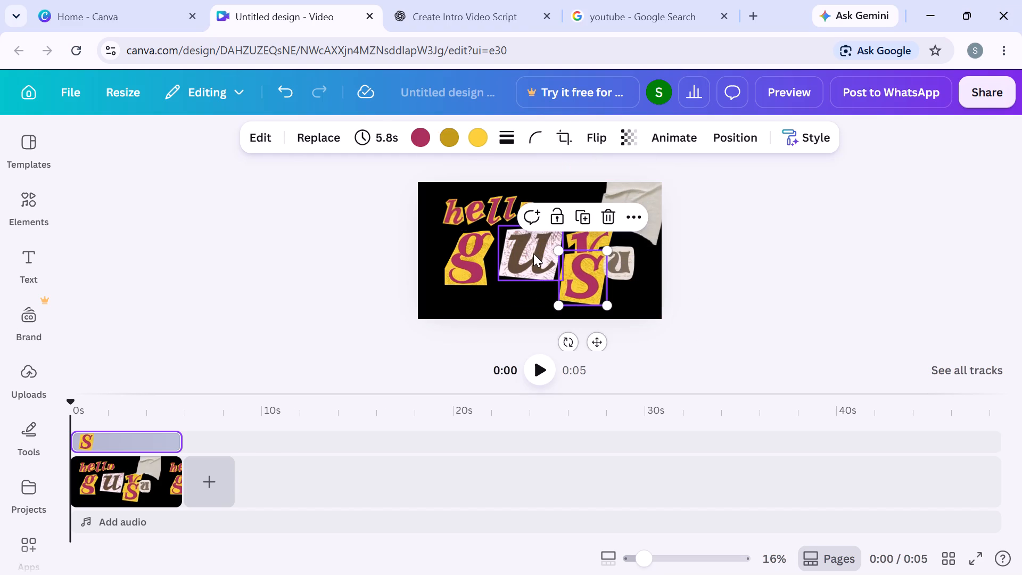
Delete the brown u on pink patterned paper and put the cream-paper u in its place between g and y.
click(533, 253)
click(557, 186)
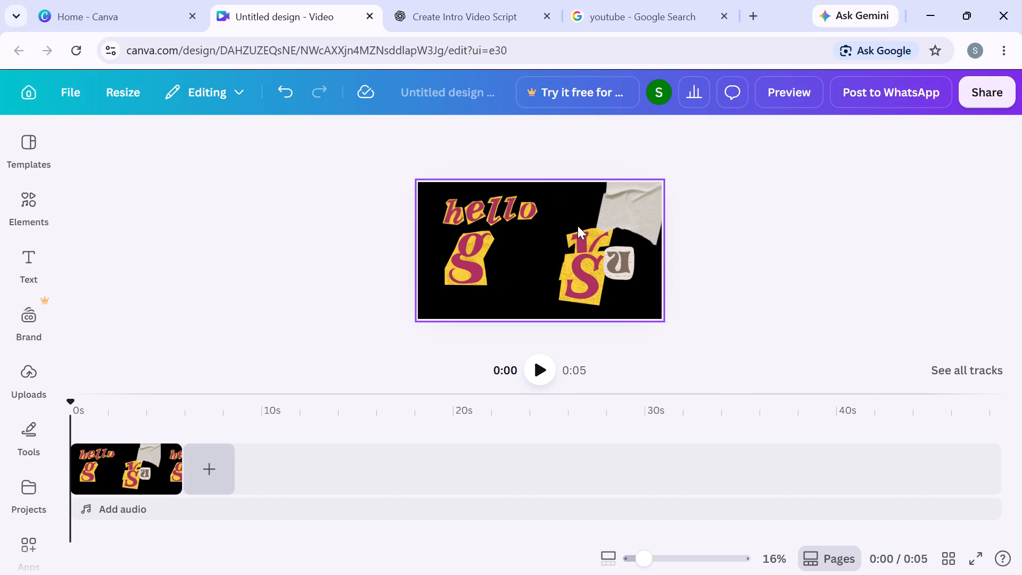
drag(623, 268, 533, 263)
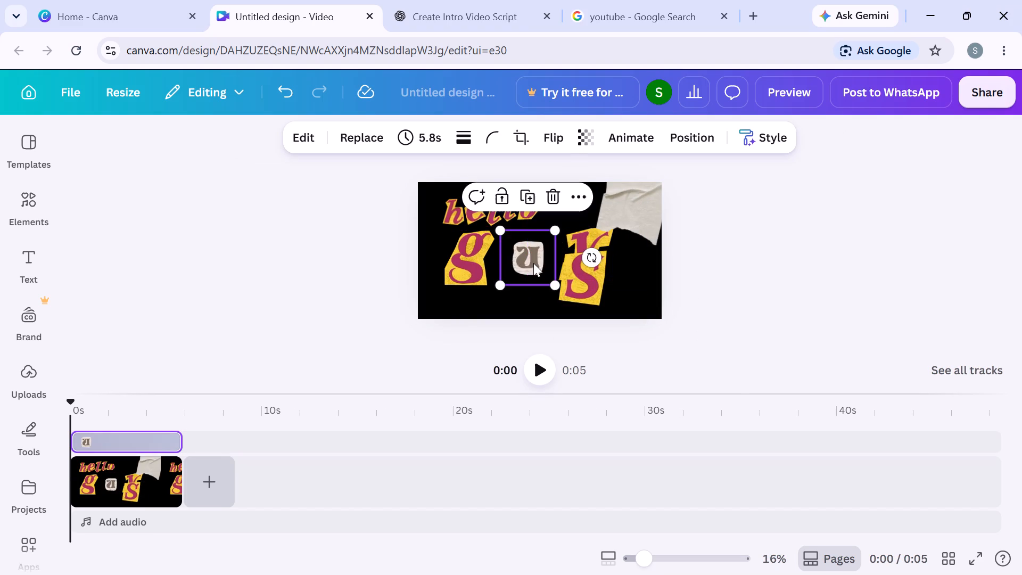
Shrink the g to about 229 × 252 and place it directly beneath the start of hello.
click(472, 257)
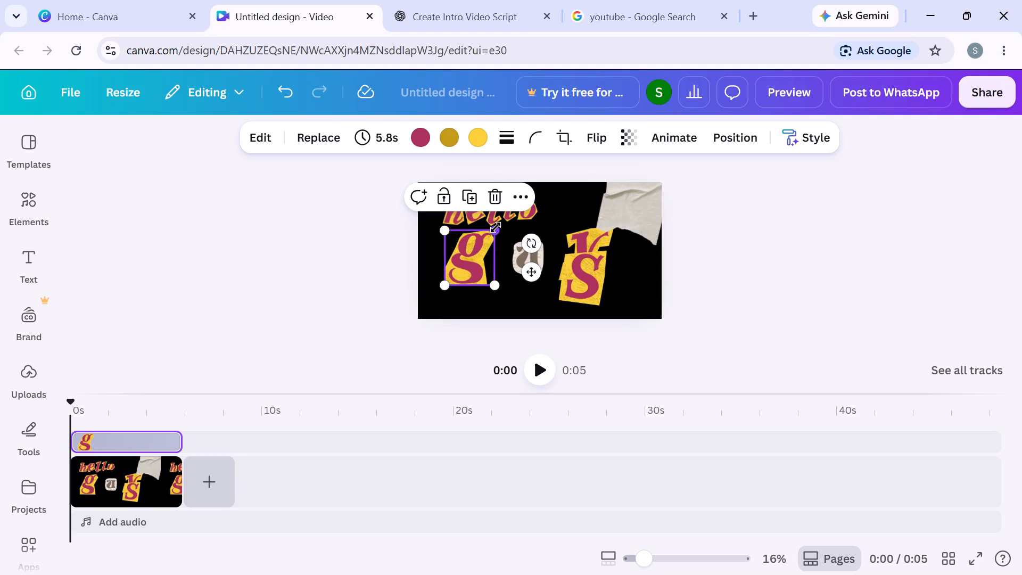
drag(496, 227, 468, 247)
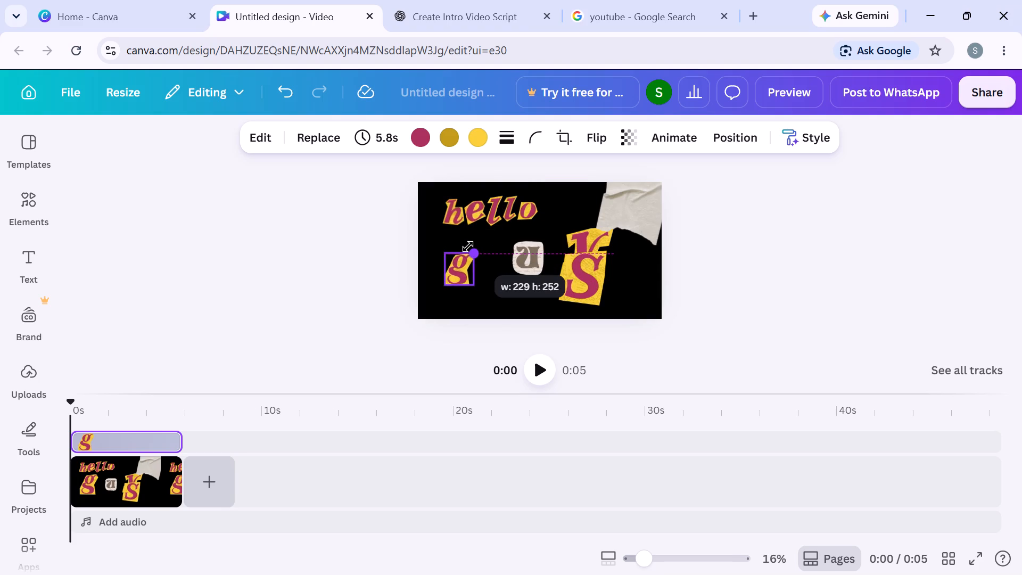
drag(461, 272, 463, 255)
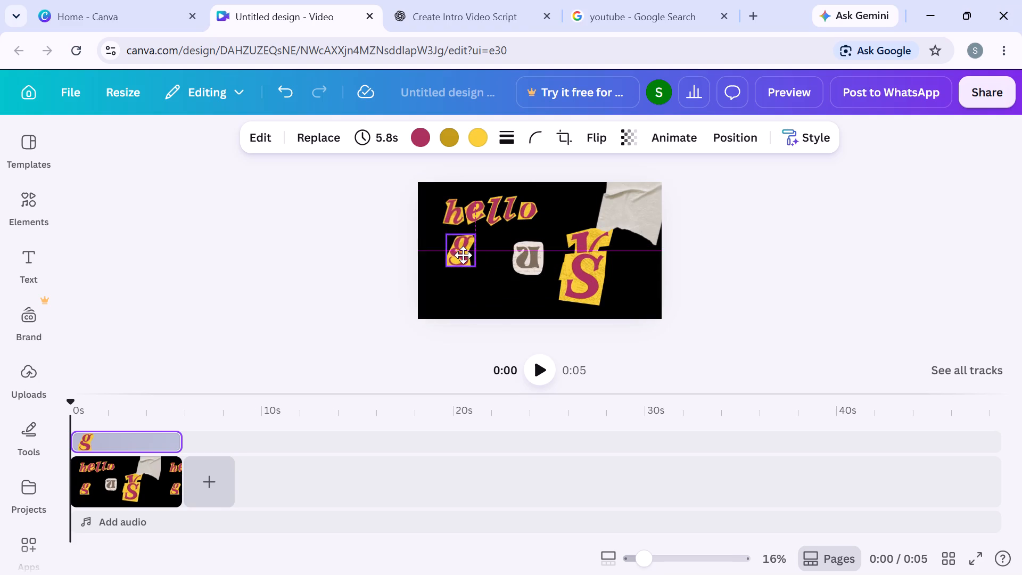
drag(463, 255, 463, 256)
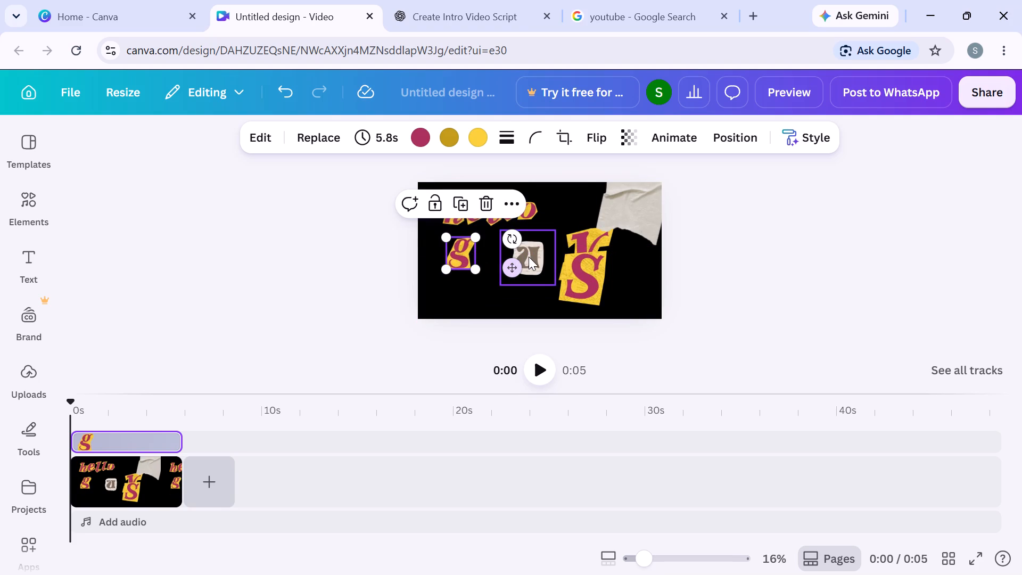
Shrink the cream-paper u to fit the smaller g and place it right beside it.
drag(529, 257, 499, 255)
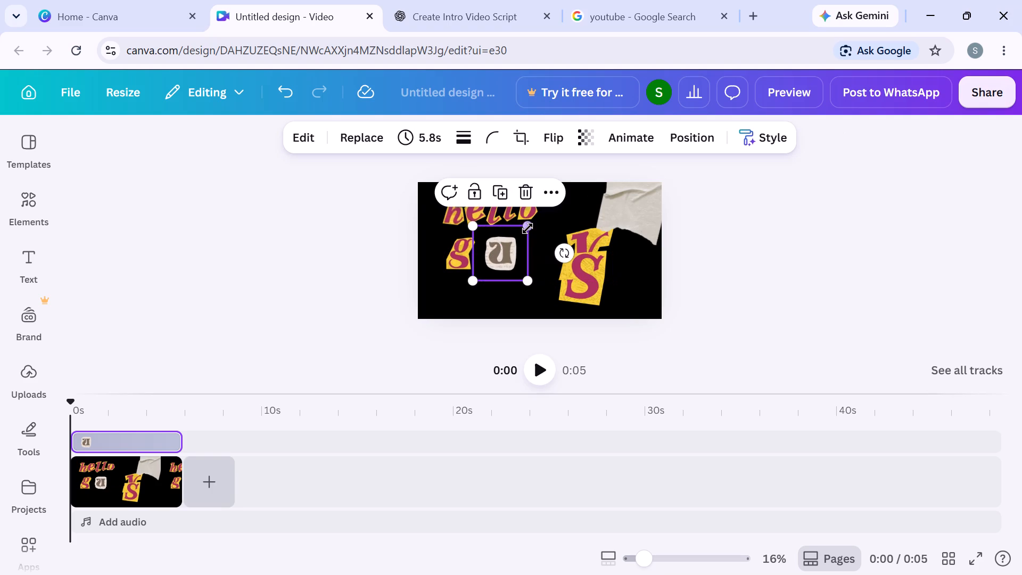
drag(528, 228, 505, 244)
drag(490, 267, 485, 257)
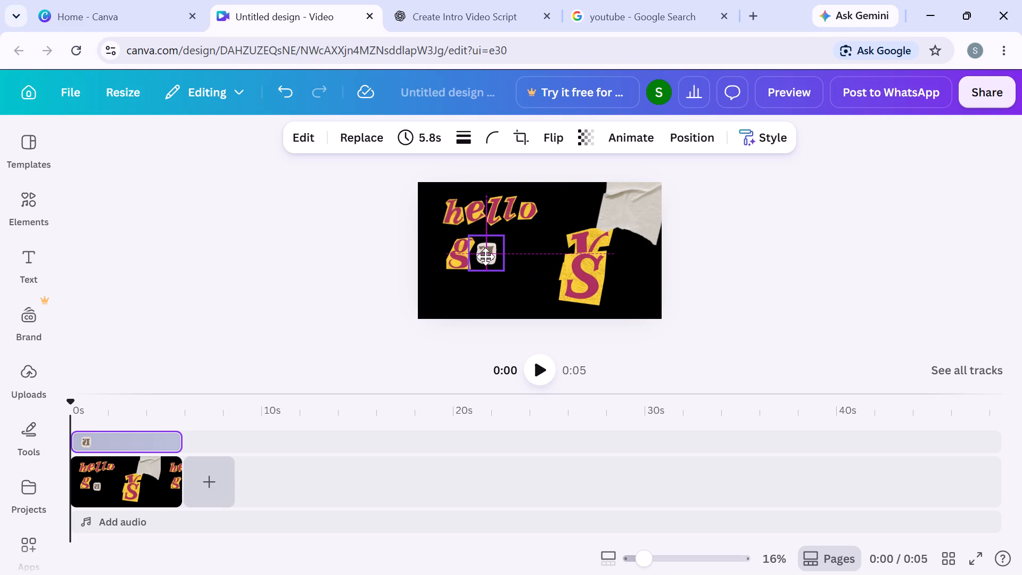
drag(485, 257, 484, 260)
Shrink the y to the height of the g and place it right after the u.
drag(581, 239, 510, 244)
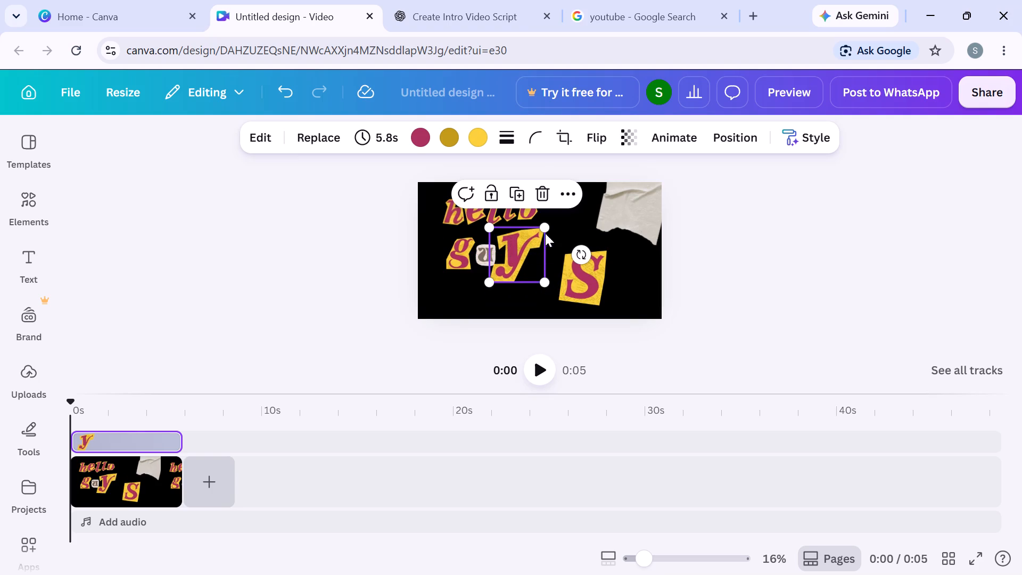
drag(547, 227, 516, 245)
drag(508, 261, 512, 250)
Shrink the S to a small letter and place it right after the y to complete guys.
click(570, 261)
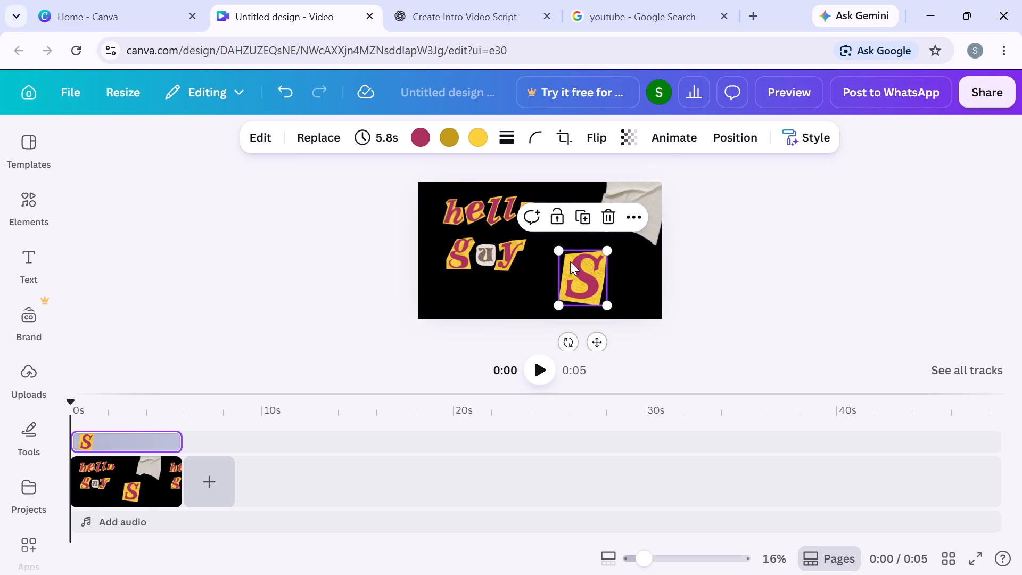
drag(607, 254, 574, 272)
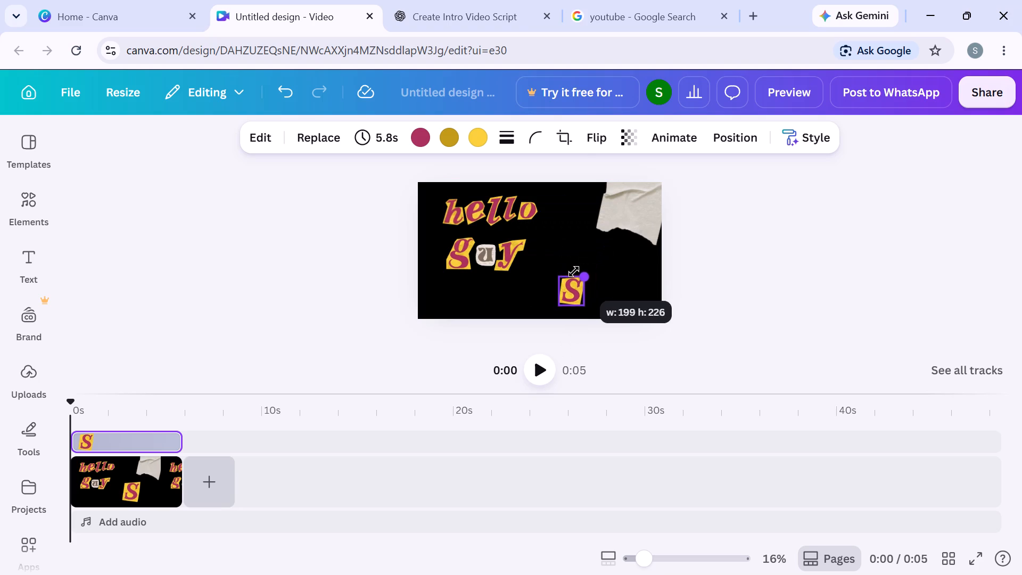
drag(574, 272, 565, 278)
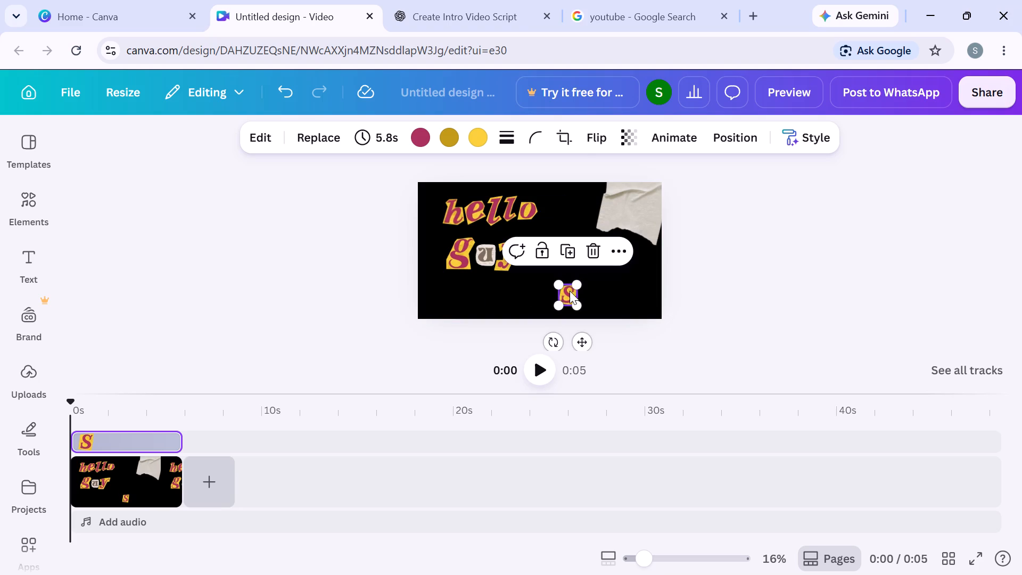
drag(566, 292, 533, 253)
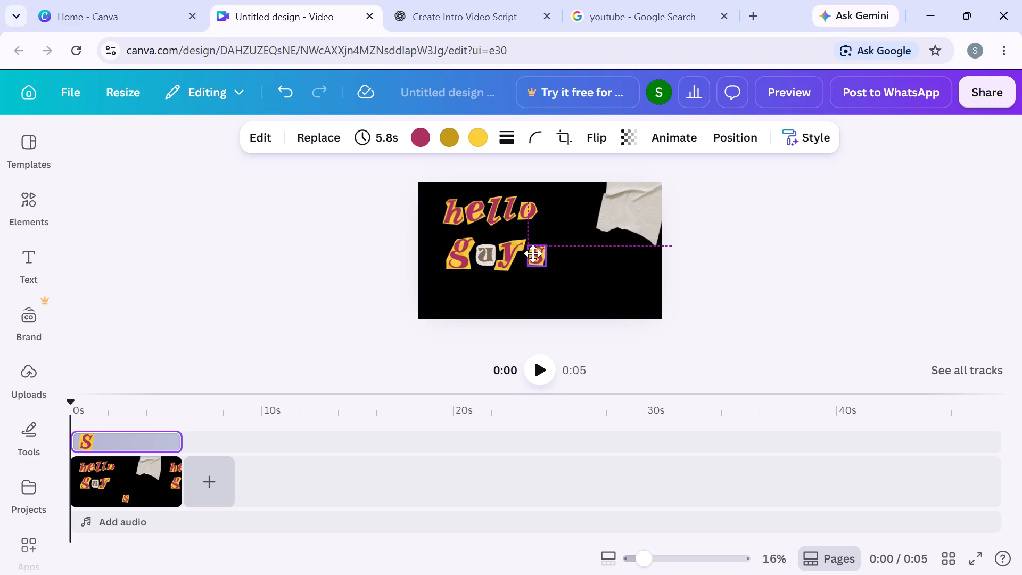
drag(533, 253, 533, 258)
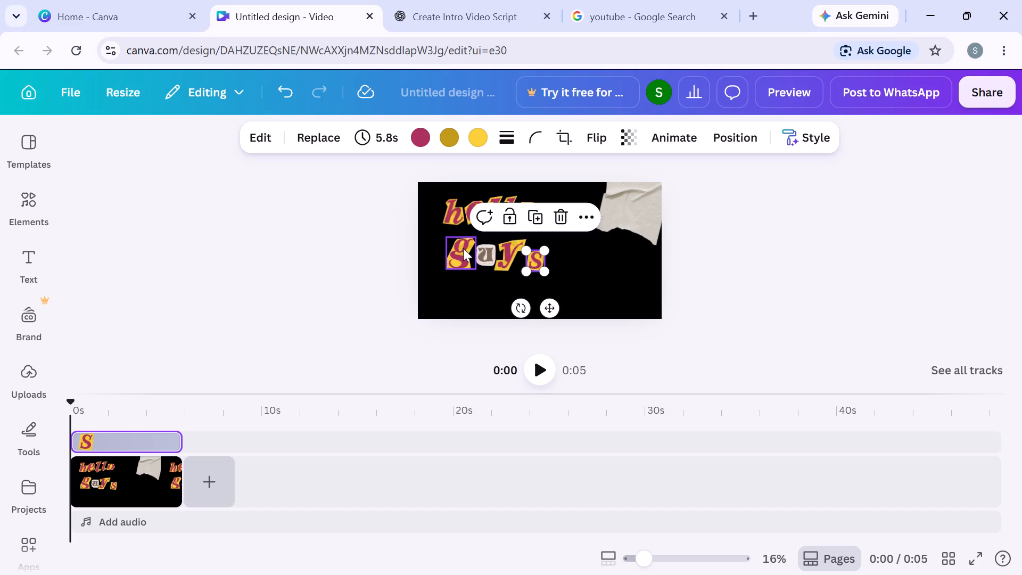
Nudge the u in guys slightly upward between the g and the y.
click(463, 248)
drag(485, 248, 485, 243)
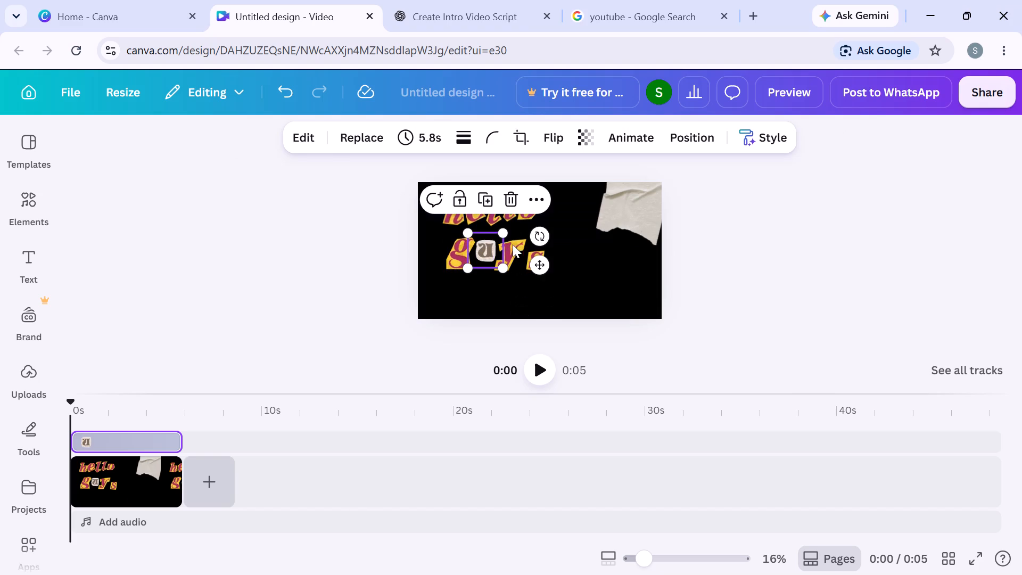
Tighten the spacing of guys by moving the y closer to the u and the s closer to the y.
click(516, 244)
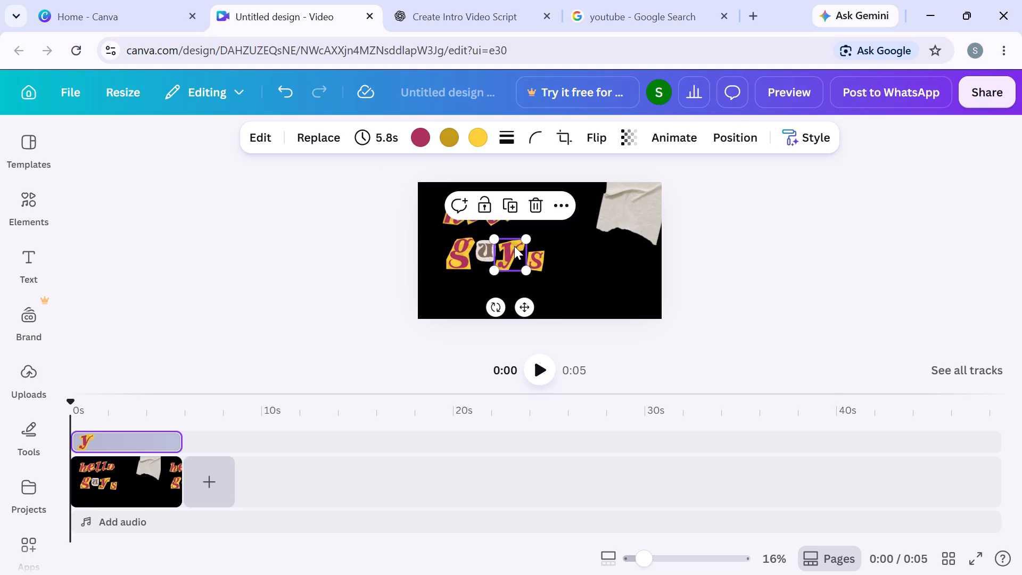
drag(514, 246, 511, 246)
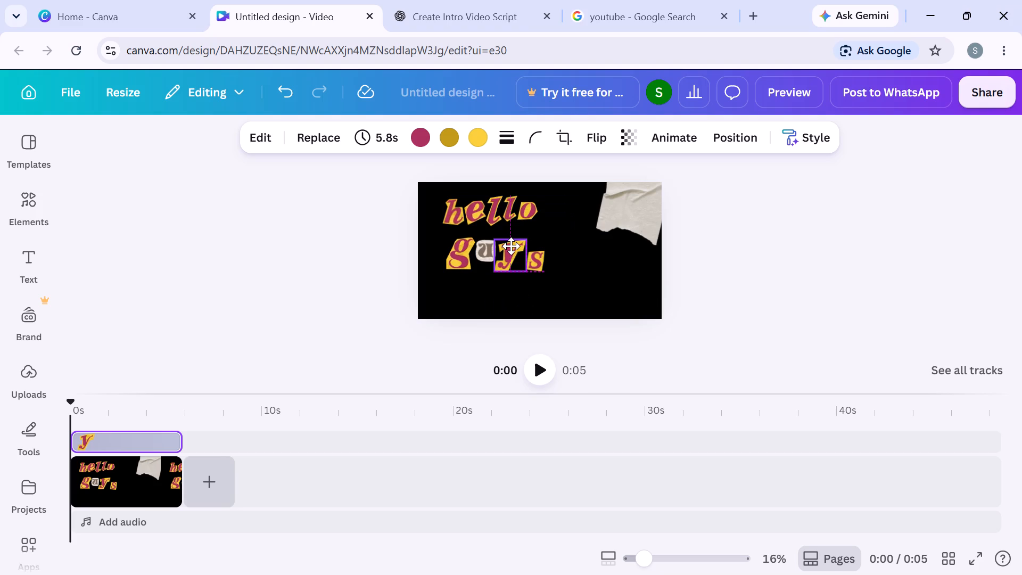
drag(511, 246, 509, 245)
drag(535, 258, 528, 257)
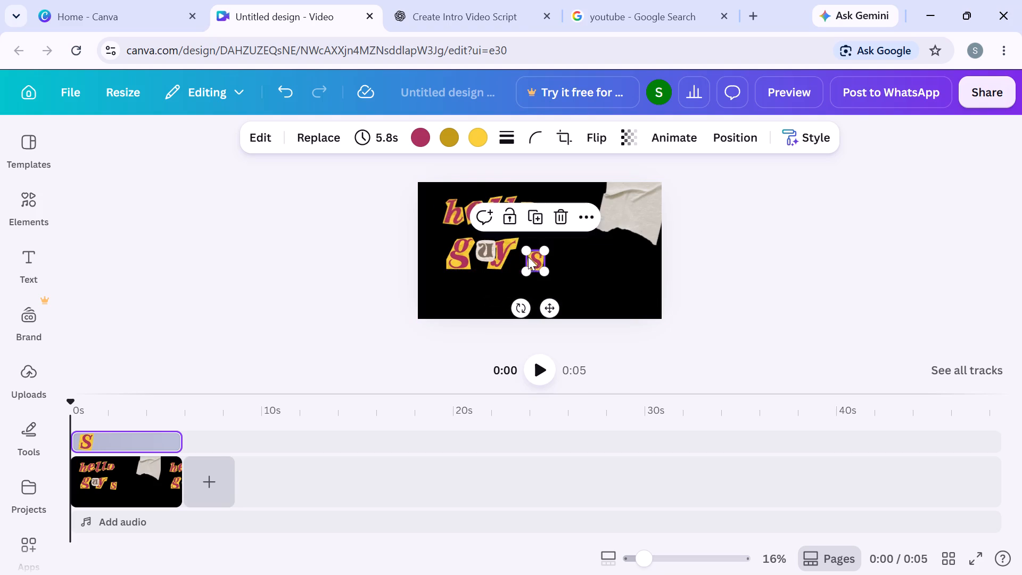
drag(528, 257, 524, 257)
click(552, 257)
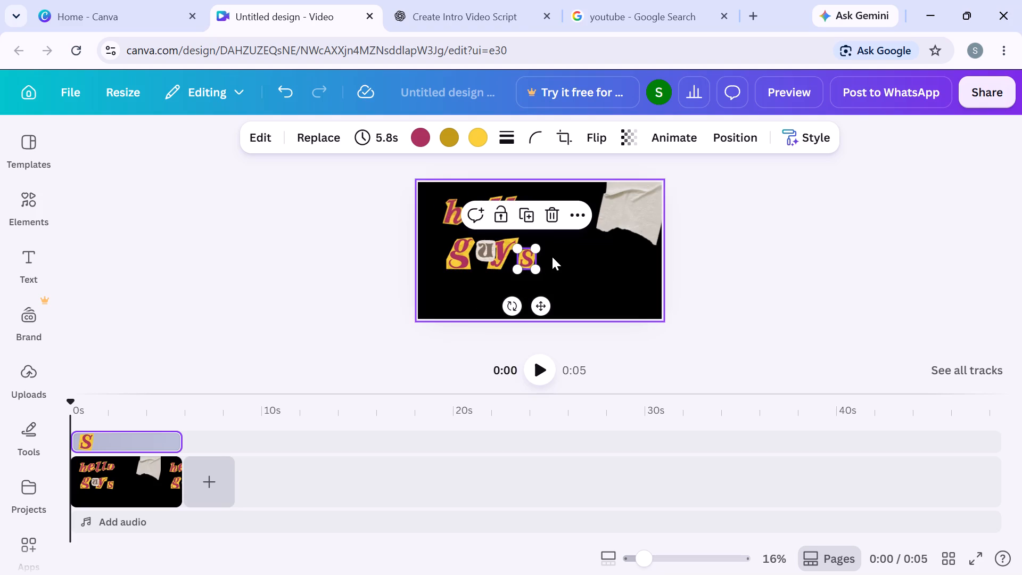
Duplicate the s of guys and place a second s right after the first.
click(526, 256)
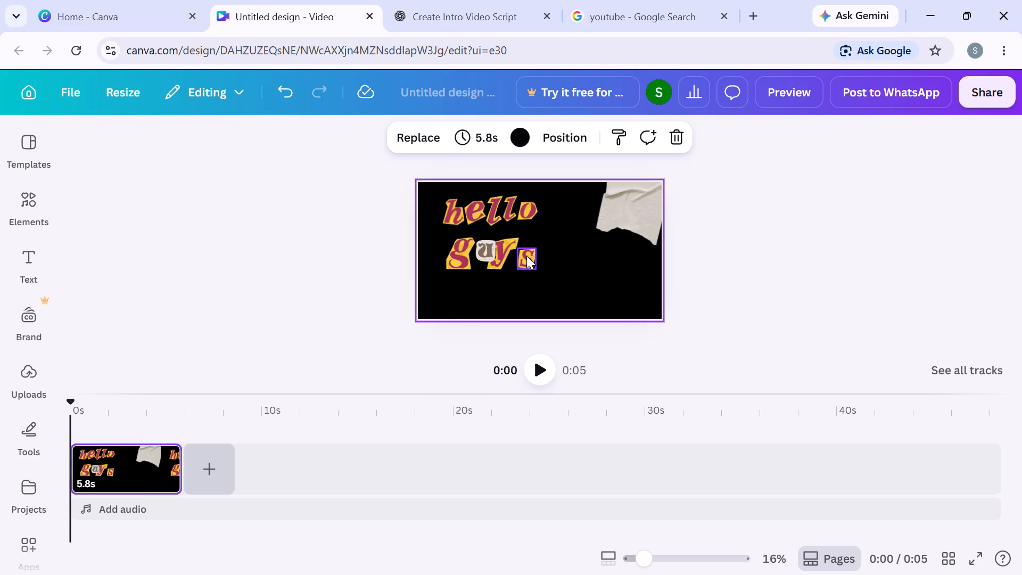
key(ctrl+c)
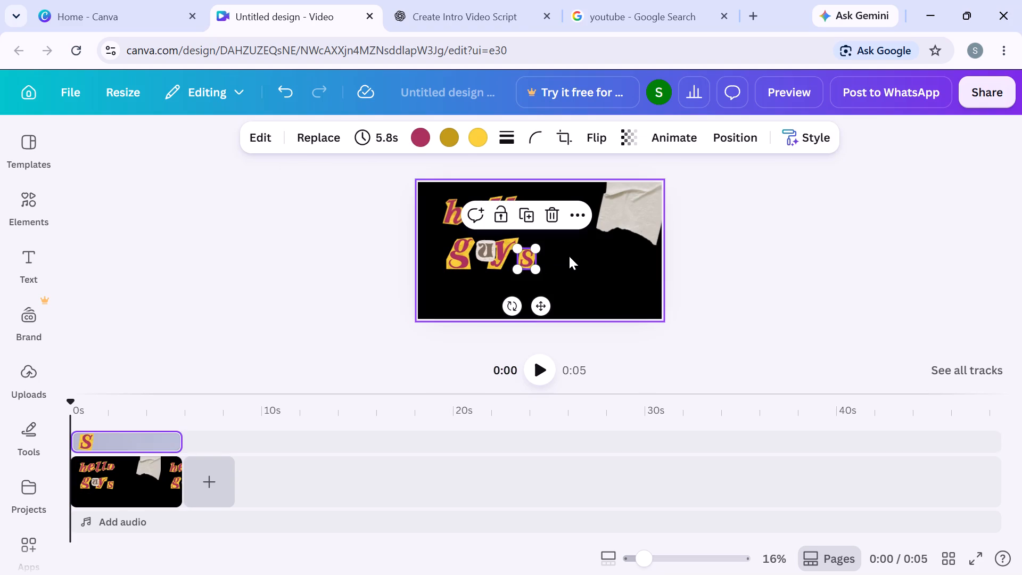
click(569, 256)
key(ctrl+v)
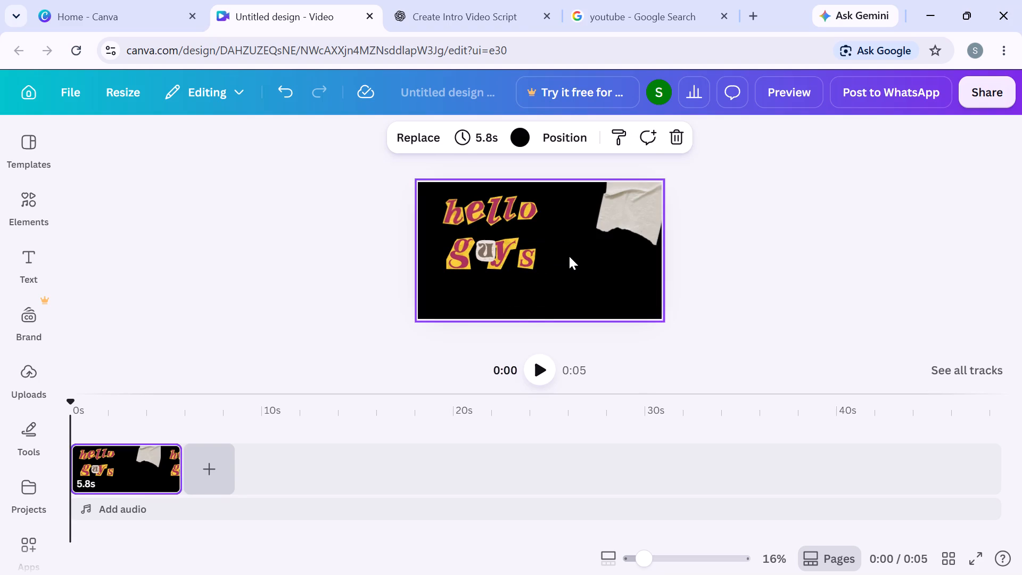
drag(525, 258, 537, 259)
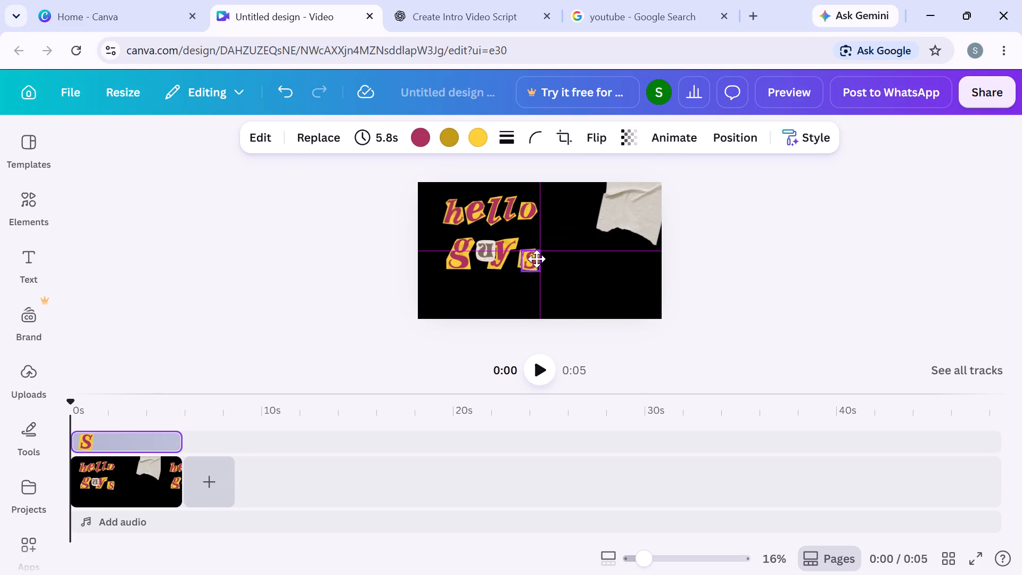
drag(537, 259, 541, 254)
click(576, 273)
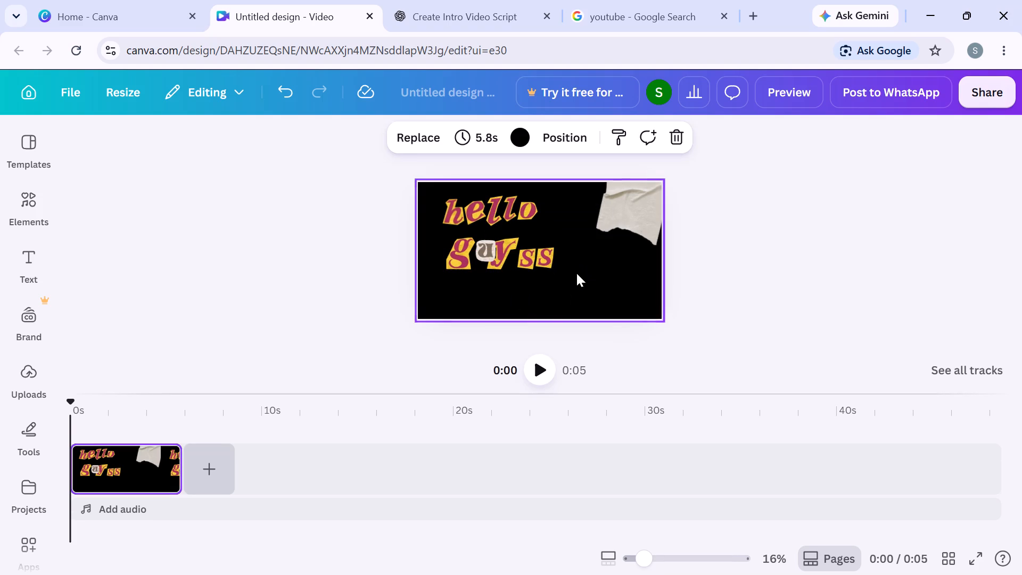
Nudge the s directly after the y slightly upward.
drag(529, 264, 528, 257)
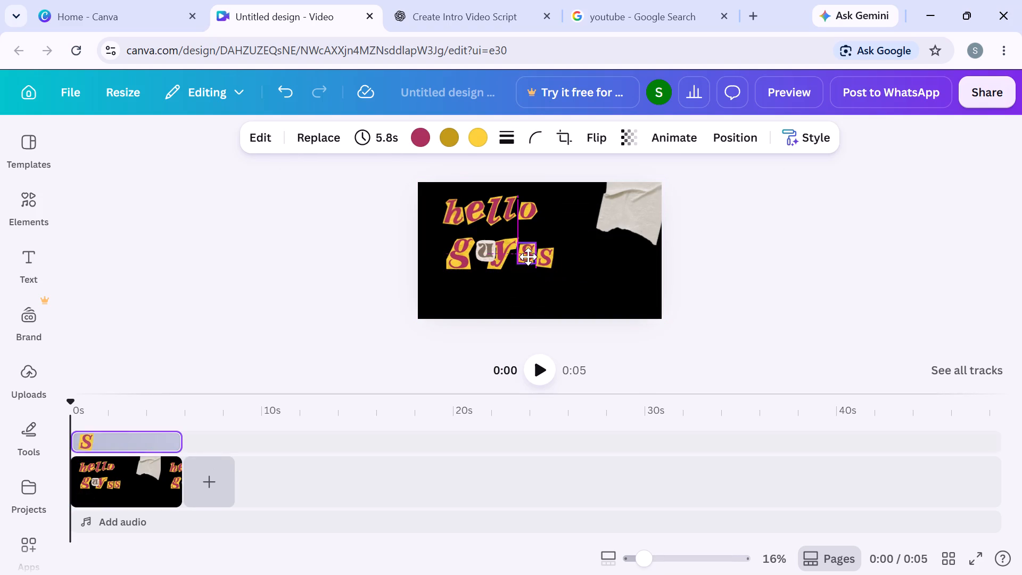
drag(528, 257, 528, 256)
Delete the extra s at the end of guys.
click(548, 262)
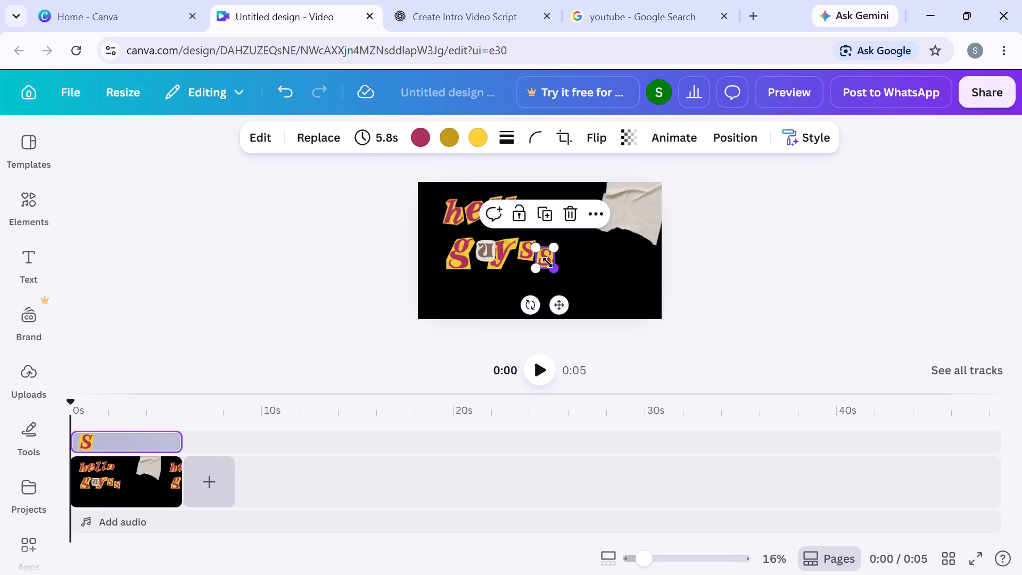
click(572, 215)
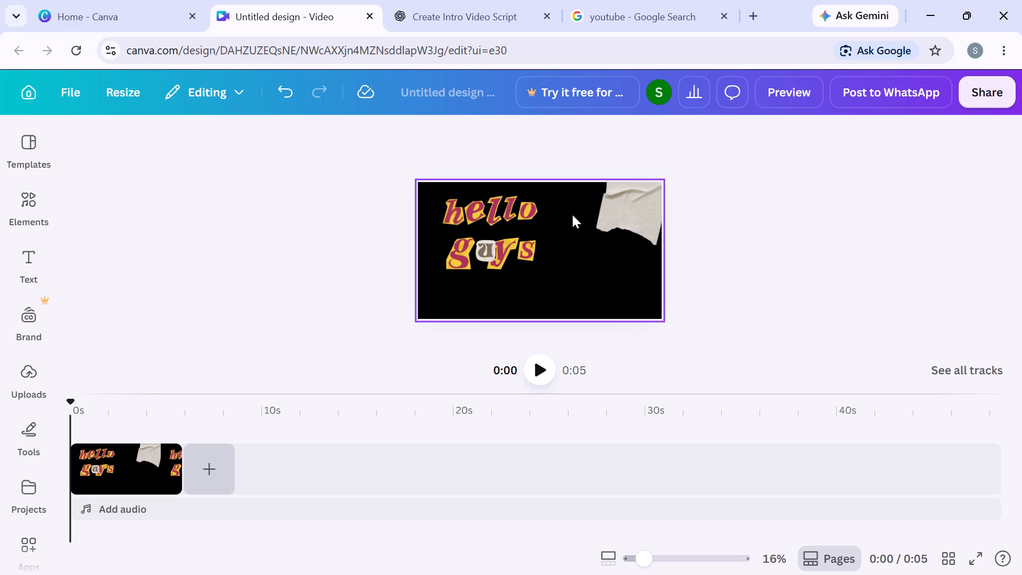
Move the torn paper fully onto the page beside guys and shrink it to a small scrap about the height of a letter.
drag(613, 217, 573, 258)
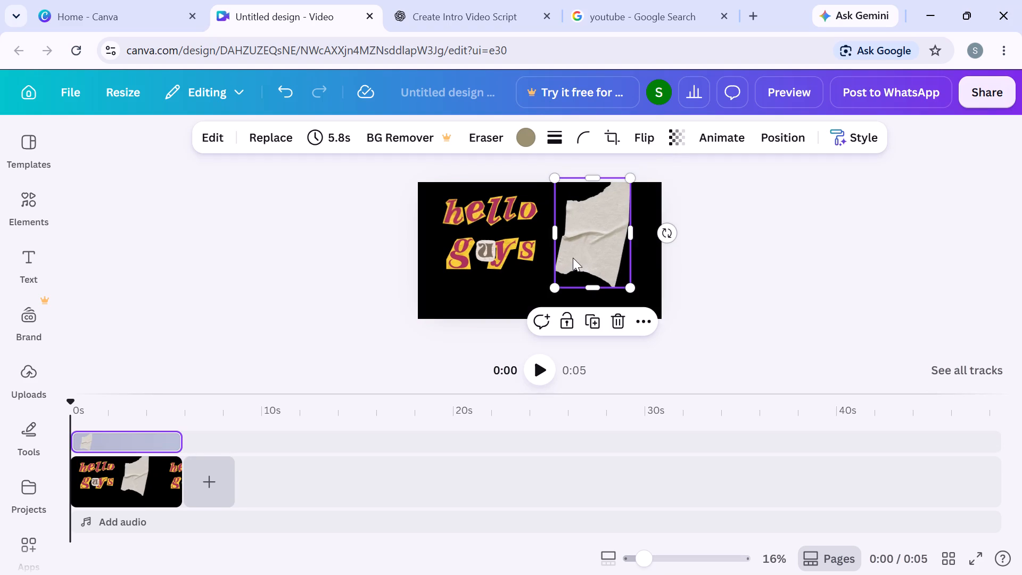
drag(631, 176, 605, 202)
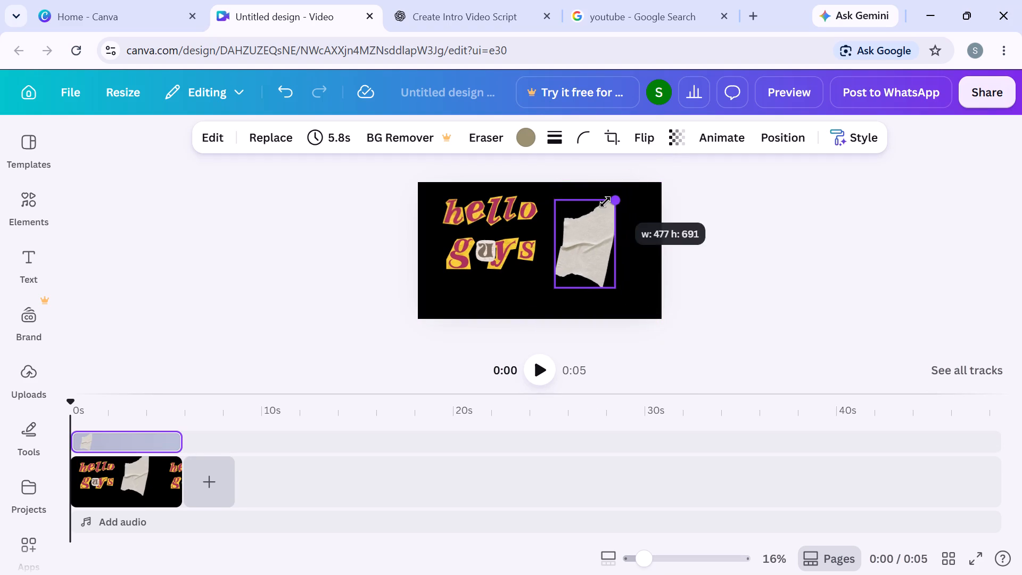
drag(605, 202, 578, 241)
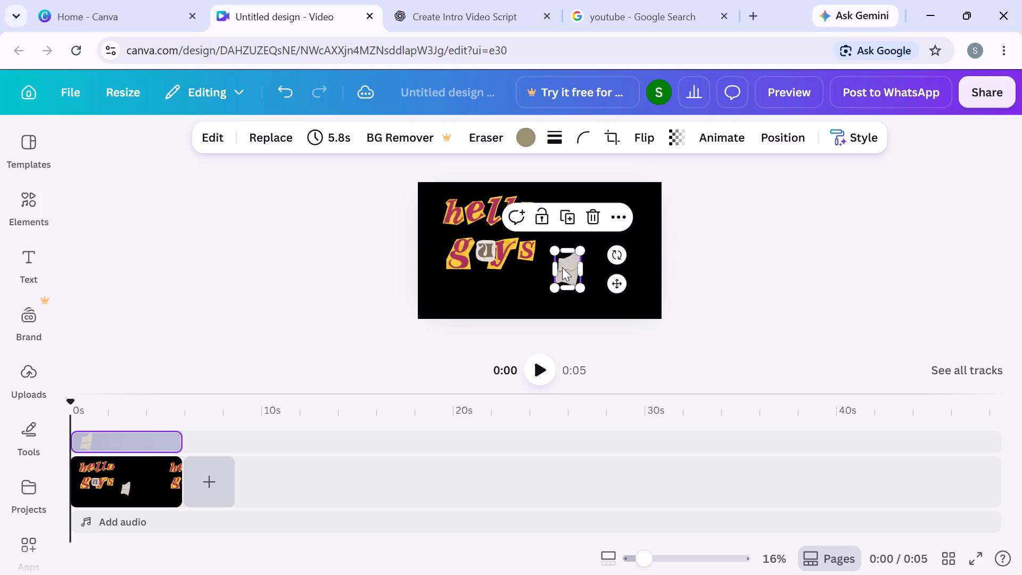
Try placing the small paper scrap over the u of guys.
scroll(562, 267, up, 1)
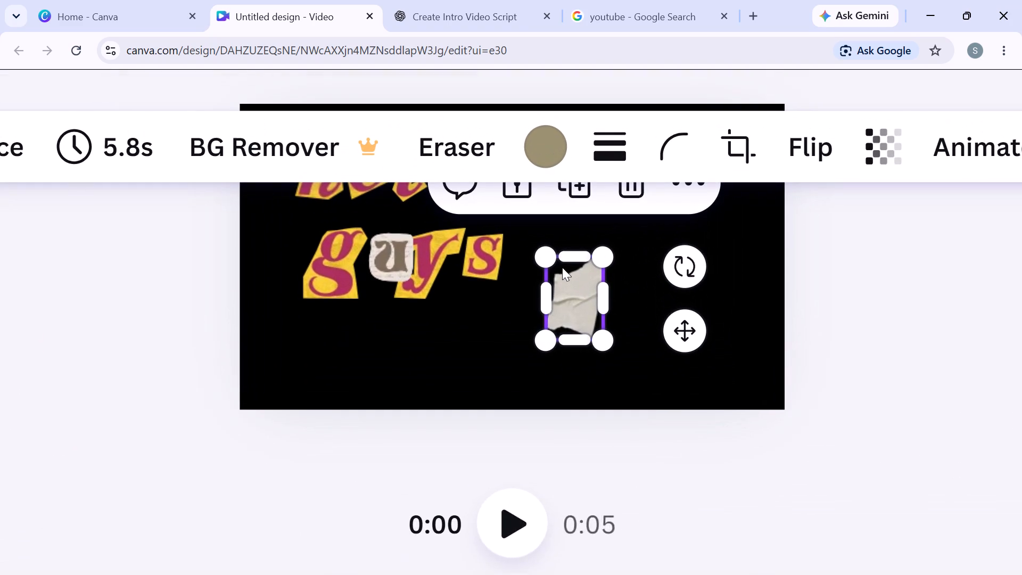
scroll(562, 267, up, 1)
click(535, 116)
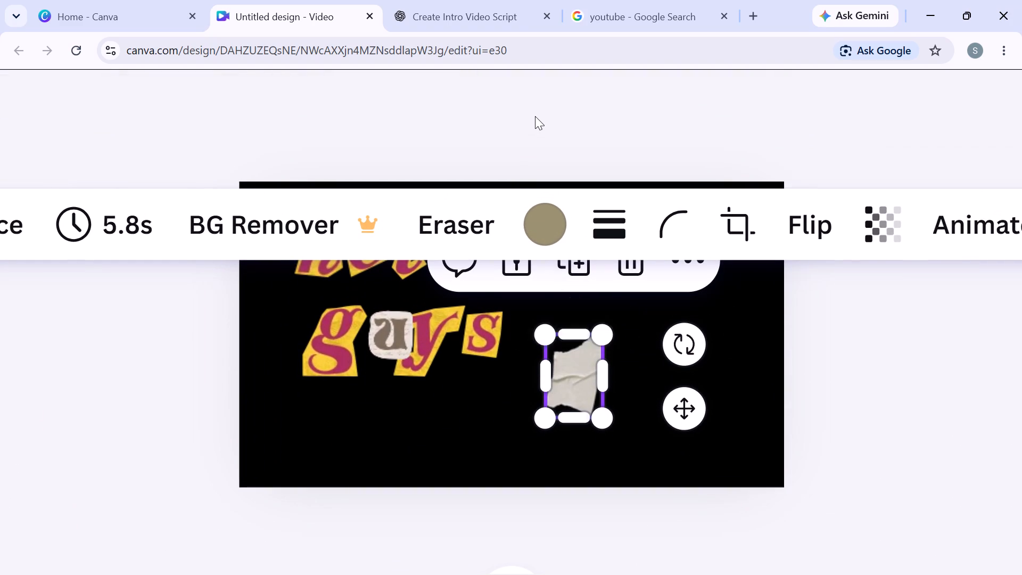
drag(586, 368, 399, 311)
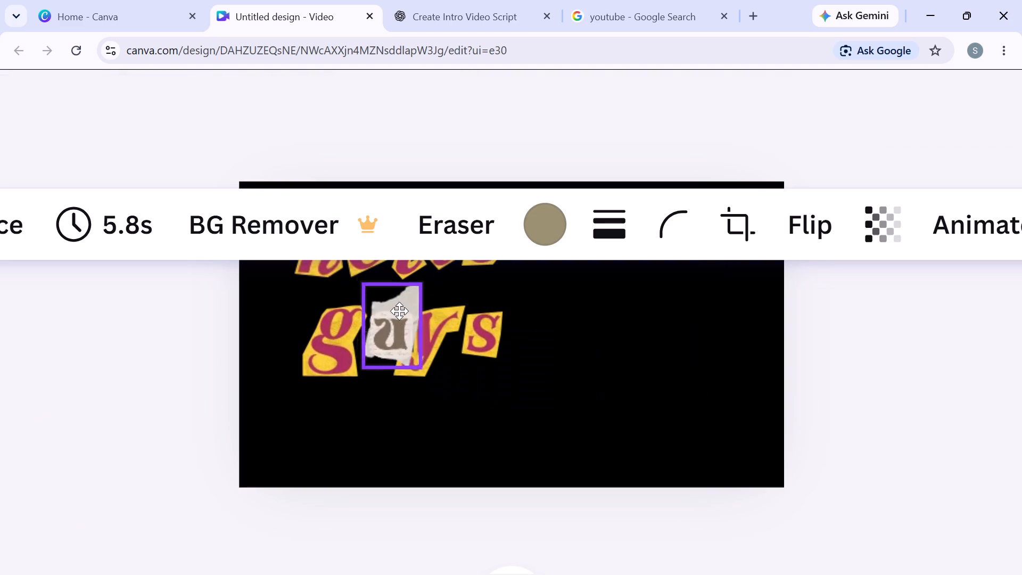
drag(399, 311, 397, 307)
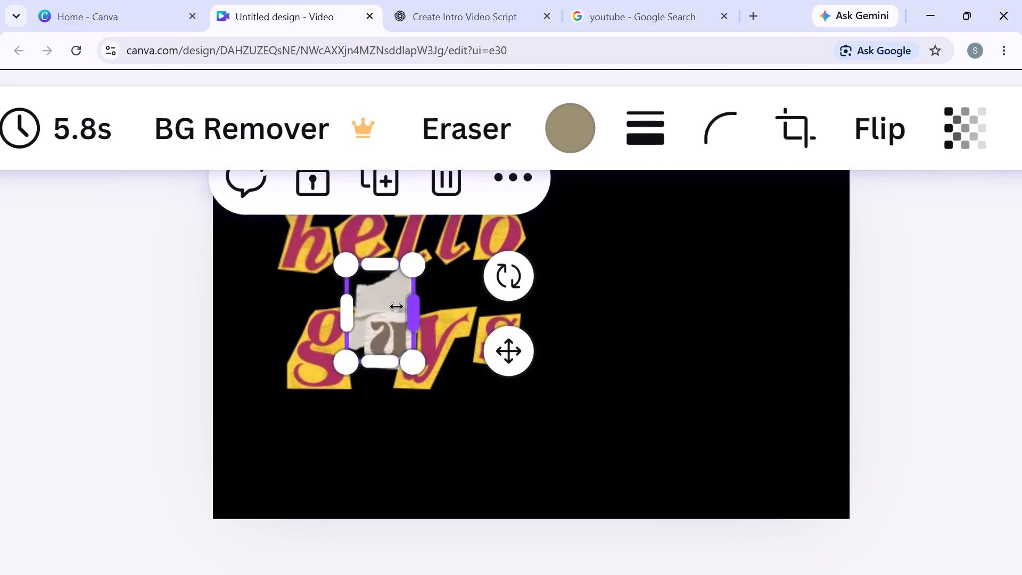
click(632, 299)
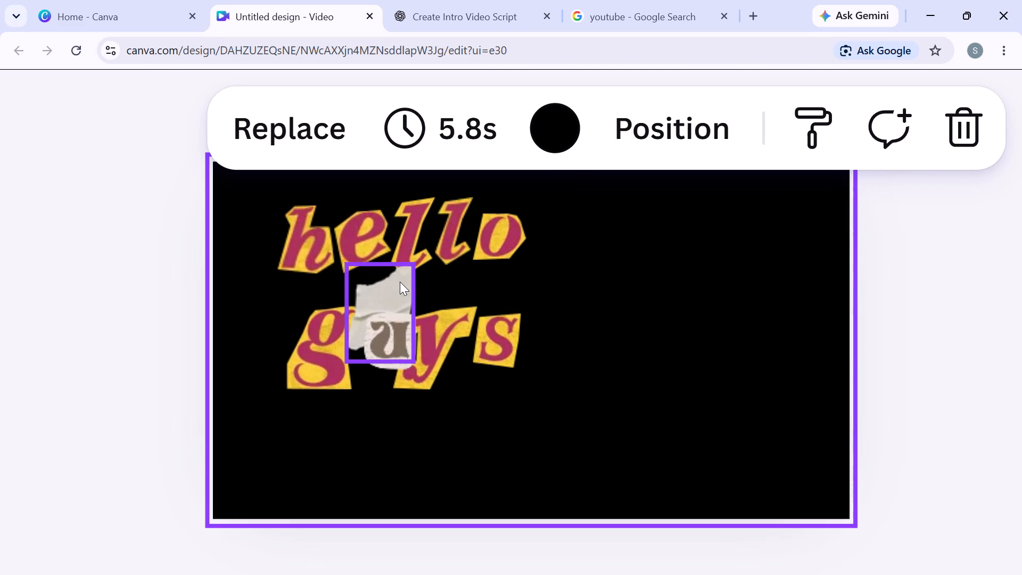
Move the paper scrap to the start of hello so it overlaps the h.
drag(400, 278, 298, 186)
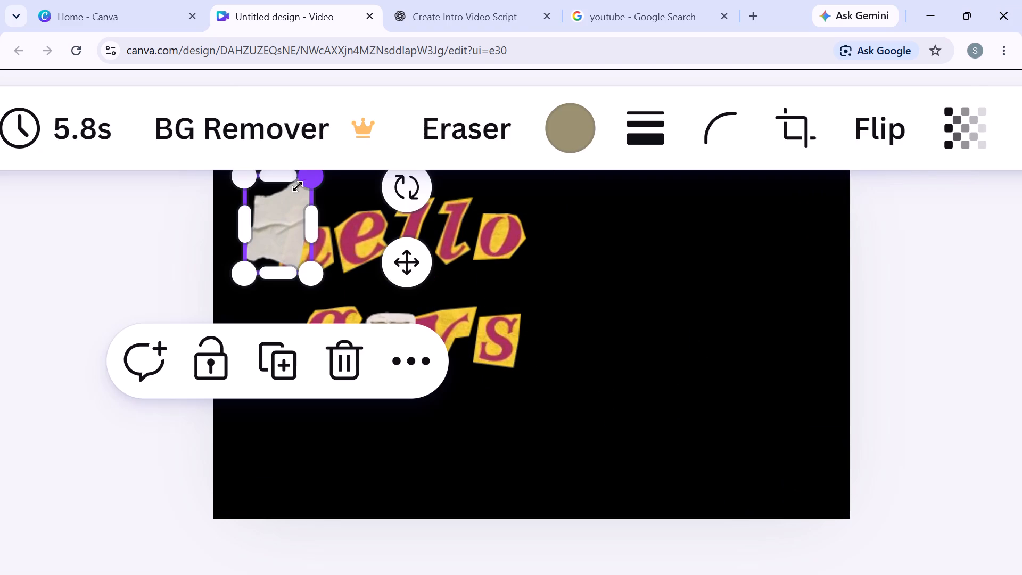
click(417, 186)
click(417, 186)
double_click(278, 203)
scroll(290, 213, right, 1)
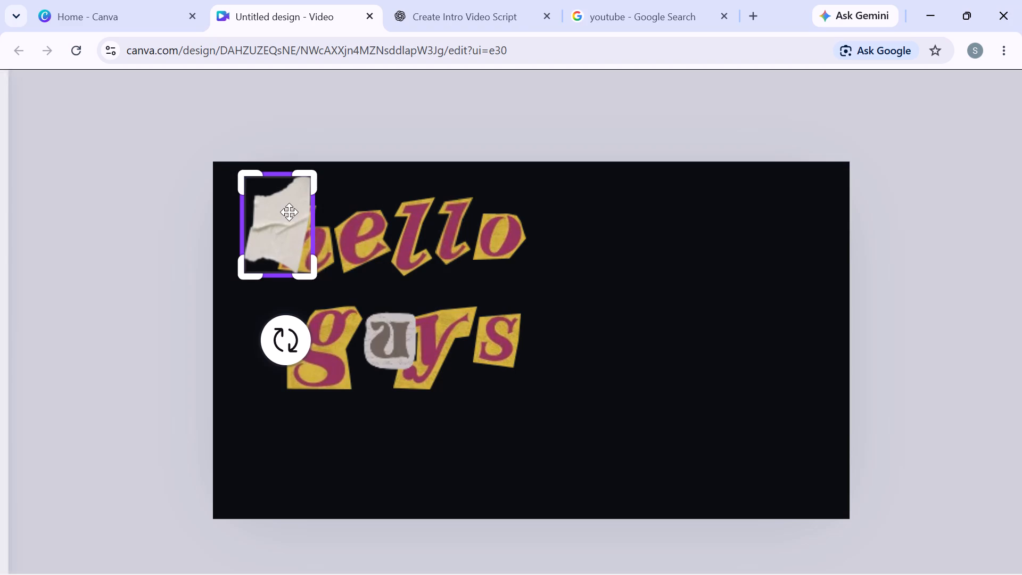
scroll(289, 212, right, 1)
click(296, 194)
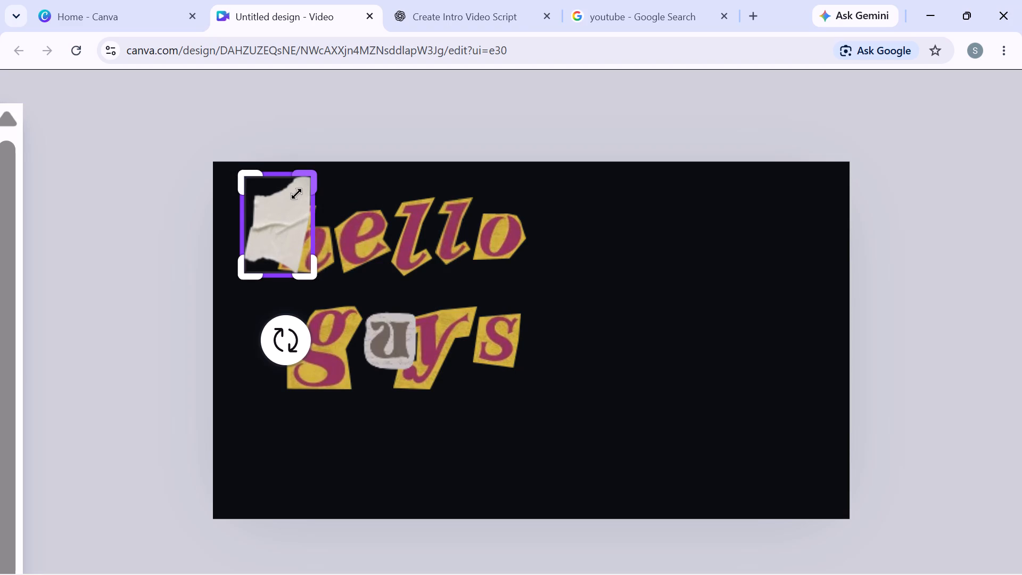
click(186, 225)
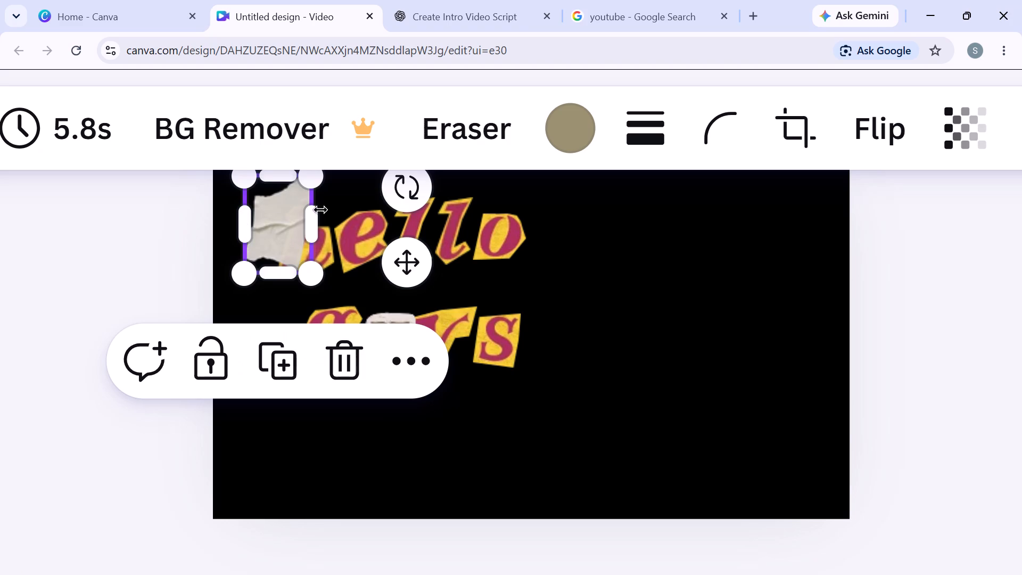
Extend the top edge of the paper scrap slightly upward to make it a little taller.
drag(284, 179, 315, 192)
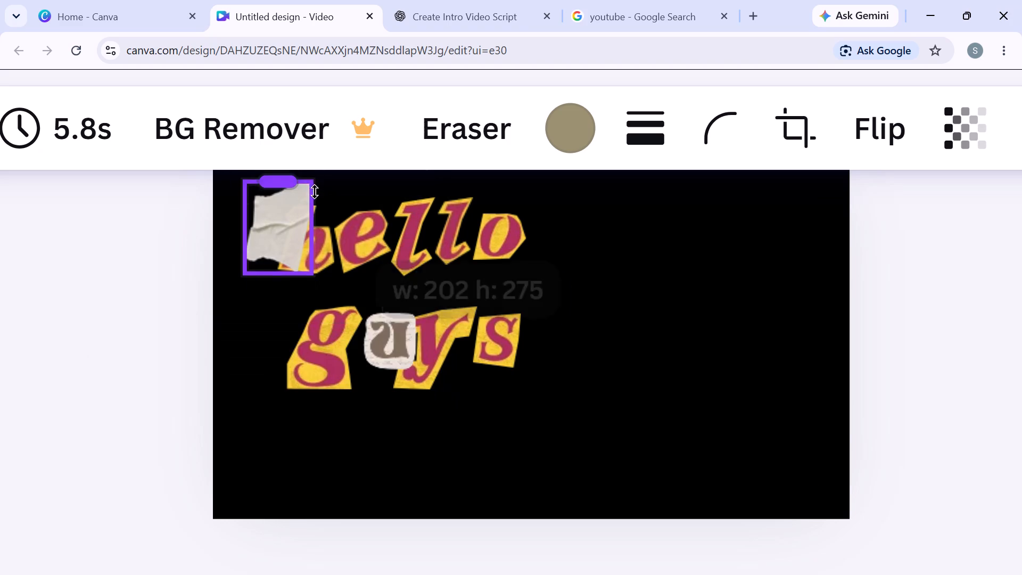
drag(315, 192, 320, 177)
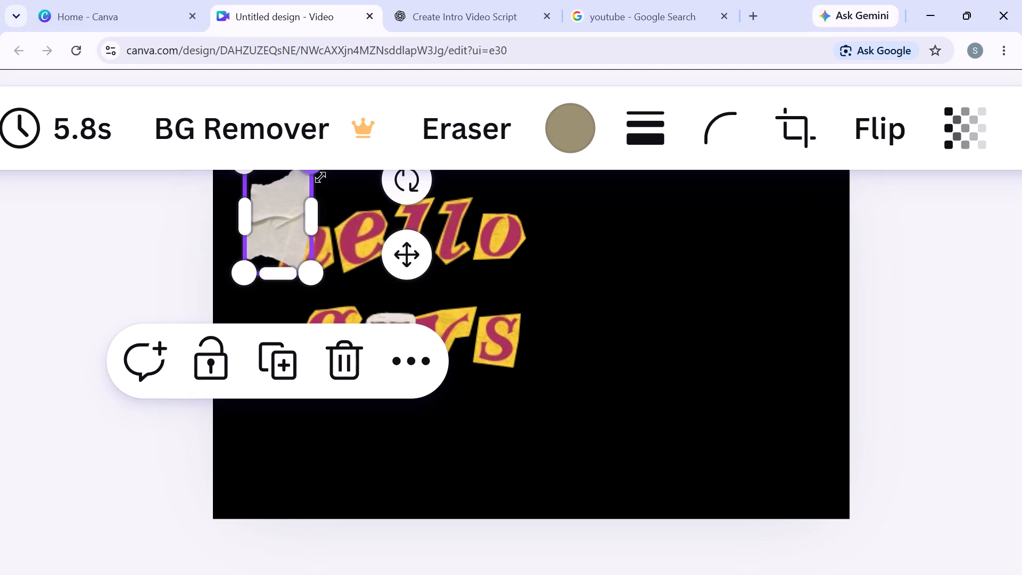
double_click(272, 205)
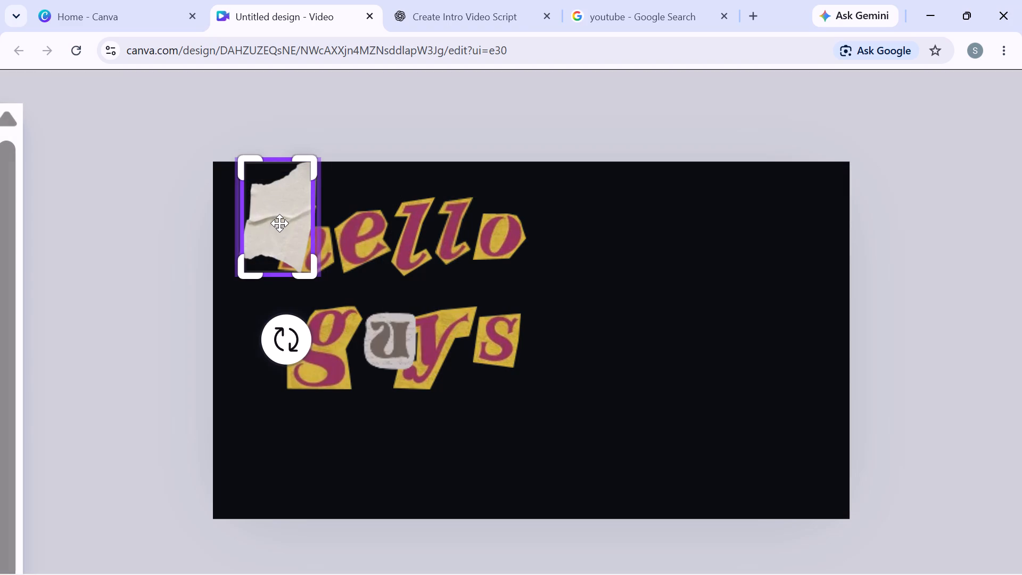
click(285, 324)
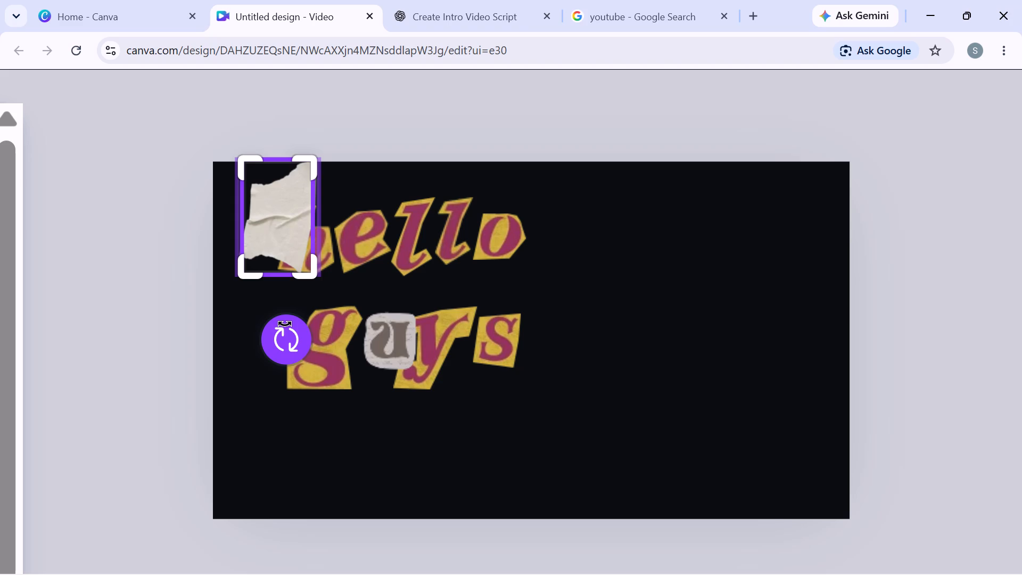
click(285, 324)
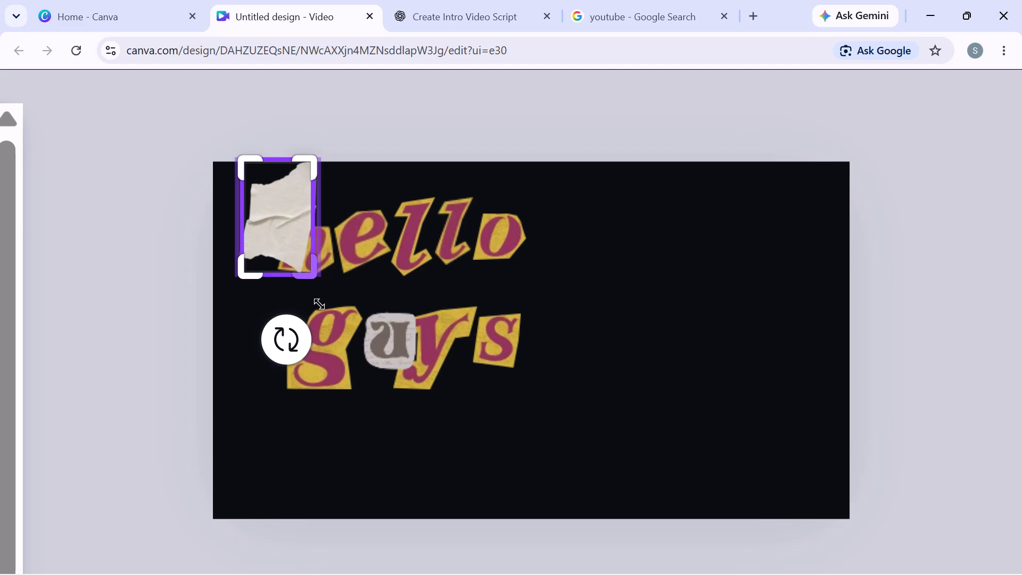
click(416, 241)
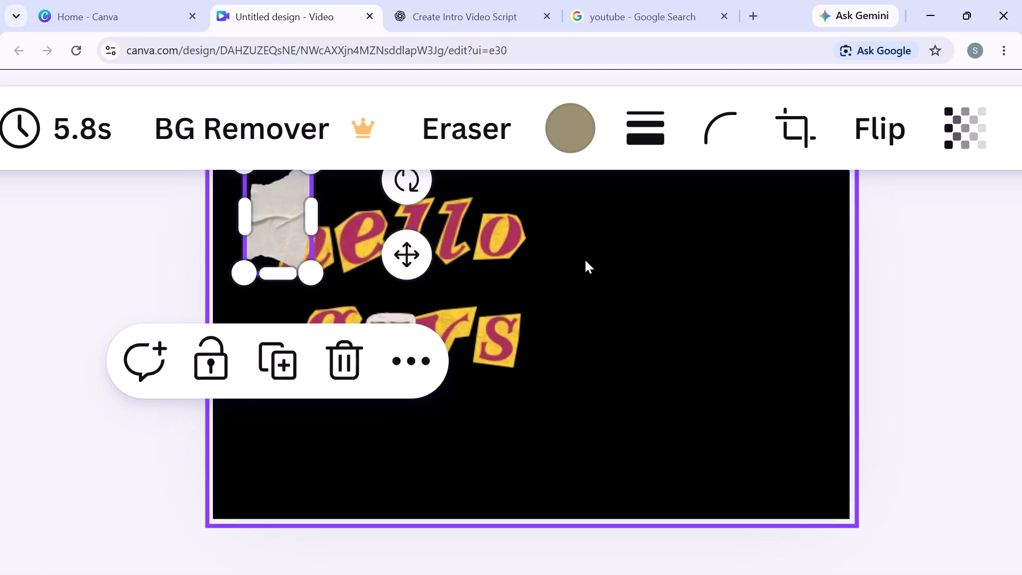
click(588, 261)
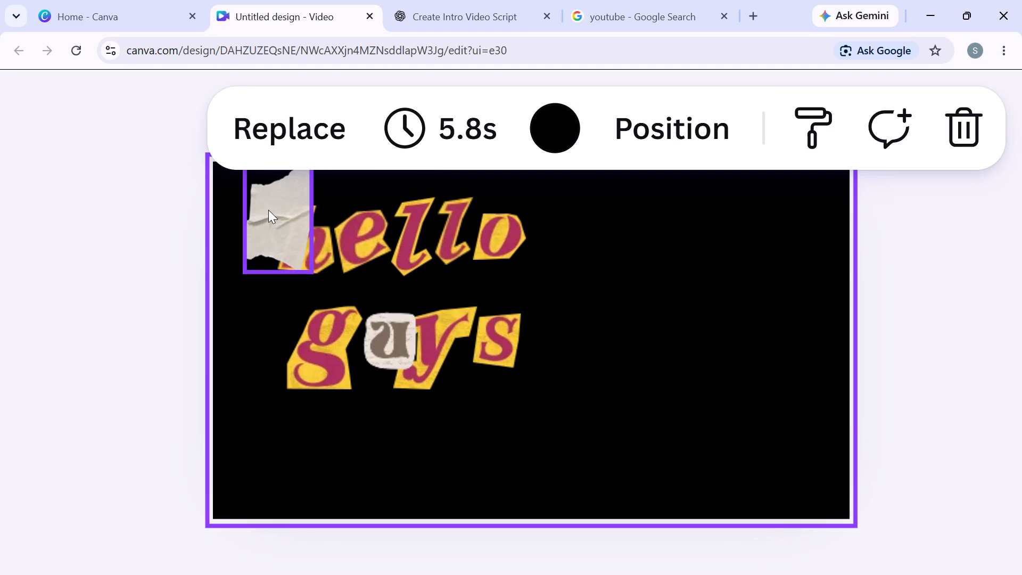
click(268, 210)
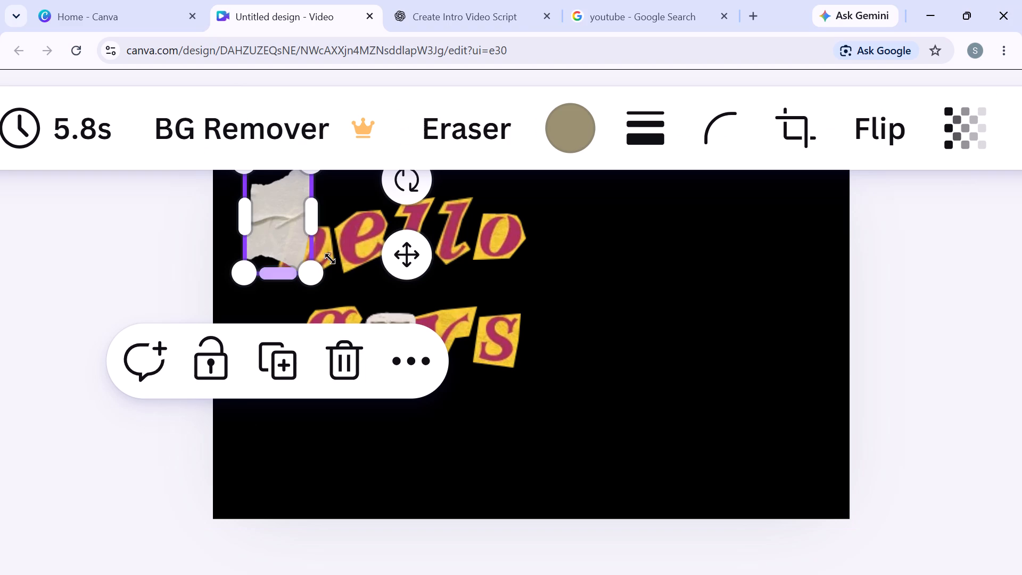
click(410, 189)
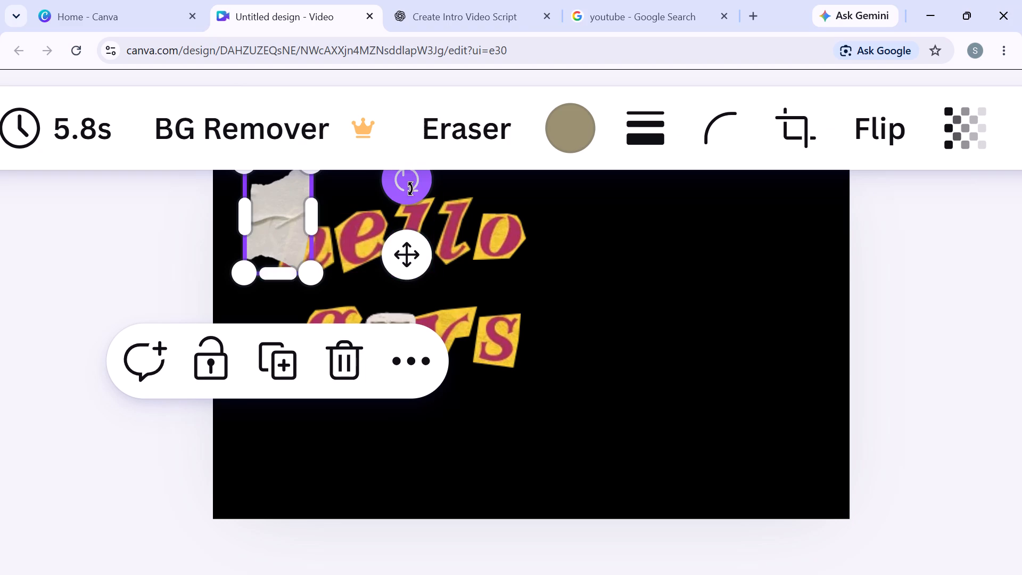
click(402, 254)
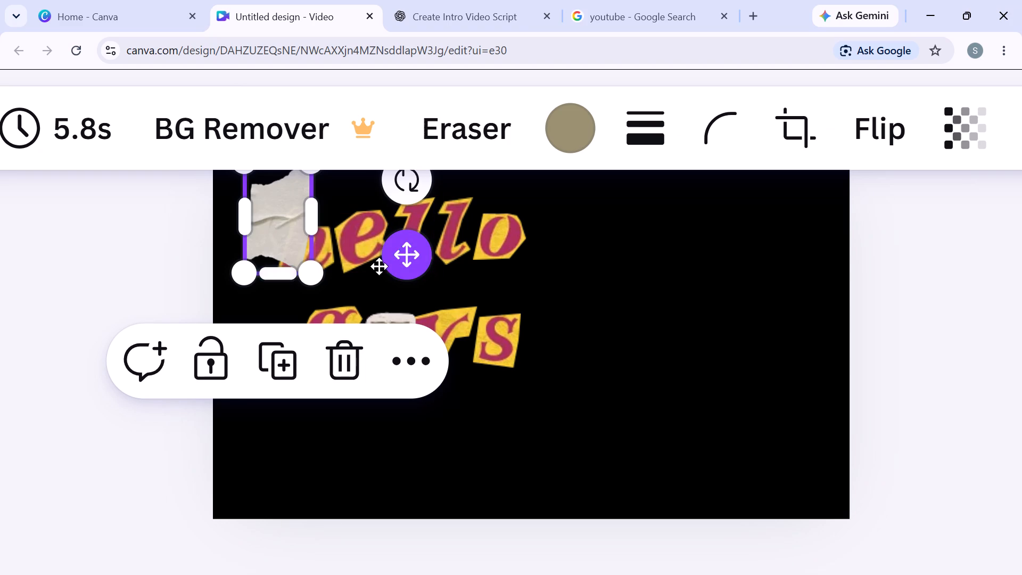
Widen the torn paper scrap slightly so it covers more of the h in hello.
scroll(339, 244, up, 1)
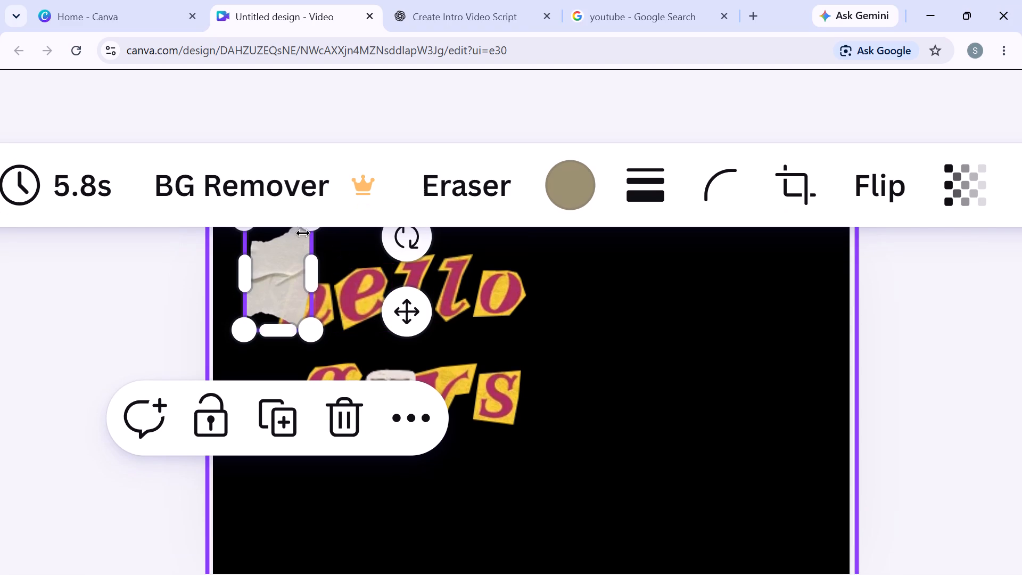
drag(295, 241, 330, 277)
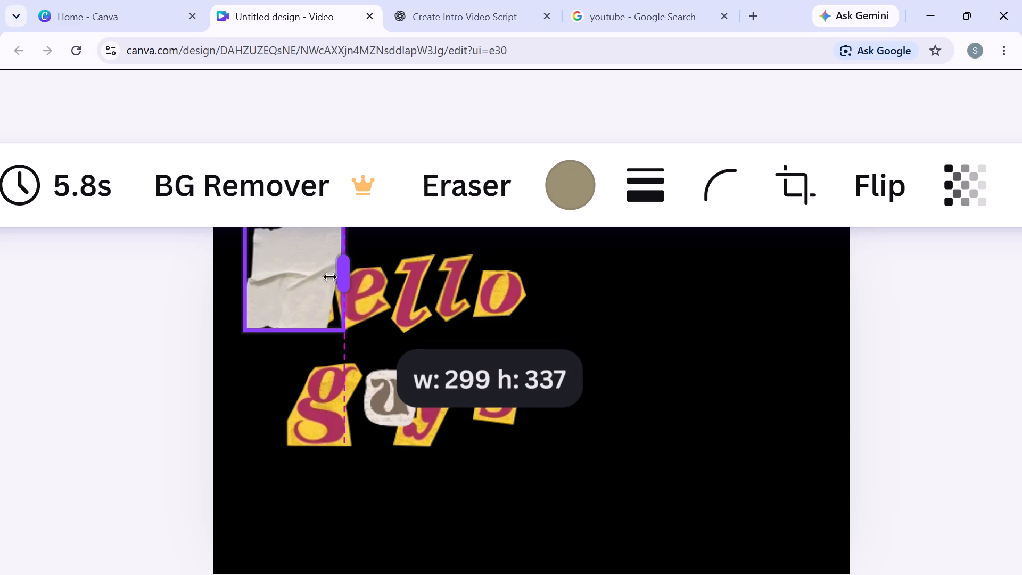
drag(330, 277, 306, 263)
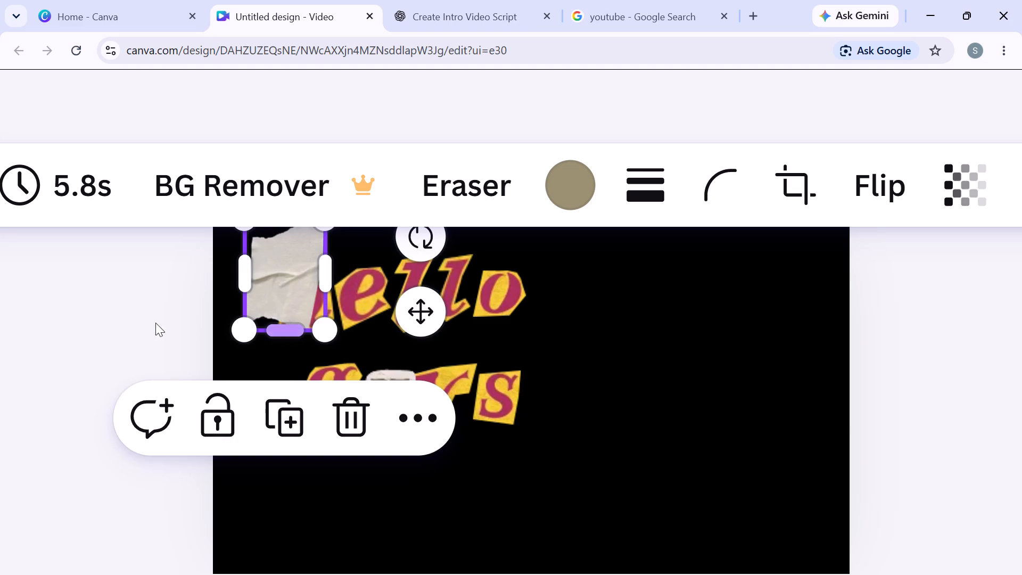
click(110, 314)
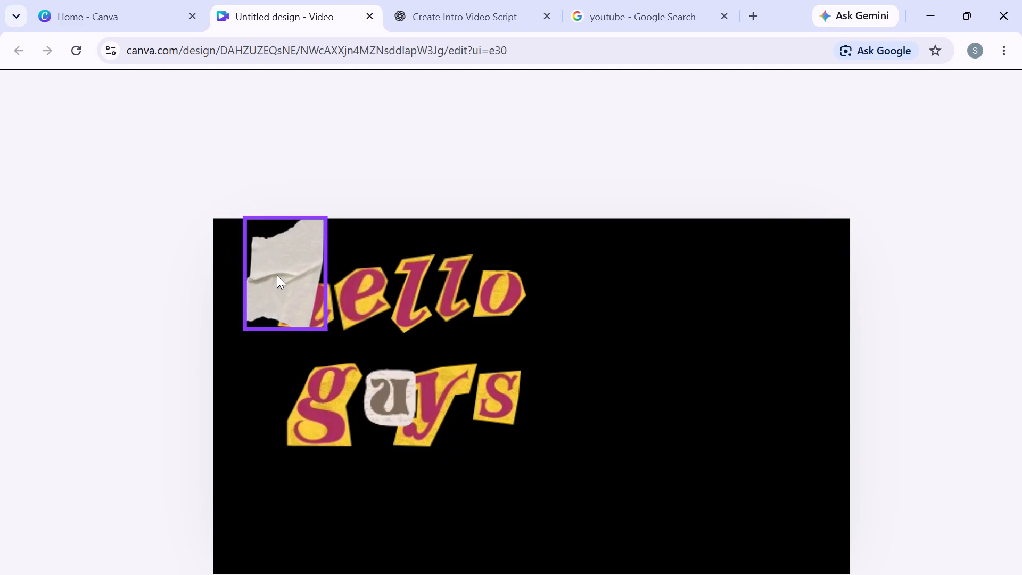
Move the paper scrap away from the lettering to the page's lower edge and delete it.
drag(281, 276, 596, 219)
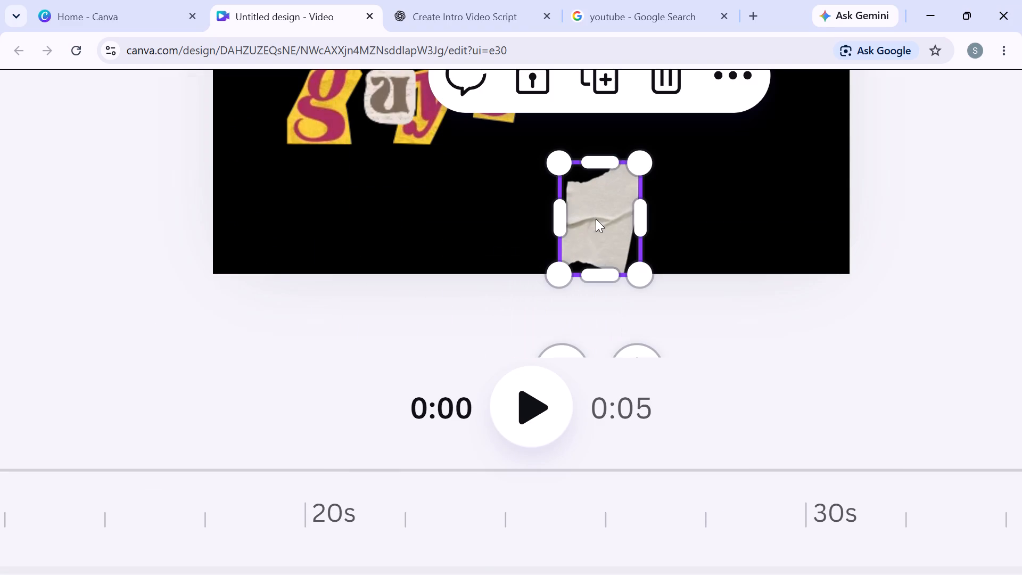
click(676, 94)
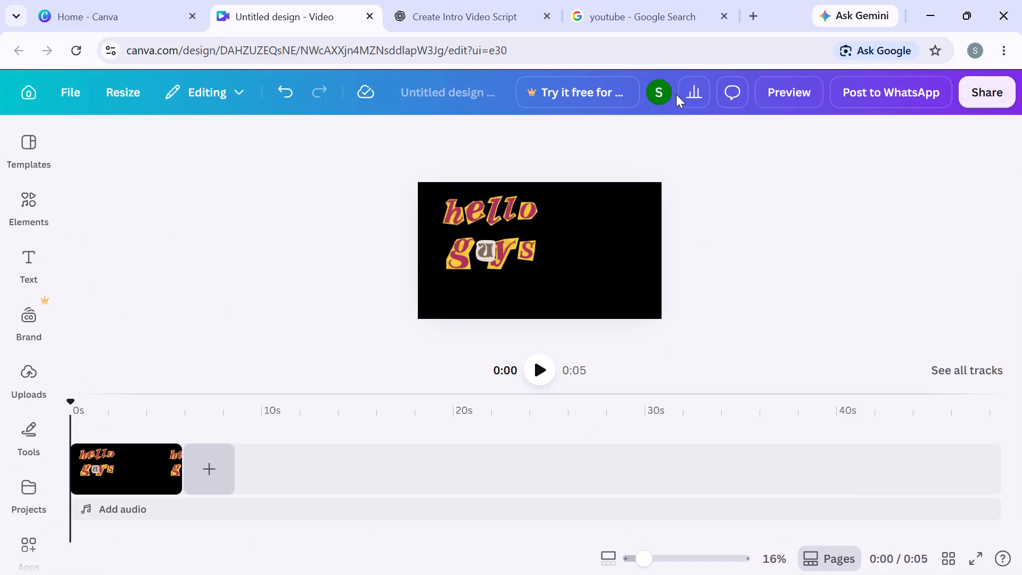
Replace the previous letter query and search the graphics elements for "camera".
click(19, 211)
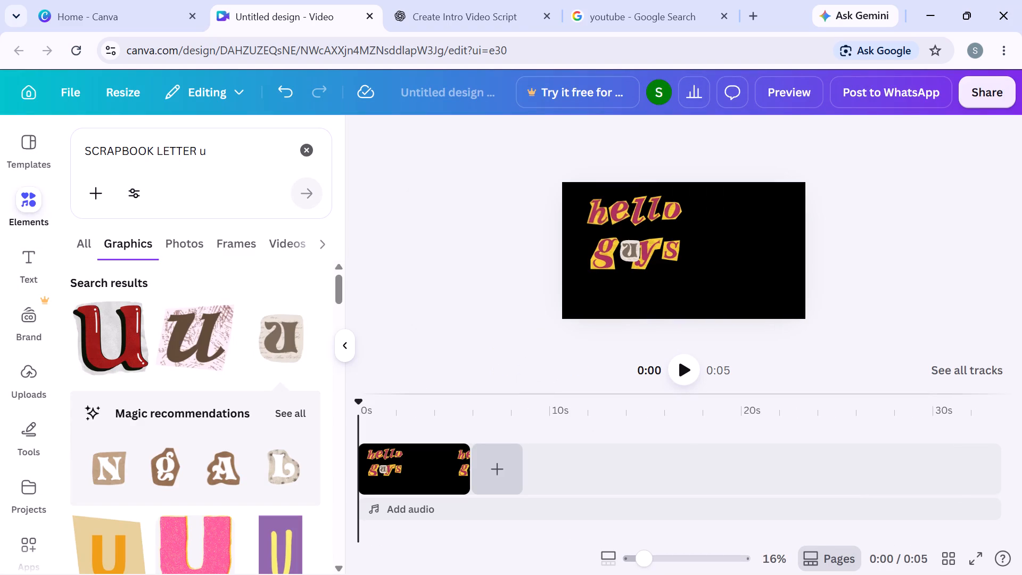
click(236, 153)
key(backslash)
key(BackSpace)
key(BackSpace)
key(BackSpace)
key(BackSpace)
key(BackSpace)
key(BackSpace)
key(BackSpace)
key(BackSpace)
key(BackSpace)
key(BackSpace)
key(BackSpace)
key(BackSpace)
key(BackSpace)
key(BackSpace)
key(BackSpace)
key(BackSpace)
key(BackSpace)
key(BackSpace)
key(BackSpace)
key(BackSpace)
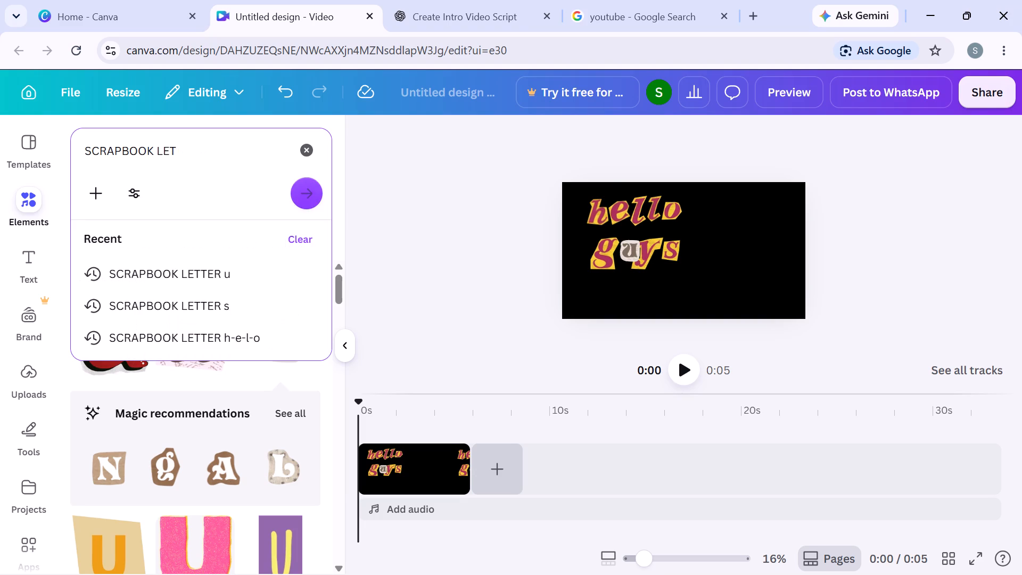
text(camera)
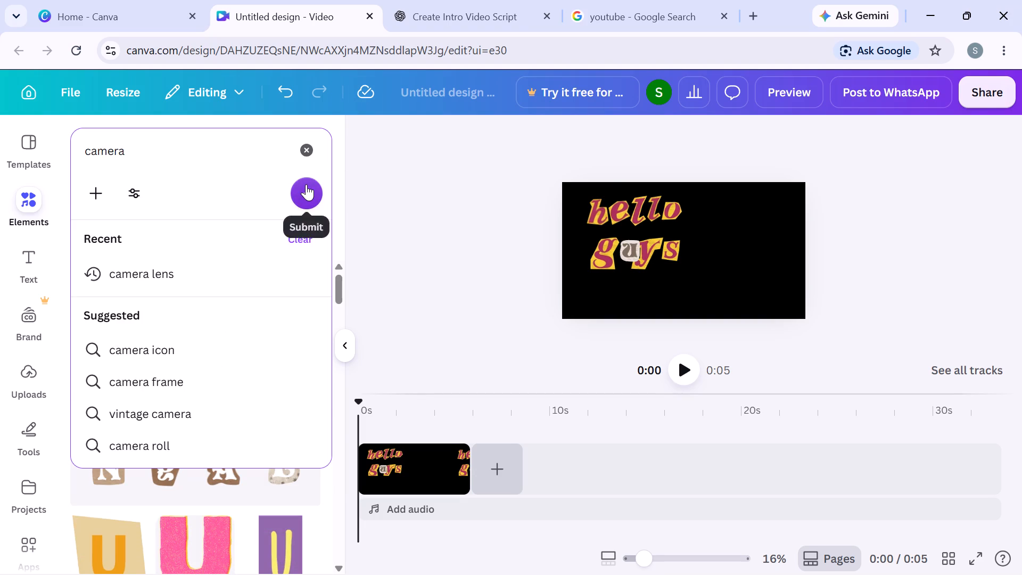
click(306, 184)
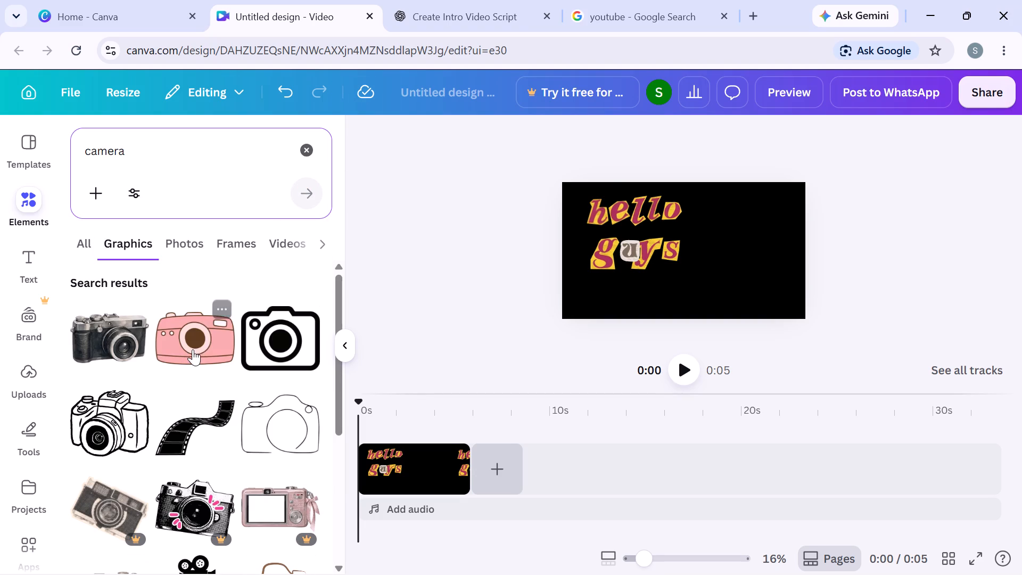
Browse the camera graphics and add the pink digital camera with the ribbon and blank screen to the page.
scroll(204, 342, down, 1)
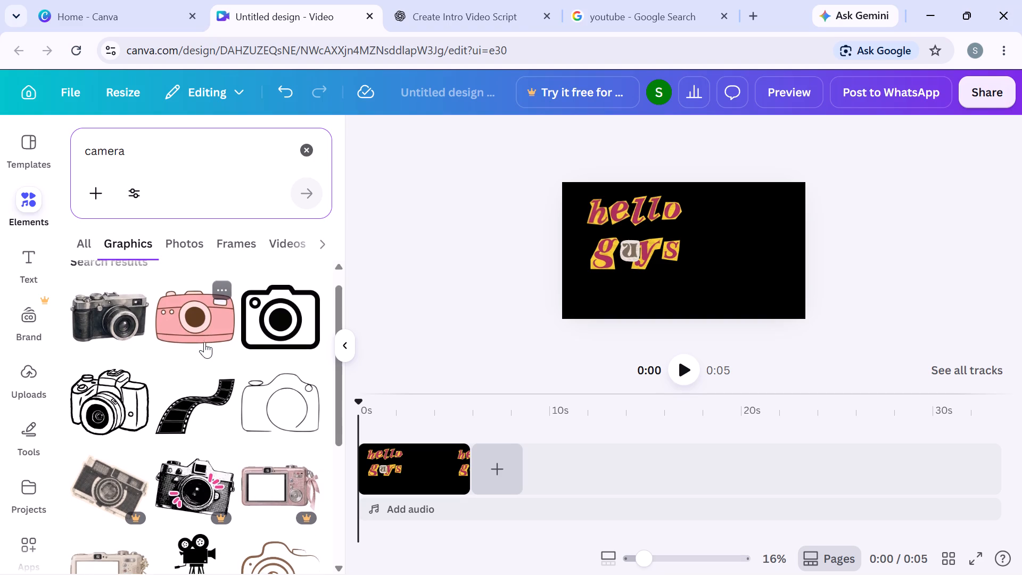
scroll(204, 342, down, 4)
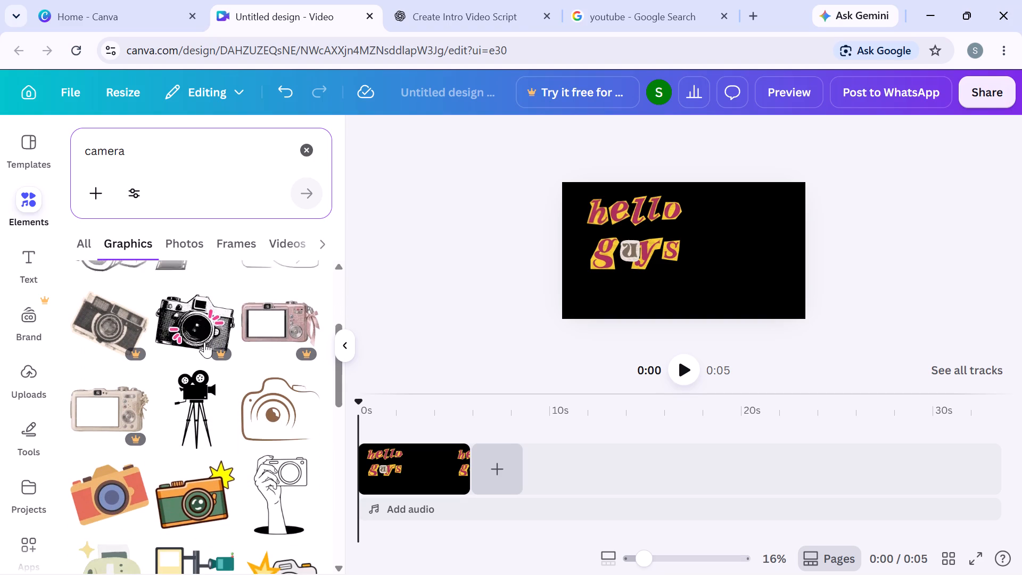
scroll(204, 342, down, 3)
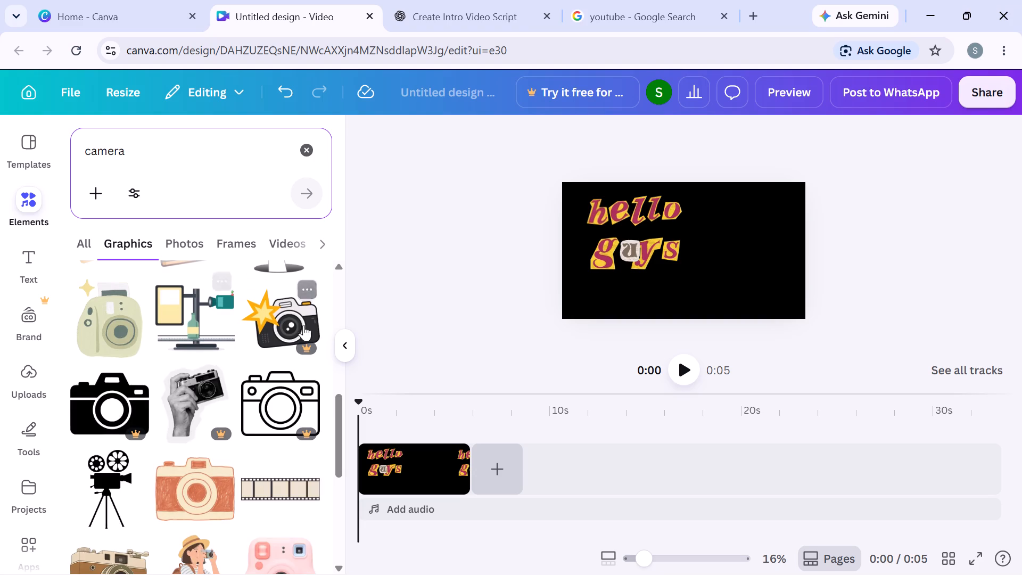
scroll(205, 446, down, 3)
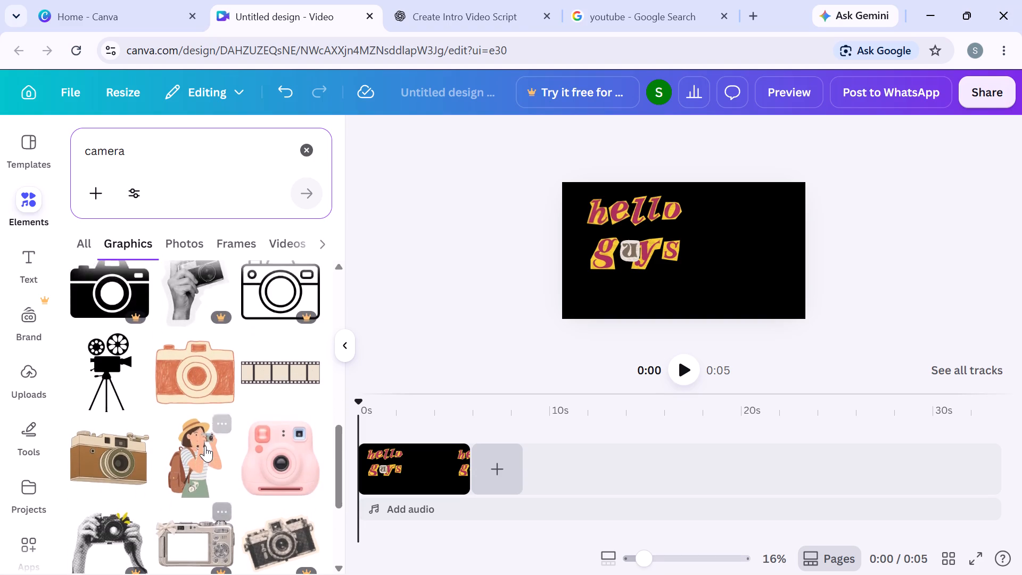
scroll(205, 446, down, 1)
scroll(205, 446, up, 1)
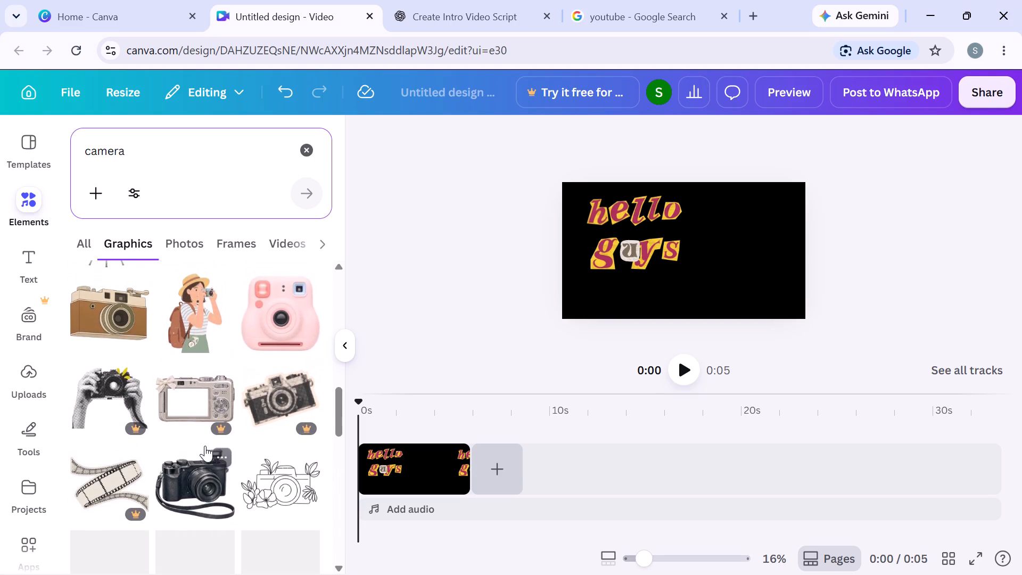
scroll(205, 446, up, 8)
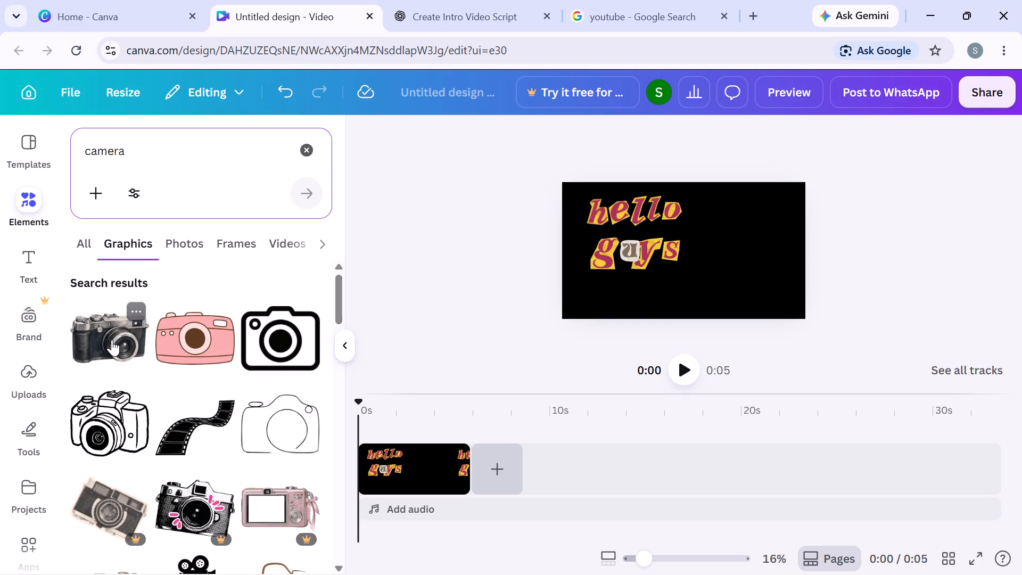
click(289, 498)
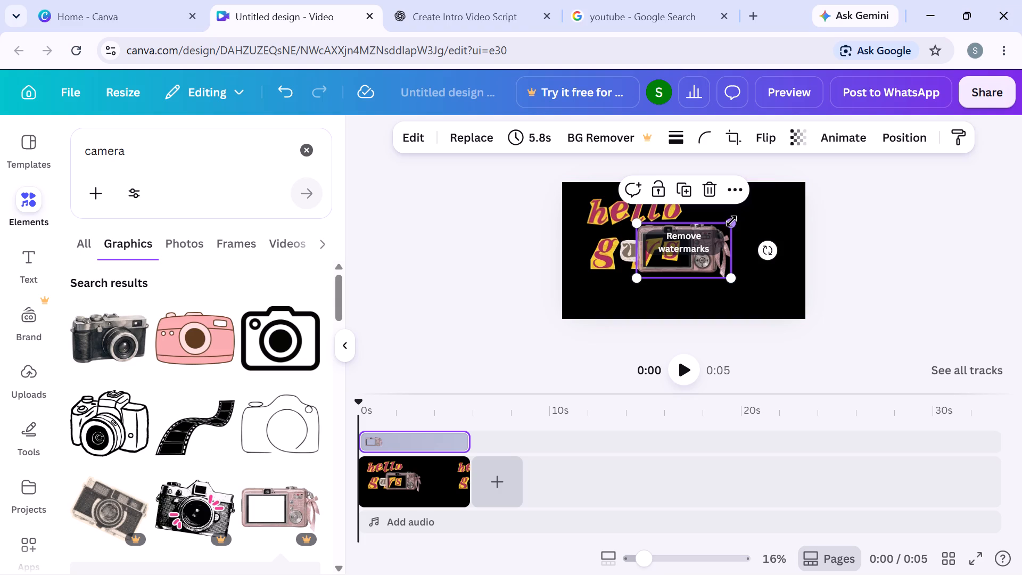
Enlarge the pink camera and fit it into the page's lower-right corner beside guys, within the page edge.
drag(731, 221, 696, 253)
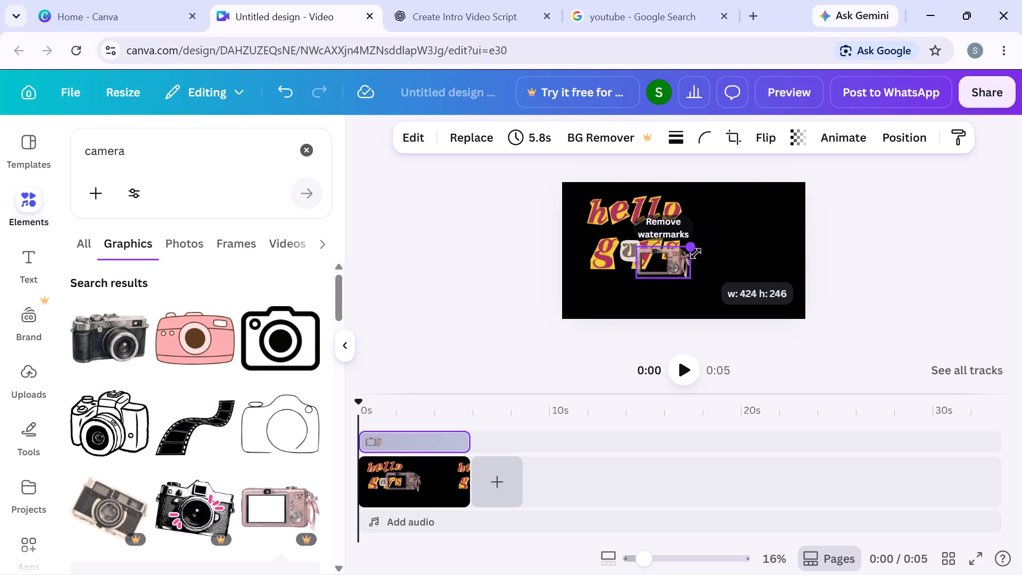
drag(696, 253, 780, 224)
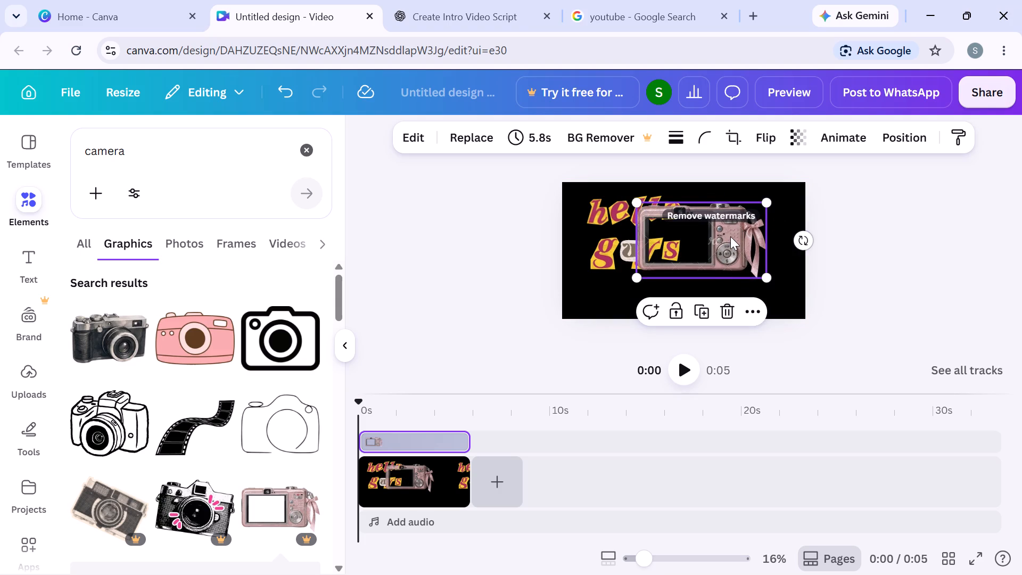
drag(730, 236, 778, 272)
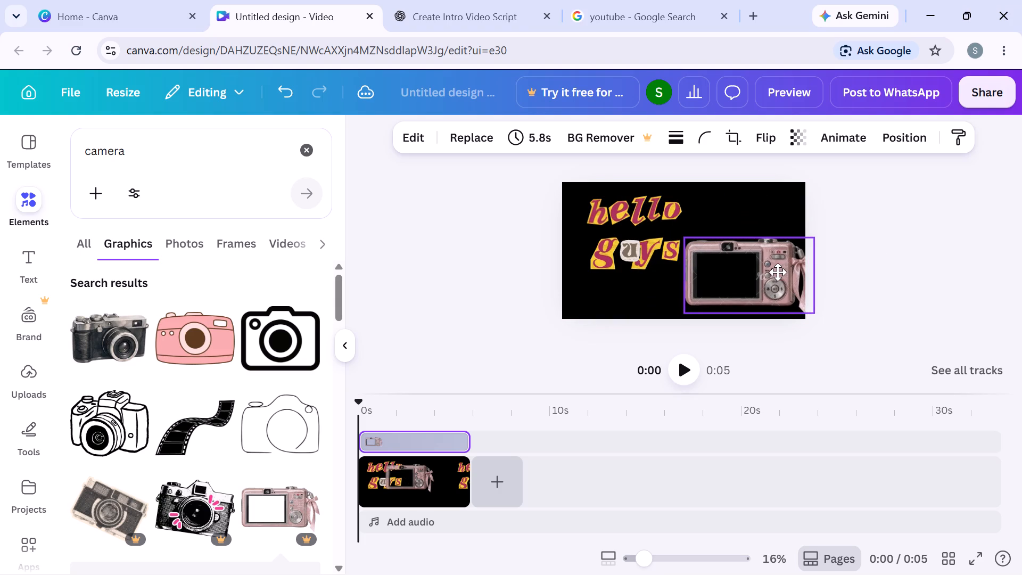
drag(778, 272, 771, 269)
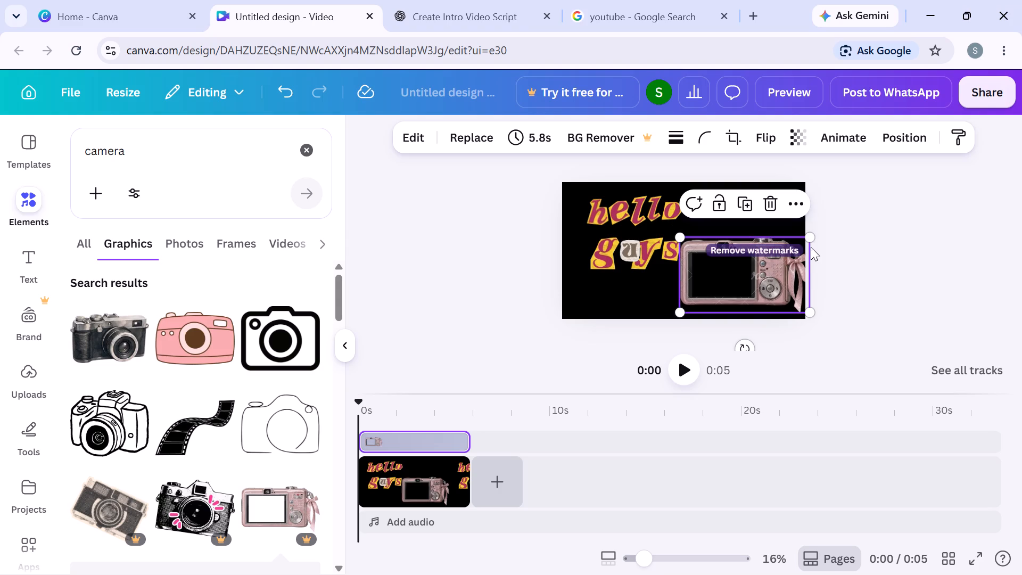
drag(812, 233, 799, 239)
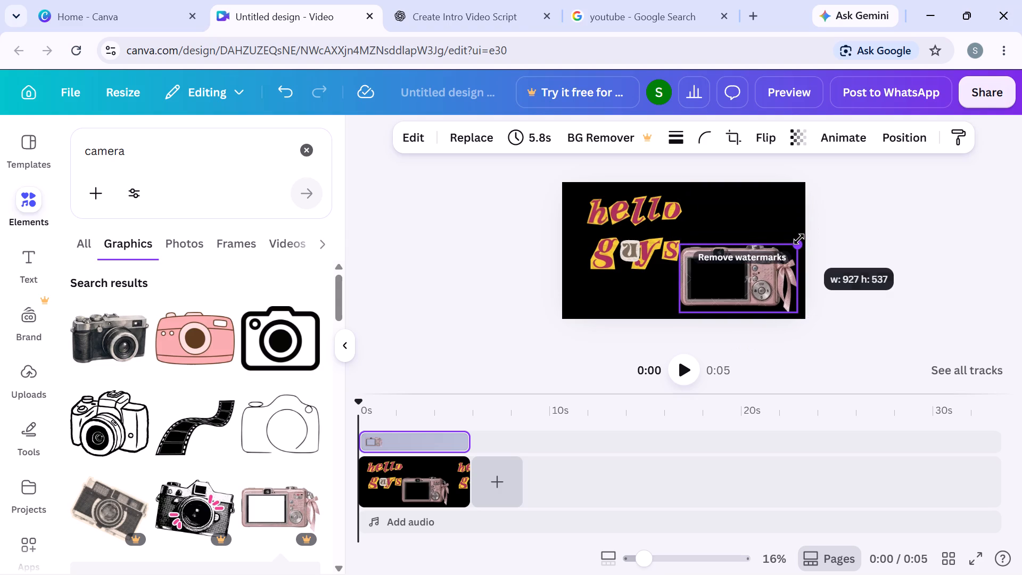
drag(799, 239, 805, 236)
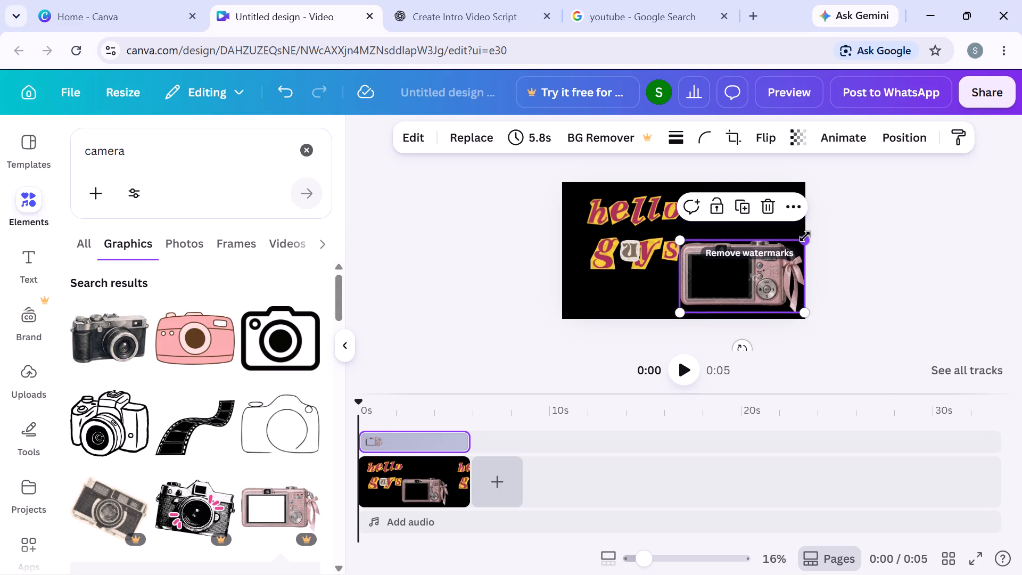
click(615, 282)
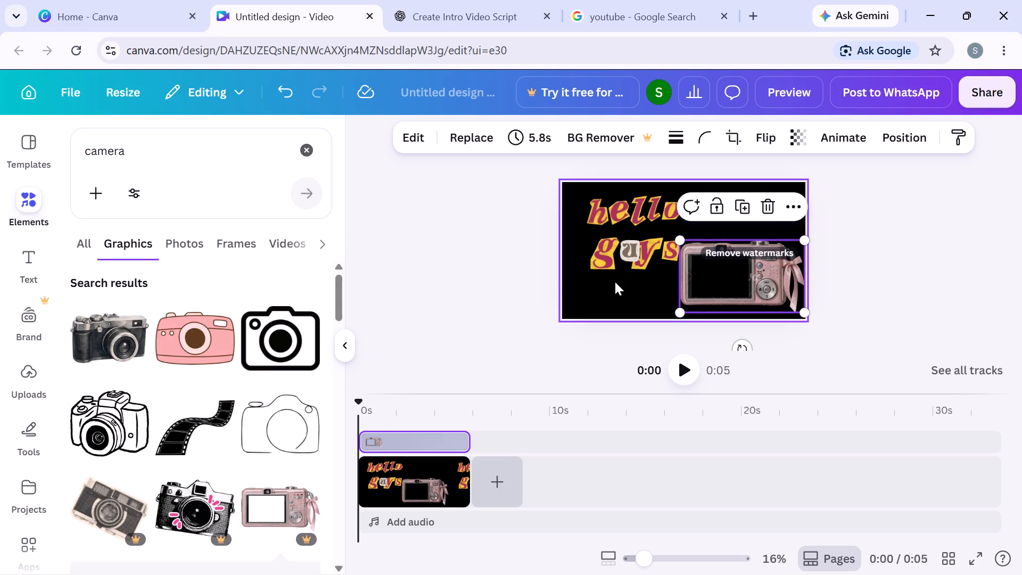
Shift the letters of guys slightly left and tighten their spacing so the word clears the camera.
click(601, 250)
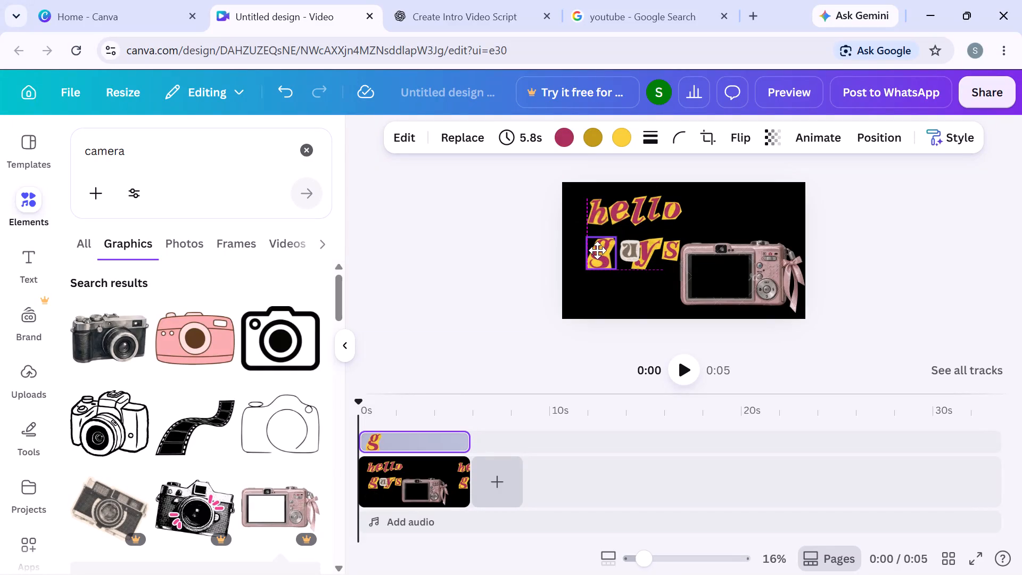
drag(621, 248, 614, 249)
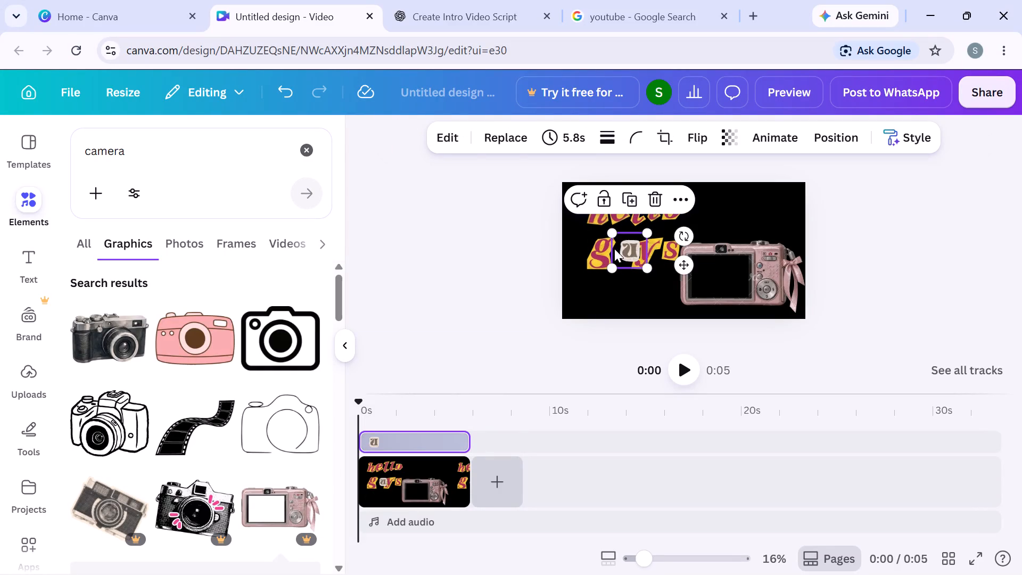
drag(614, 249, 614, 249)
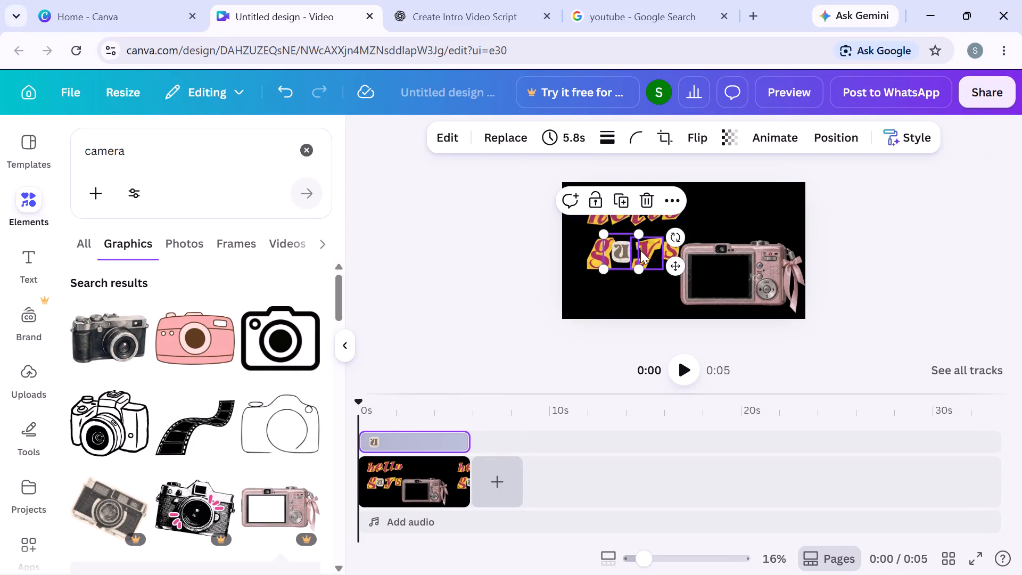
click(641, 250)
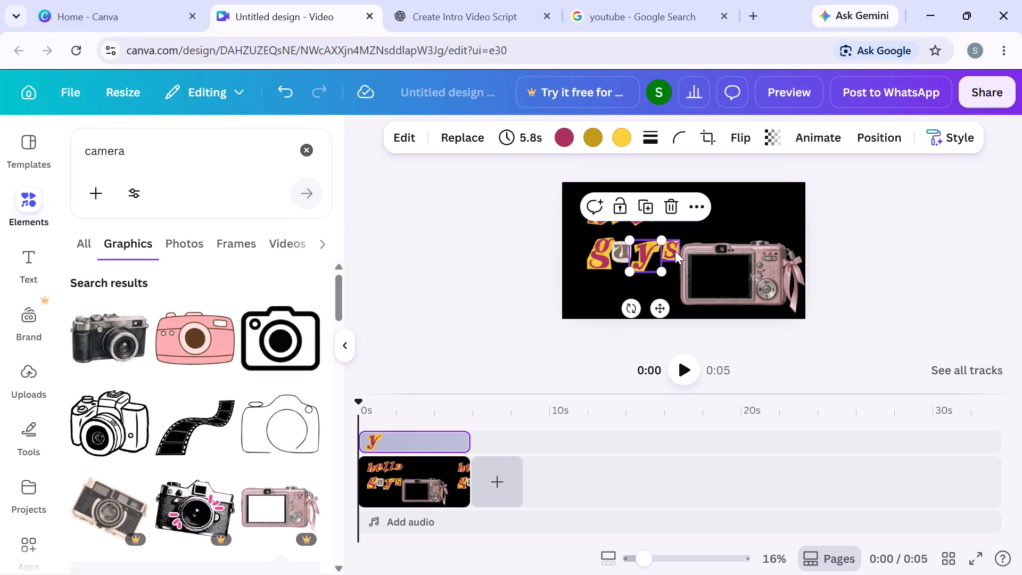
drag(675, 246, 670, 255)
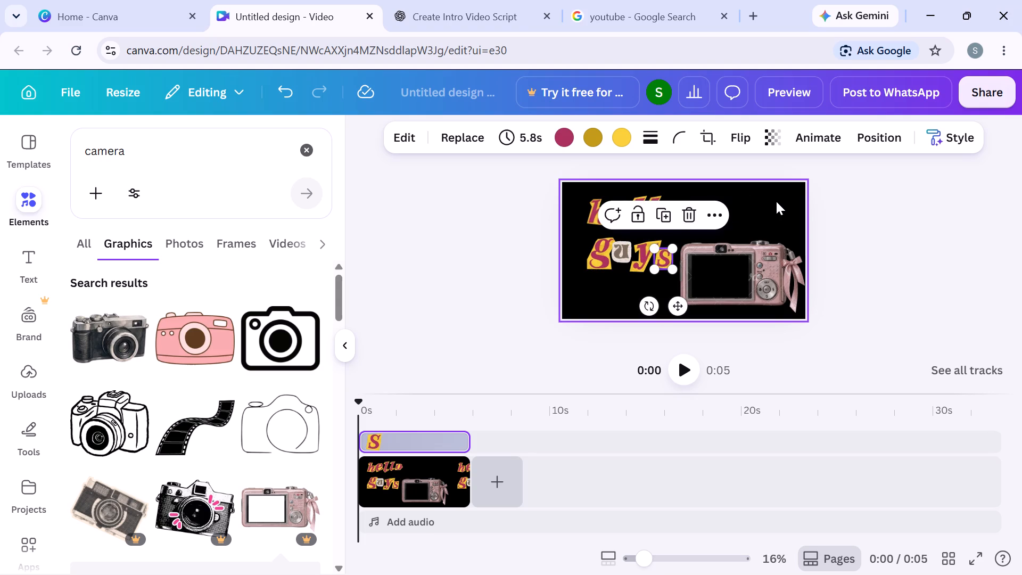
click(776, 201)
Move the letters of hello one by one to the right, regrouping the word at the page's upper middle, above the camera's left edge.
drag(680, 210, 730, 210)
drag(660, 208, 689, 210)
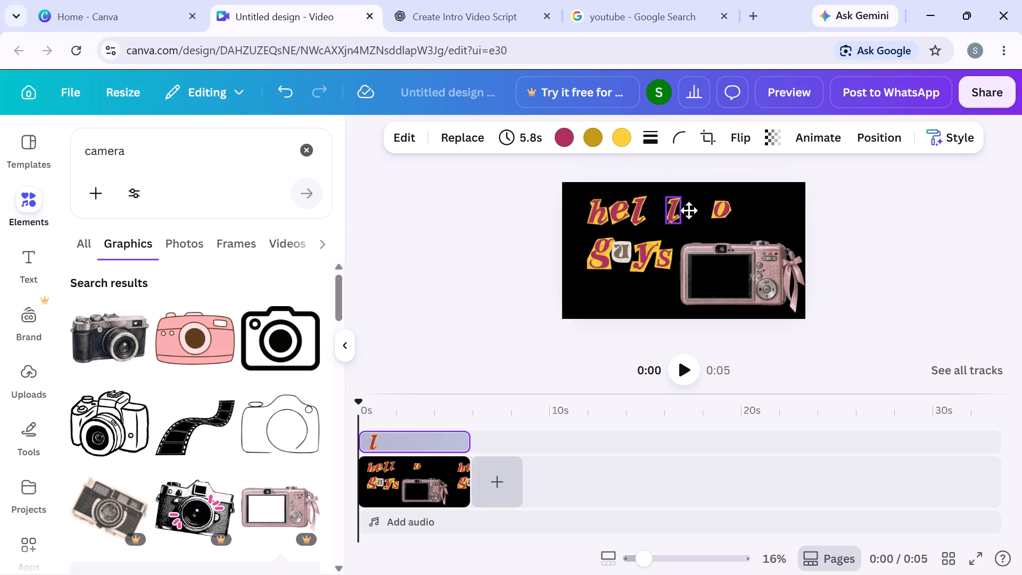
drag(689, 210, 710, 208)
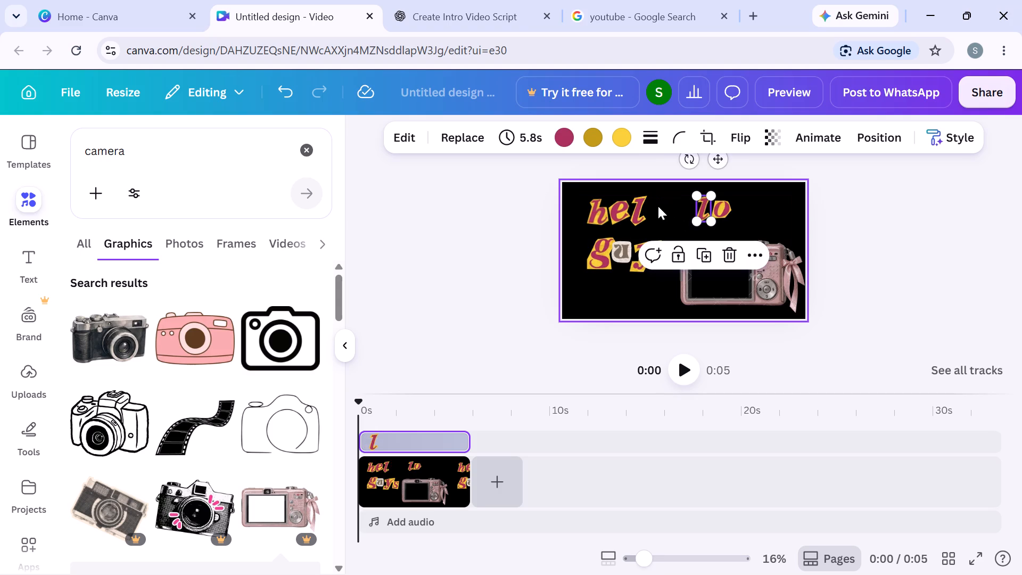
drag(642, 201, 693, 200)
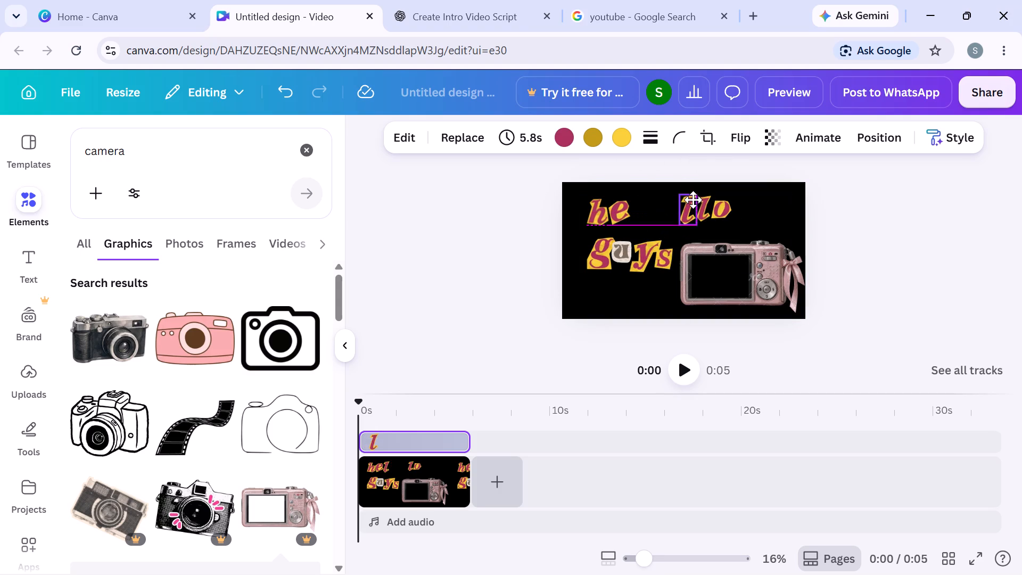
drag(693, 200, 693, 199)
drag(622, 202, 675, 200)
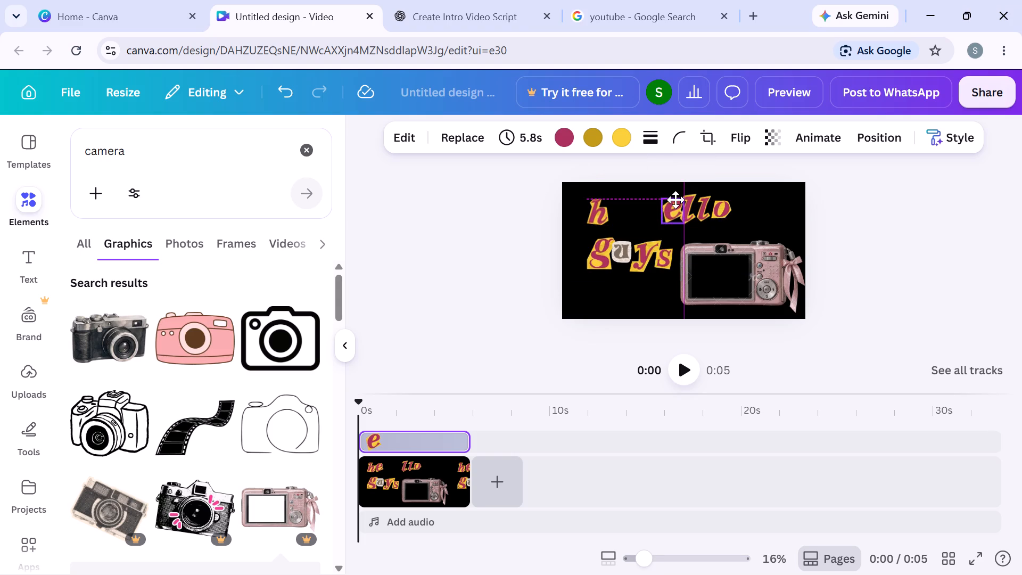
drag(675, 200, 673, 202)
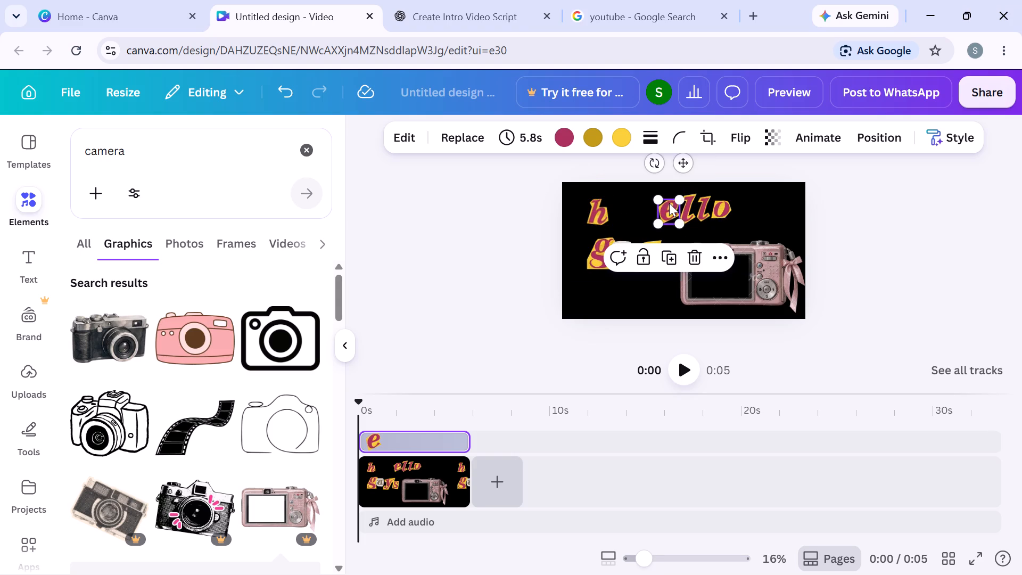
drag(603, 215, 649, 213)
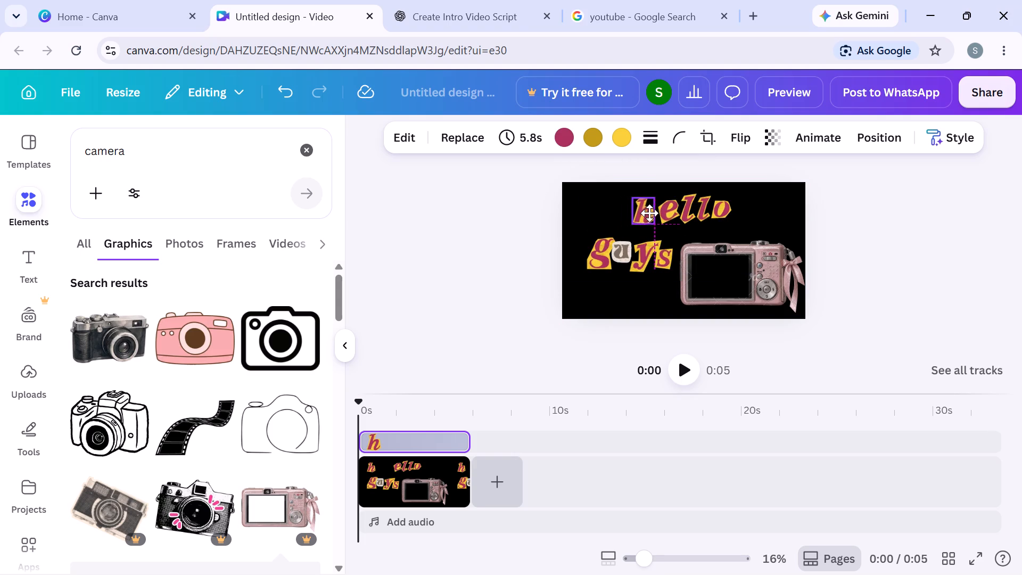
Set the letter h directly beside the e to close up the word hello.
drag(649, 213, 650, 213)
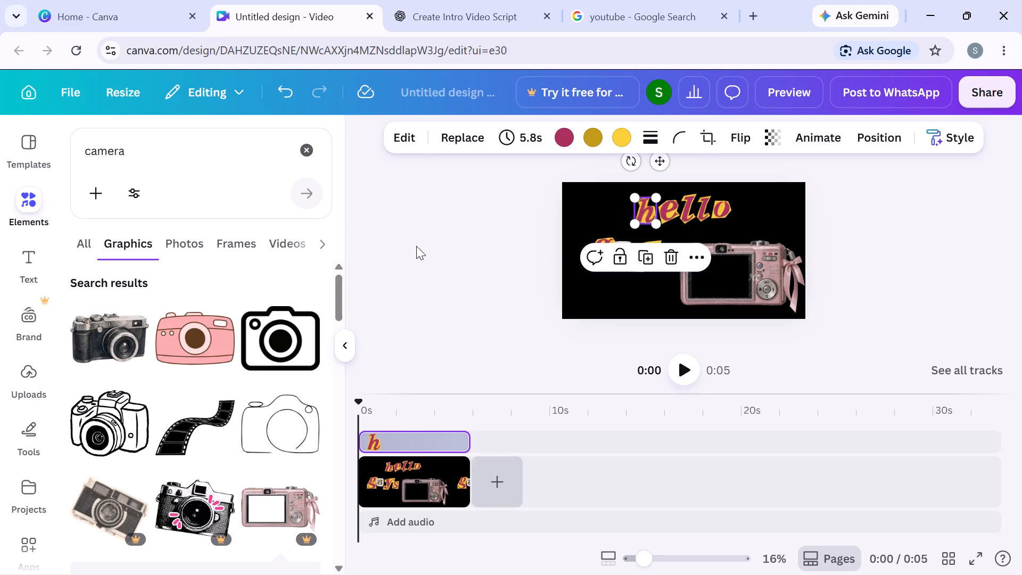
Replace the camera search and search the graphics library for lips.
click(150, 133)
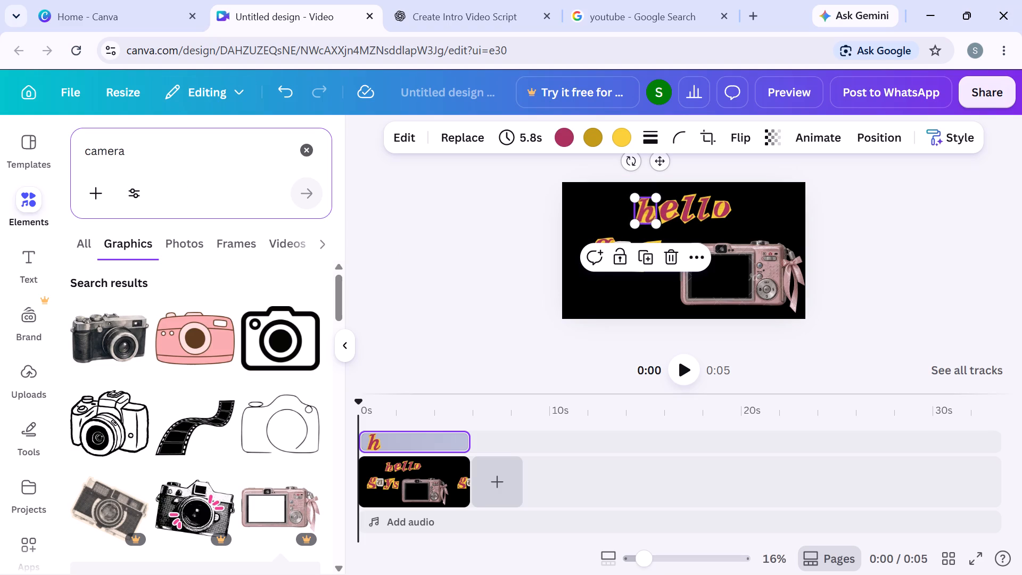
click(174, 159)
key(BackSpace)
key(BackSpace)
key(BackSpace)
key(BackSpace)
key(BackSpace)
key(BackSpace)
key(BackSpace)
key(BackSpace)
key(BackSpace)
key(BackSpace)
key(BackSpace)
key(BackSpace)
key(BackSpace)
key(BackSpace)
key(BackSpace)
key(BackSpace)
key(BackSpace)
key(BackSpace)
key(BackSpace)
key(BackSpace)
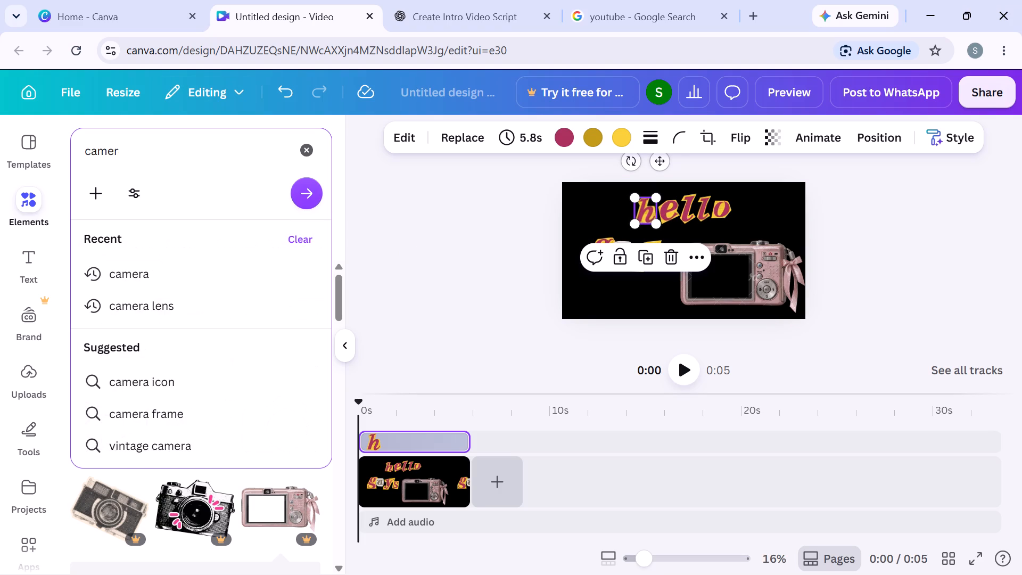
key(BackSpace)
key(BackSpace)
text(lips)
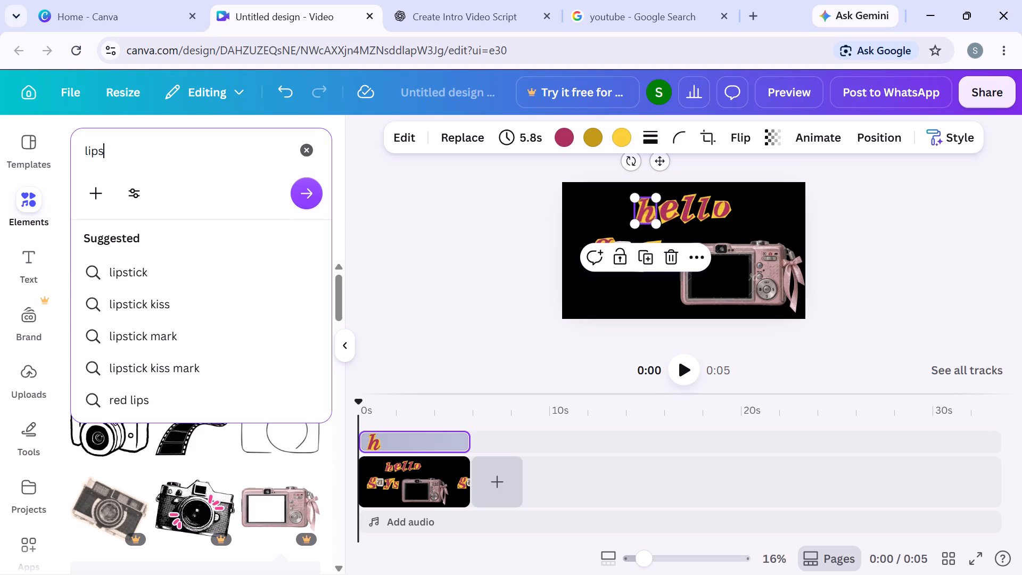
click(319, 188)
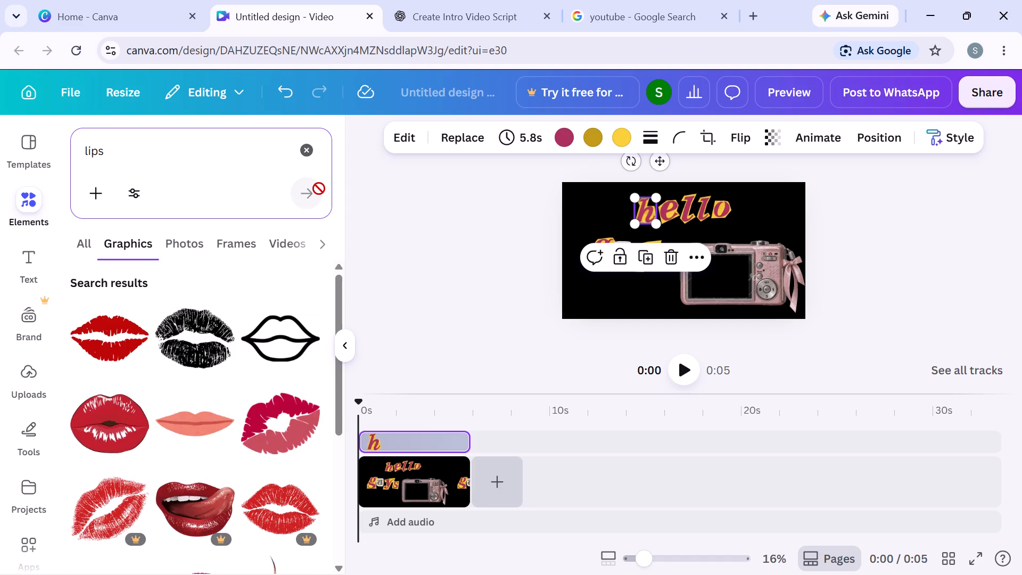
Browse the lips graphics for a kiss mark that suits the page.
scroll(122, 424, down, 4)
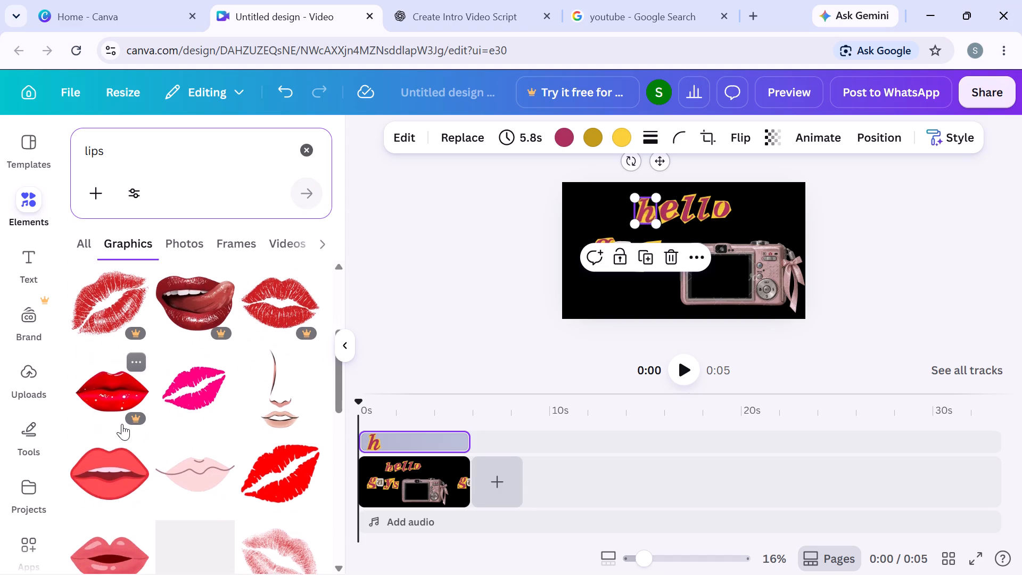
scroll(122, 424, down, 3)
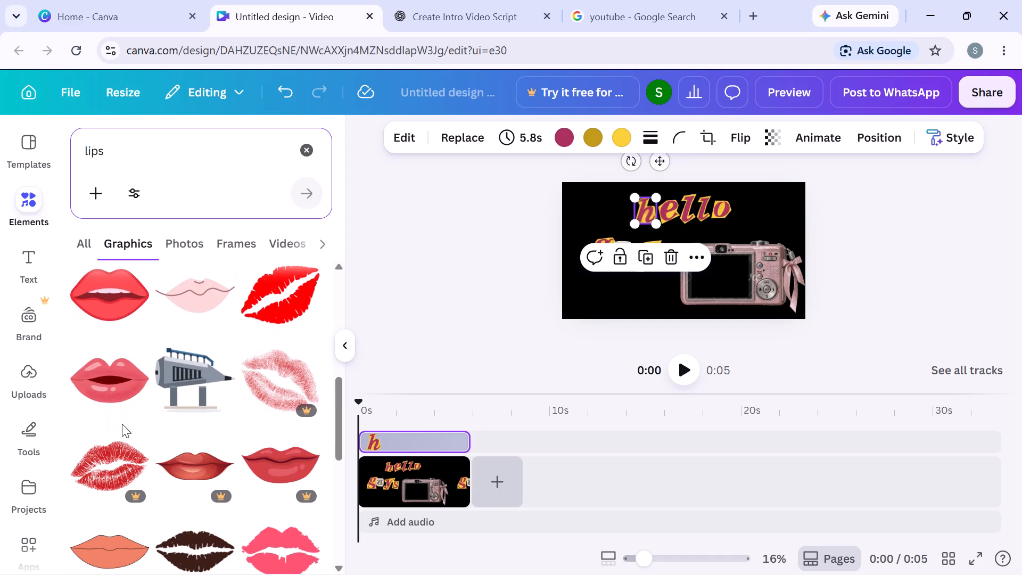
scroll(122, 424, down, 2)
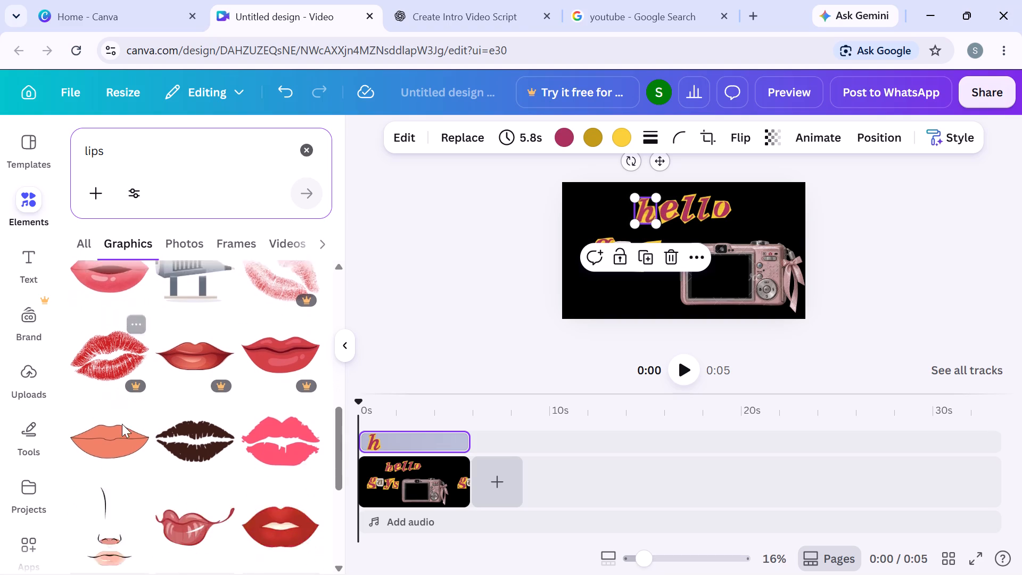
scroll(122, 424, down, 2)
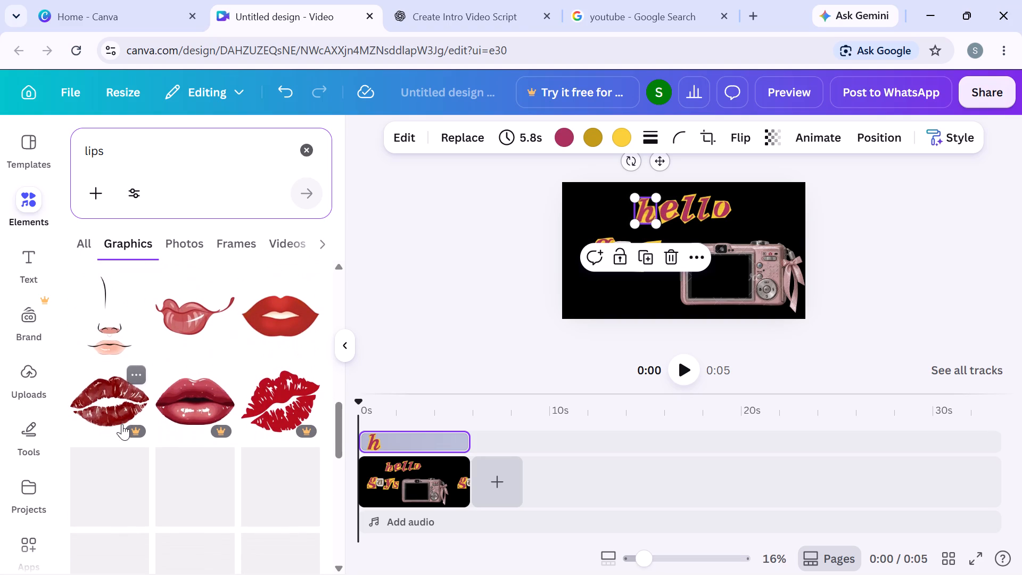
scroll(122, 424, up, 4)
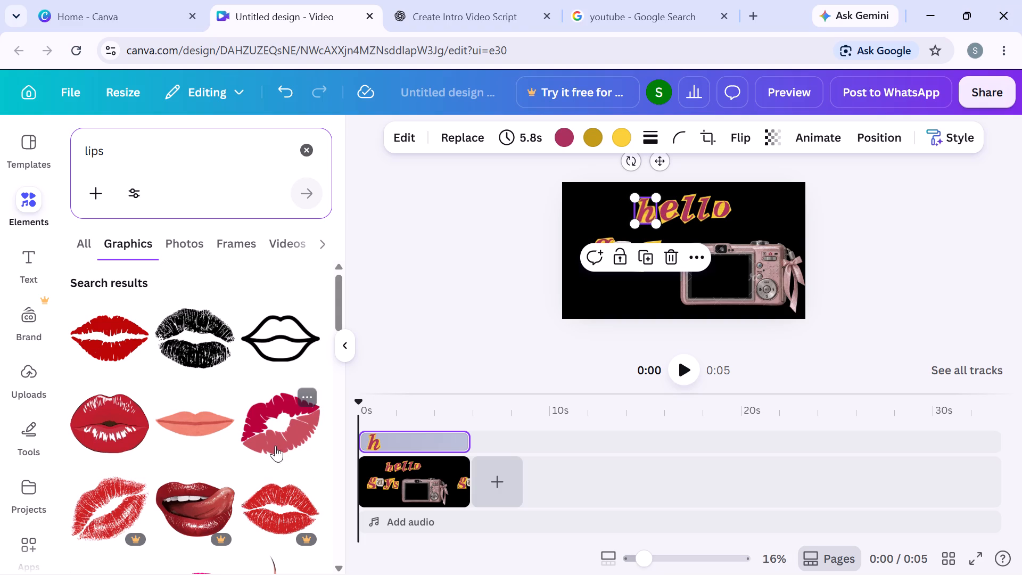
click(622, 298)
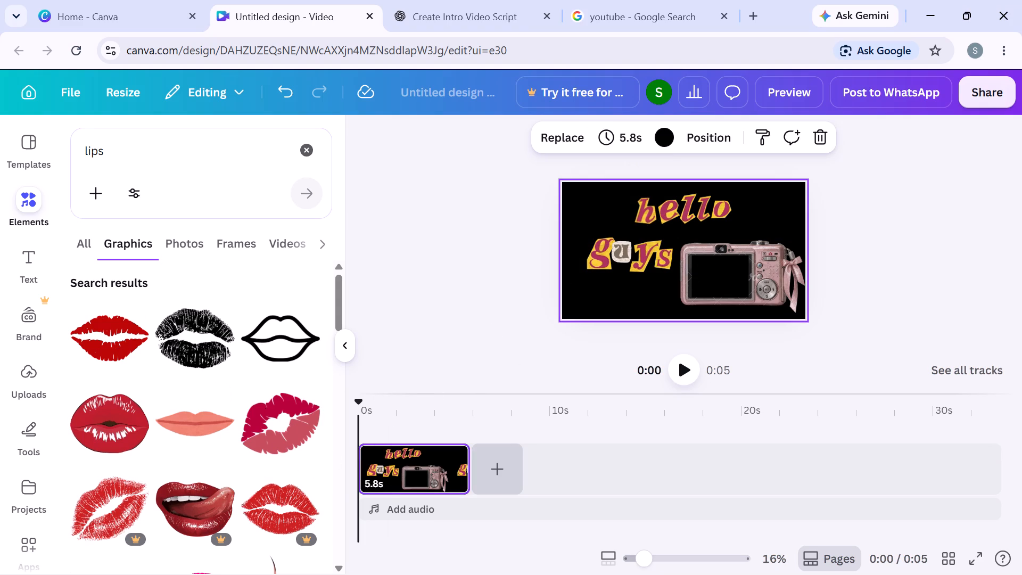
scroll(276, 481, down, 4)
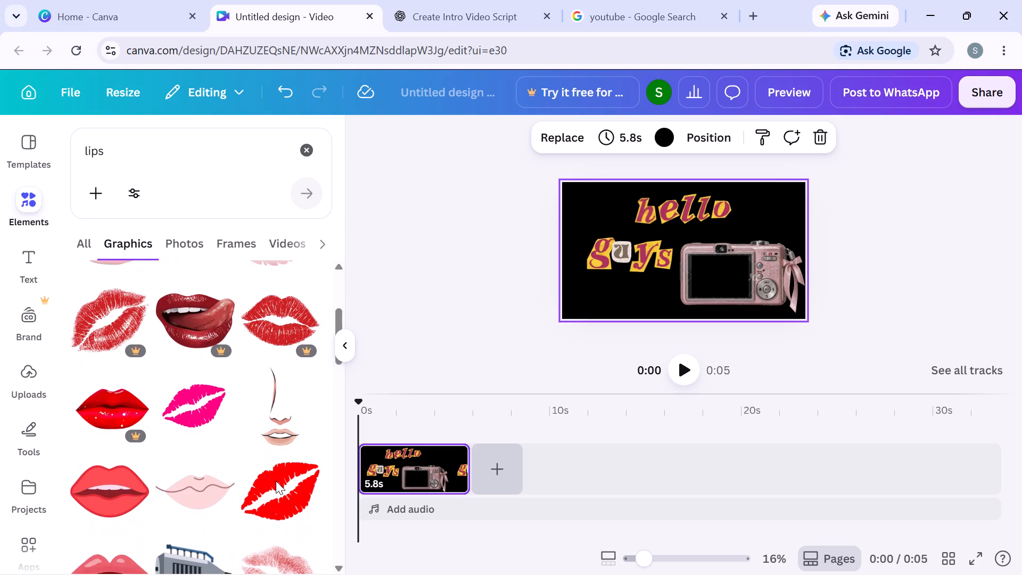
scroll(276, 481, down, 3)
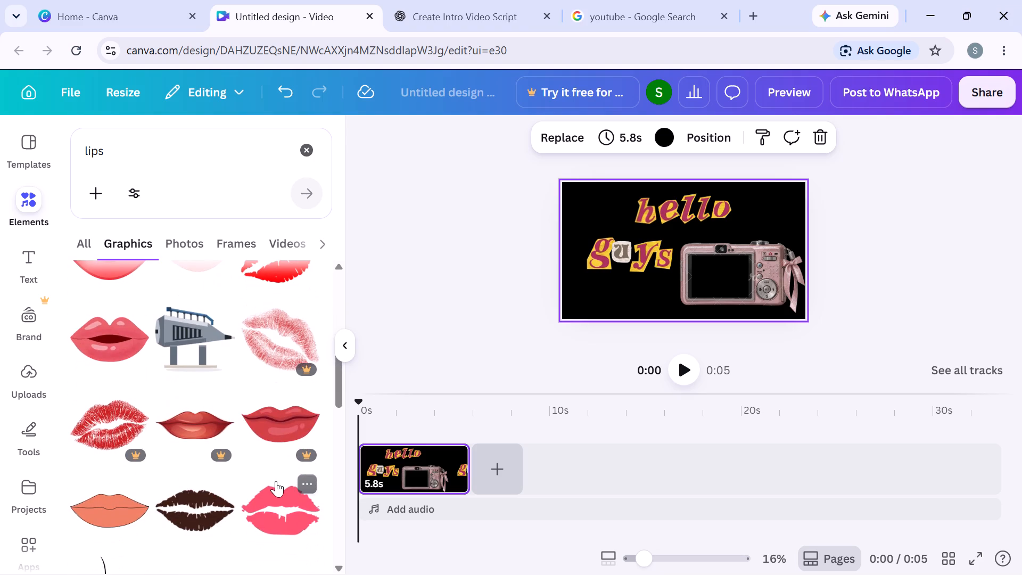
scroll(276, 481, down, 1)
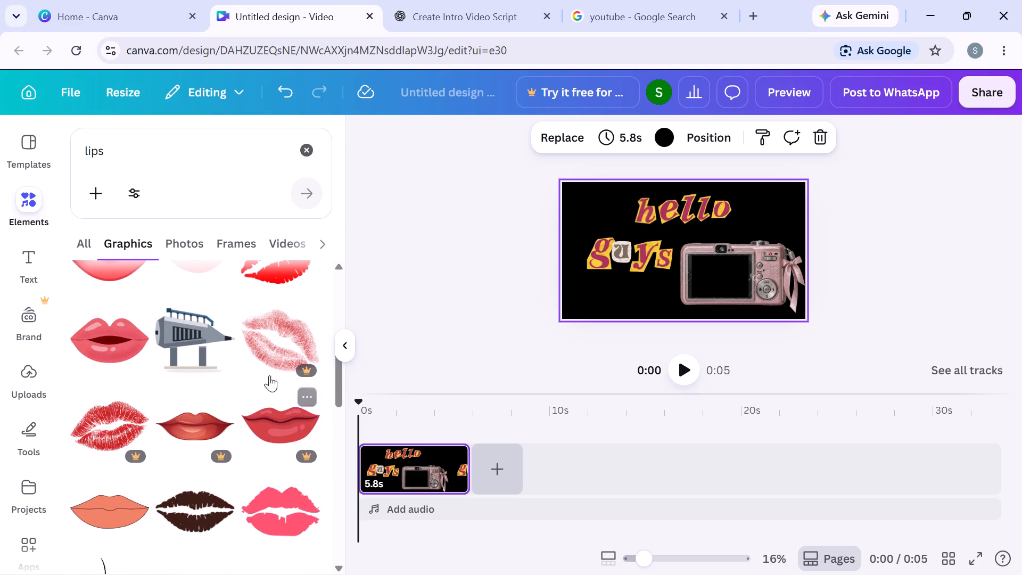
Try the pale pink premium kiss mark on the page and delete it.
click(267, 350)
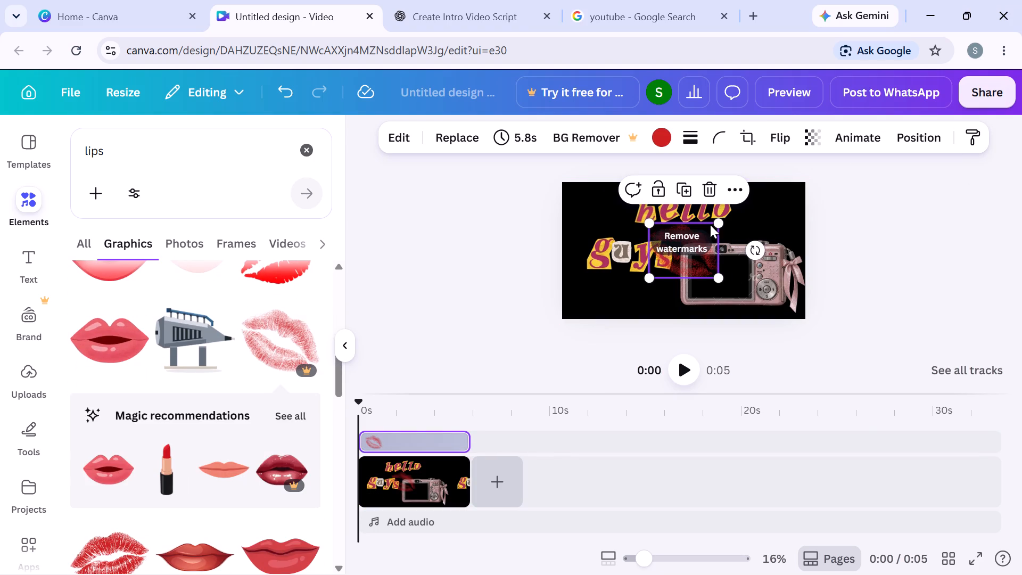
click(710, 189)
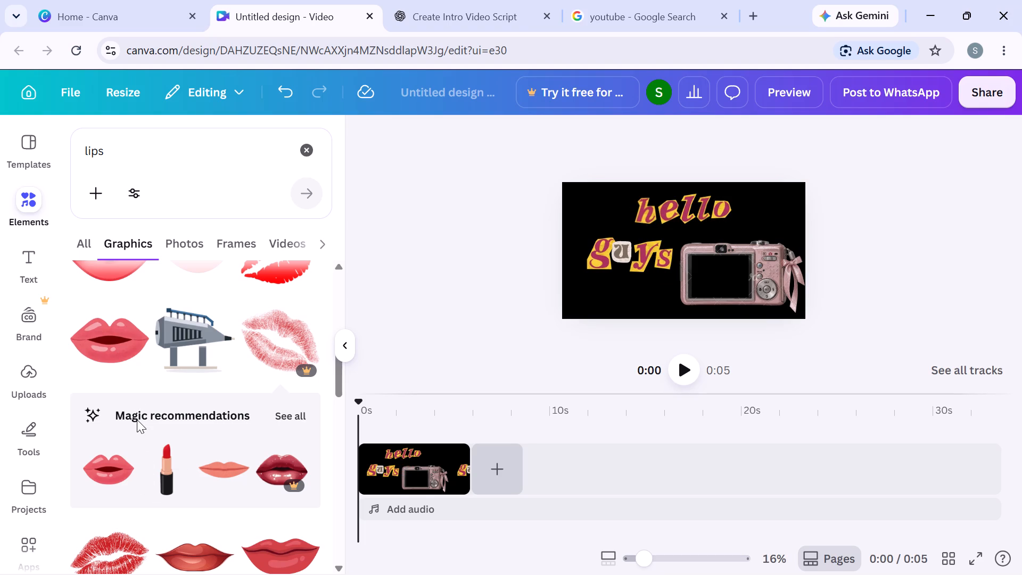
Add the textured red premium kiss mark from the lips results to the page.
scroll(151, 490, down, 2)
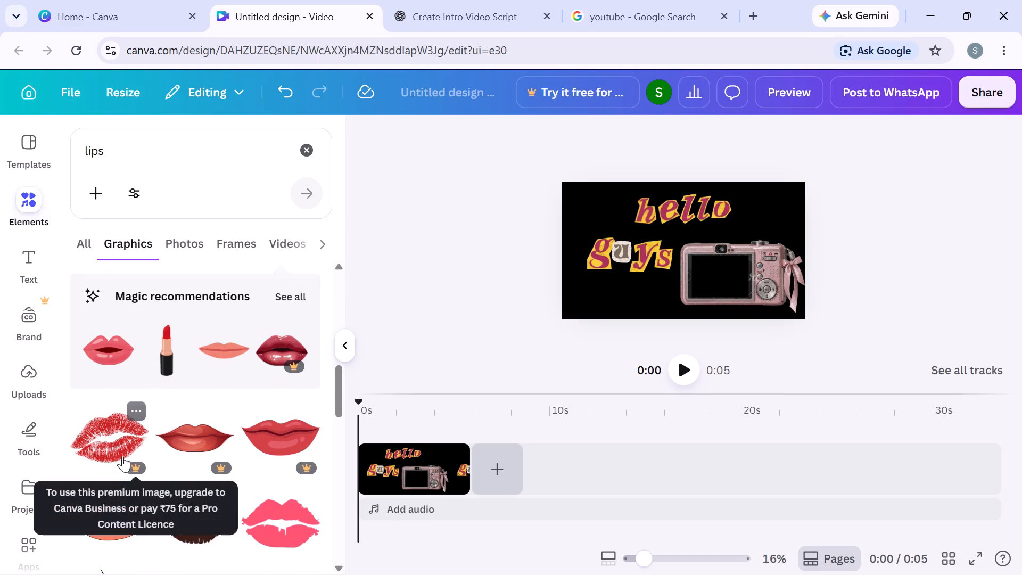
click(113, 433)
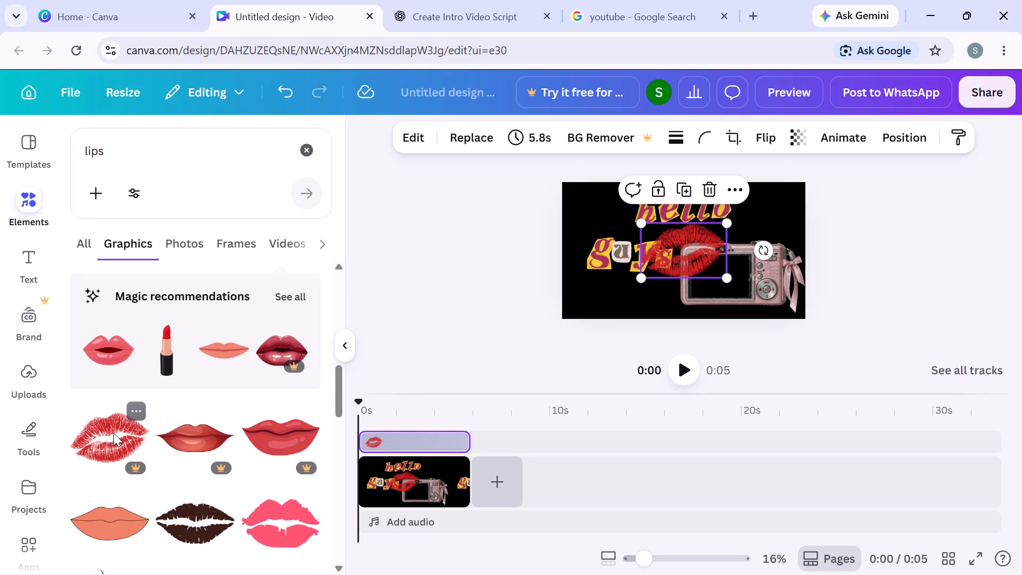
Shrink the red kiss mark to smaller than a hello letter group and place it just before the h of hello.
drag(729, 225, 681, 249)
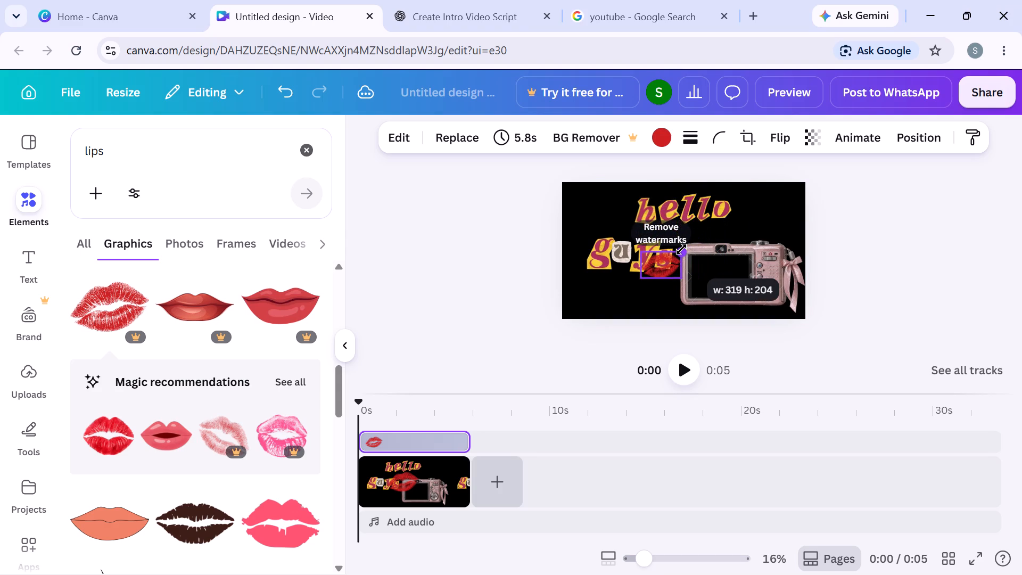
drag(661, 260, 612, 200)
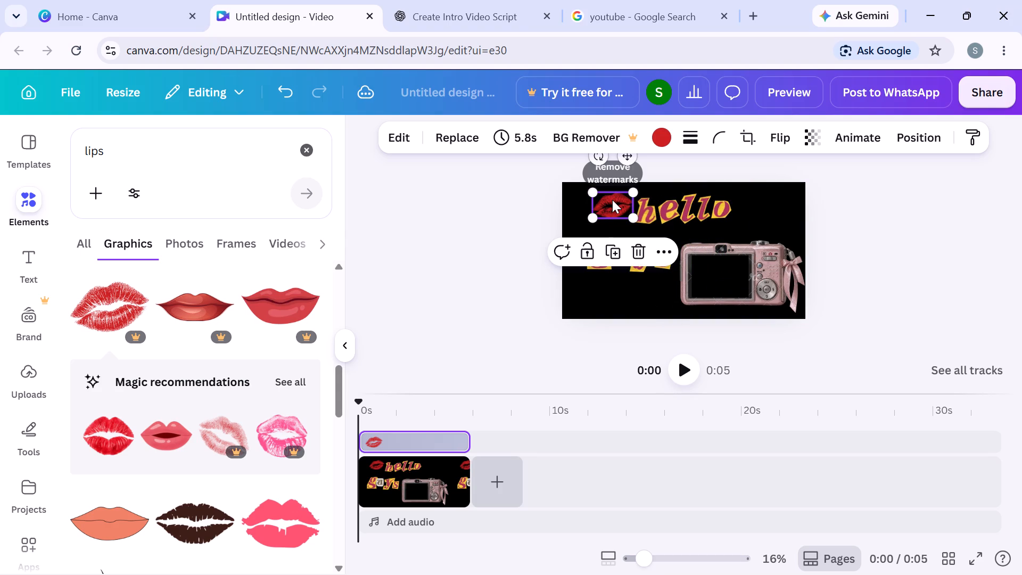
scroll(612, 200, right, 1)
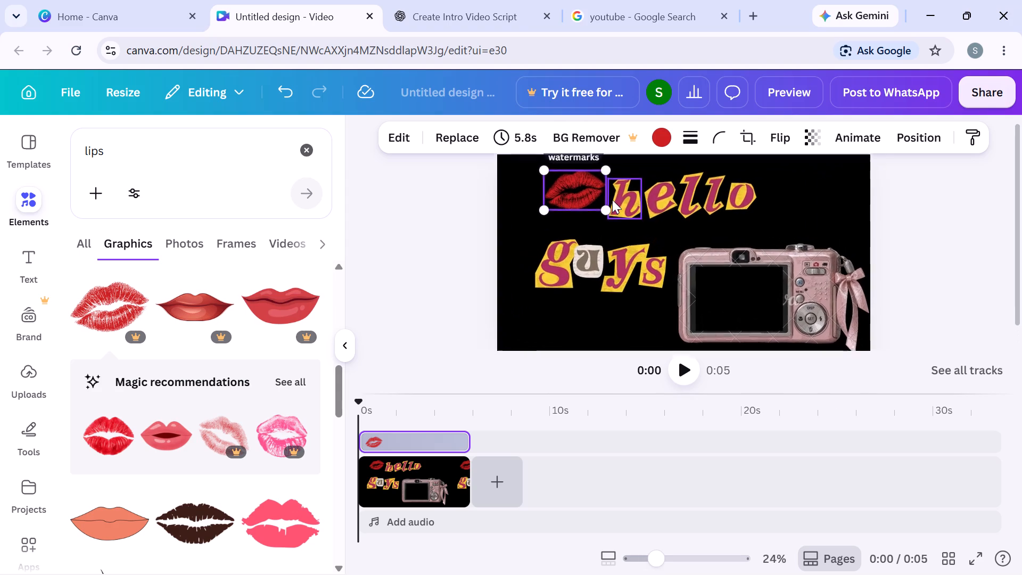
drag(607, 169, 583, 158)
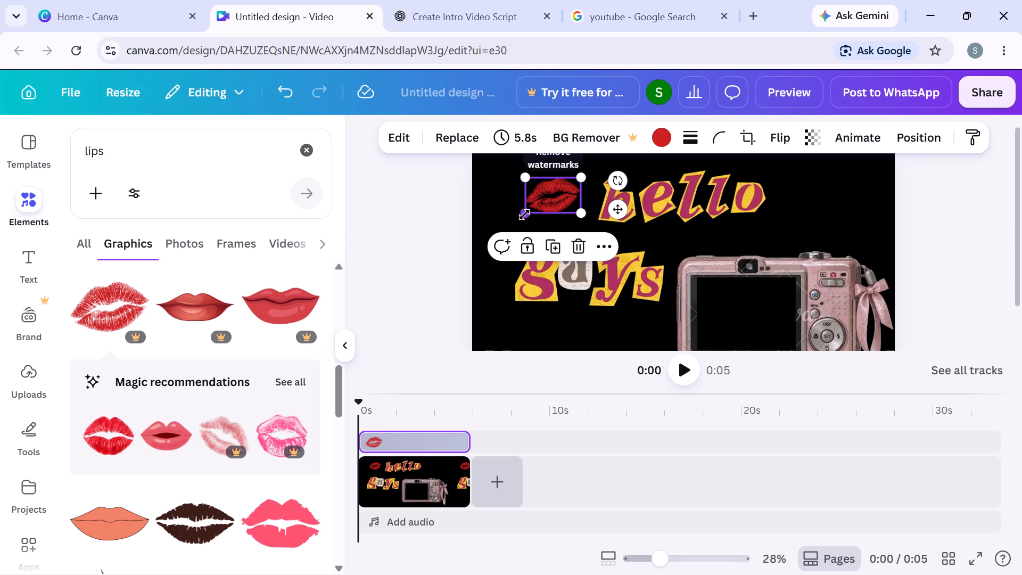
drag(524, 215, 538, 220)
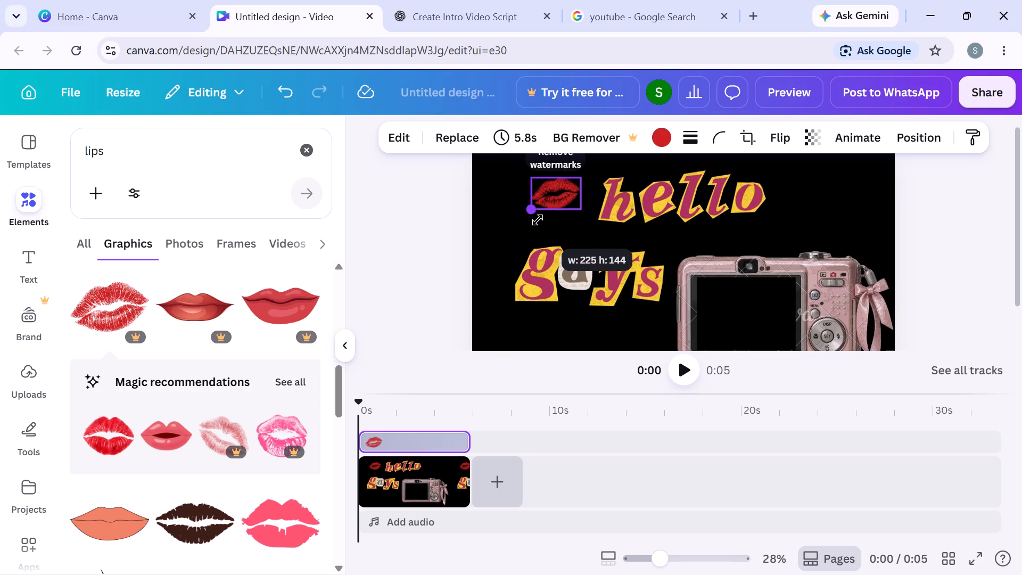
drag(538, 220, 532, 218)
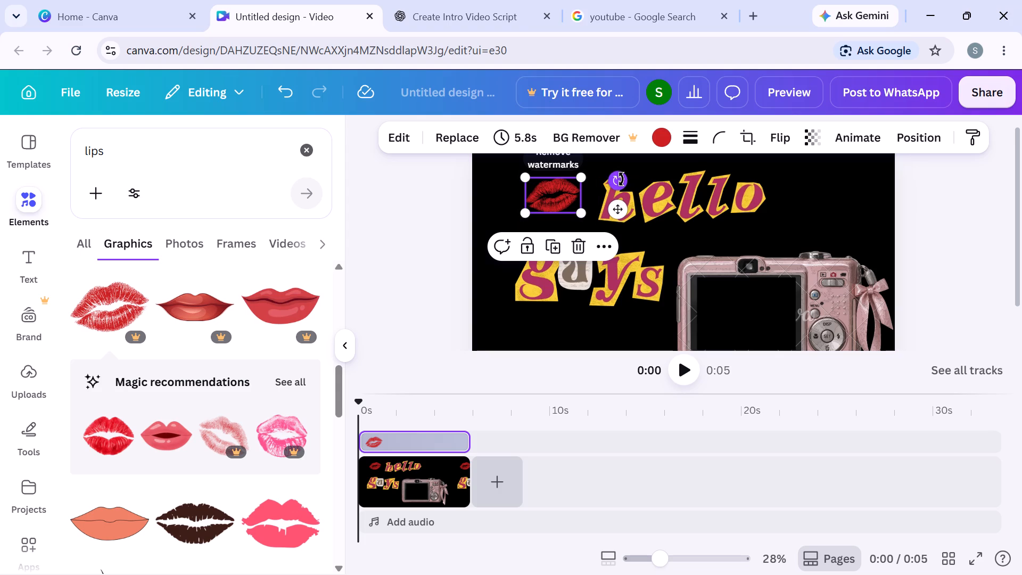
Tilt the red kiss mark counterclockwise to about -20°.
drag(621, 179, 601, 157)
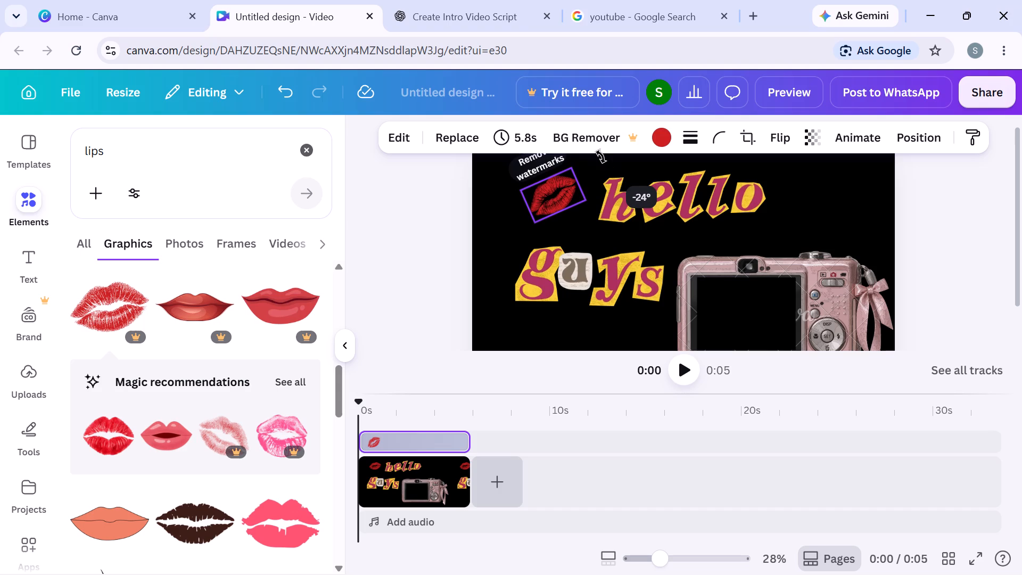
drag(601, 157, 600, 161)
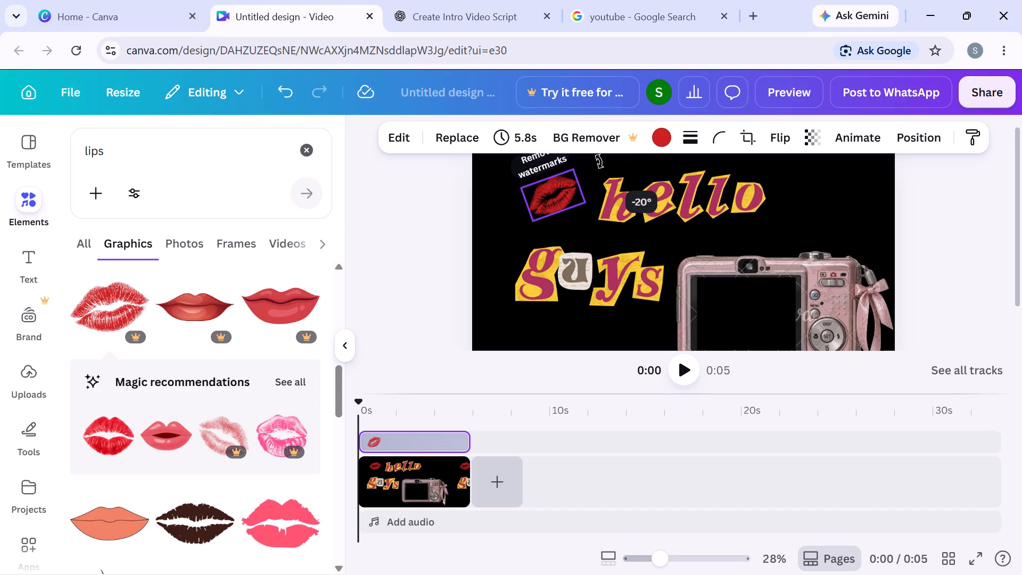
Shrink the kiss mark slightly more and place it below the s of guys, beside the camera's left edge.
drag(548, 192, 570, 211)
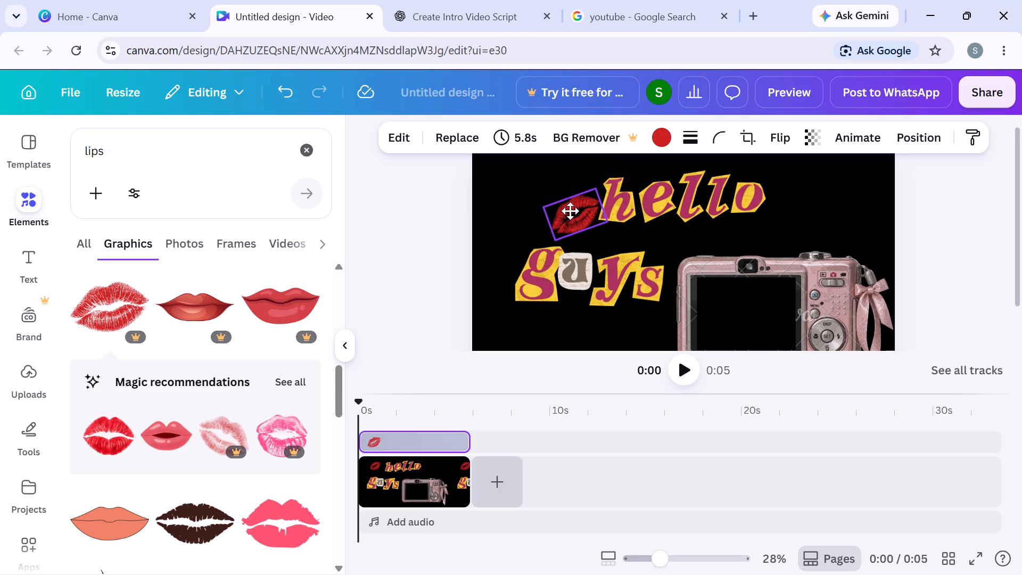
drag(570, 211, 539, 183)
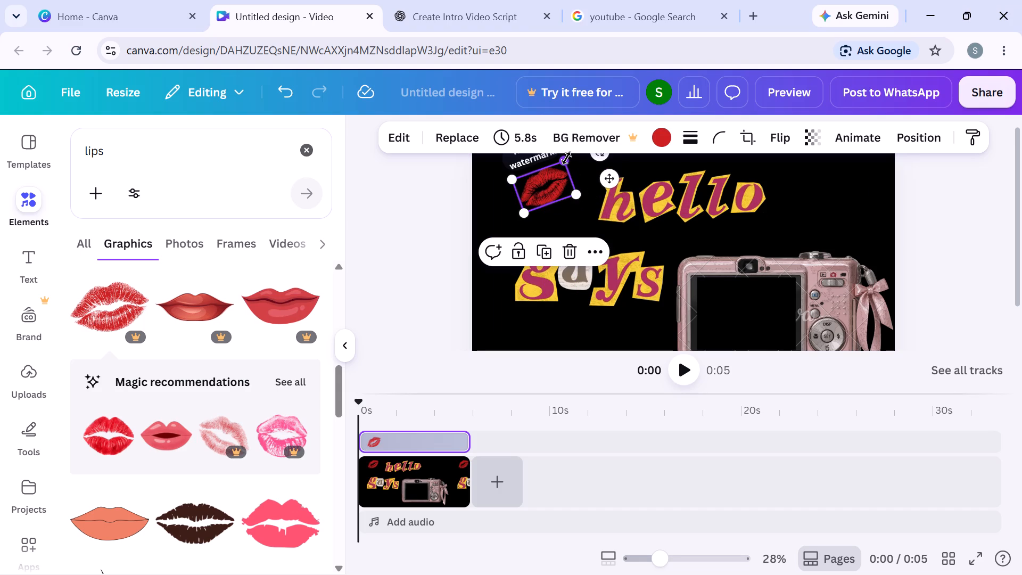
drag(566, 158, 559, 167)
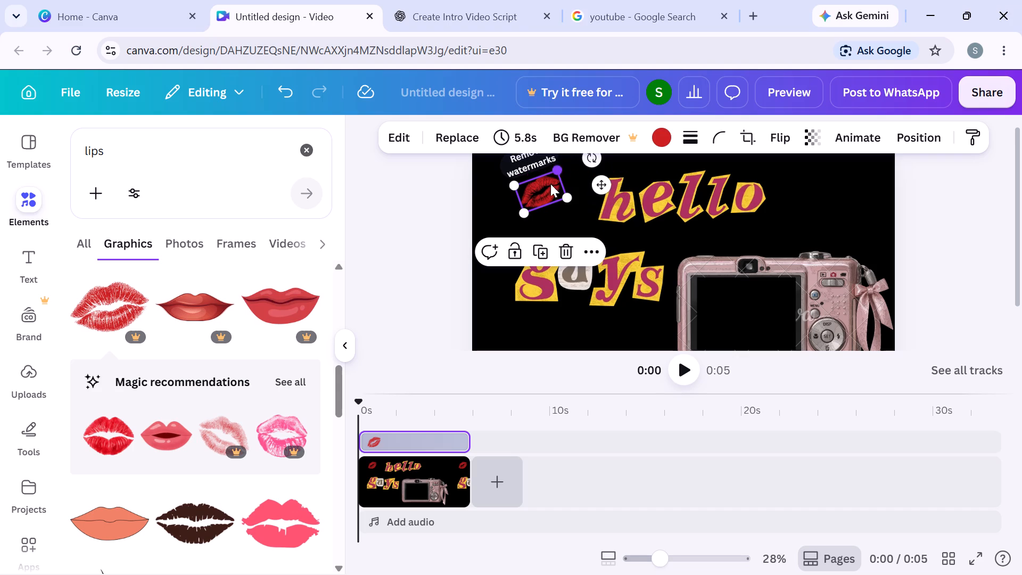
drag(545, 187, 700, 256)
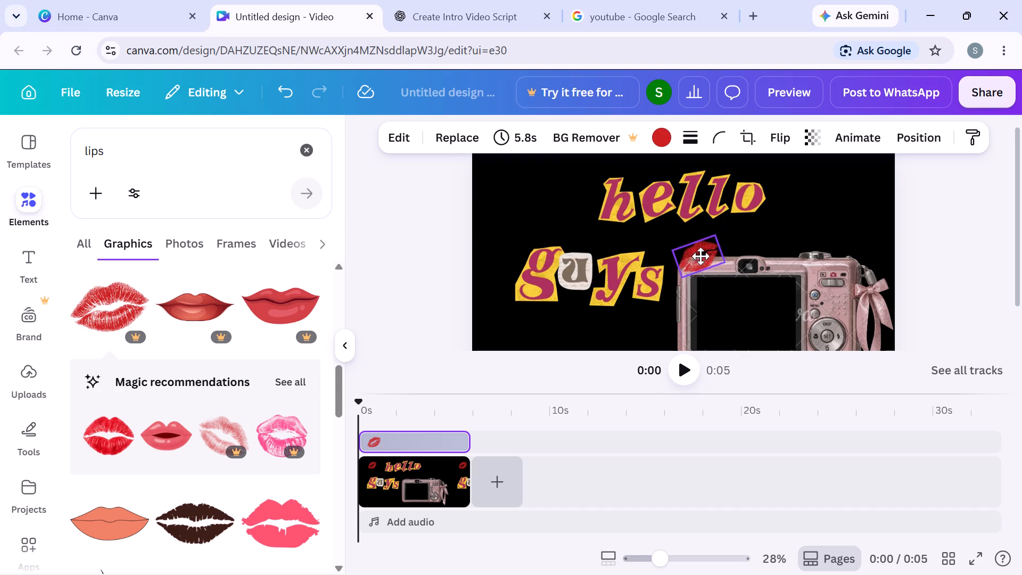
drag(700, 256, 789, 277)
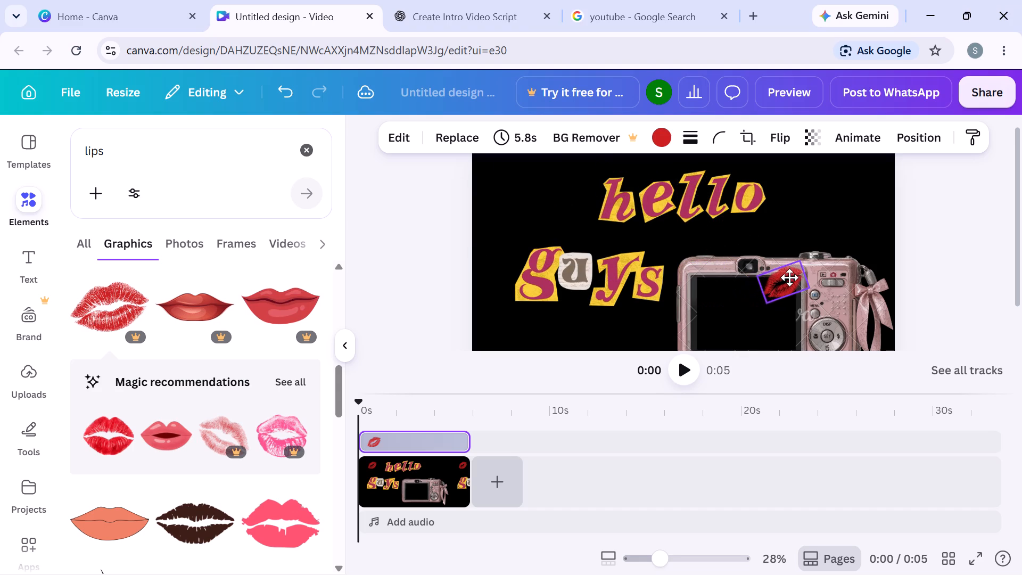
drag(789, 277, 649, 324)
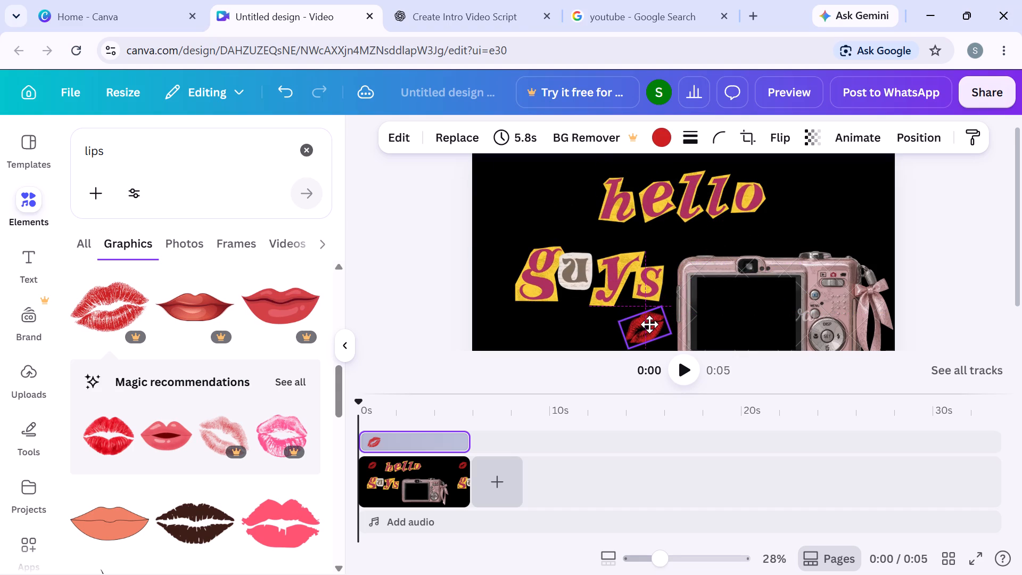
drag(649, 324, 648, 322)
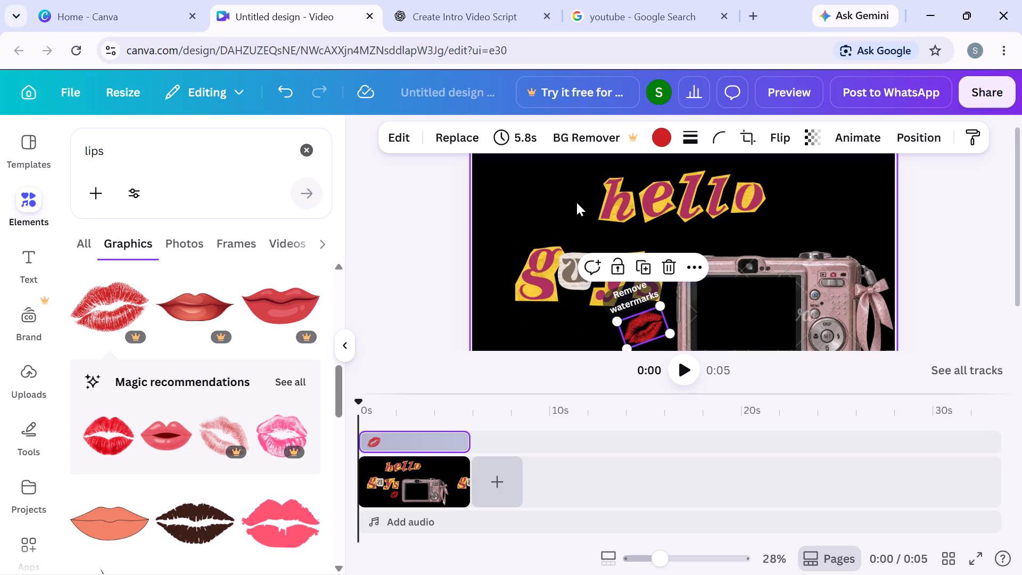
Replace the lips query in the elements library and search for pookie graphics.
click(209, 145)
key(BackSpace)
key(BackSpace)
key(BackSpace)
key(BackSpace)
key(BackSpace)
key(BackSpace)
key(BackSpace)
key(BackSpace)
key(BackSpace)
key(BackSpace)
key(BackSpace)
key(BackSpace)
key(BackSpace)
key(BackSpace)
key(BackSpace)
key(BackSpace)
key(BackSpace)
key(BackSpace)
key(BackSpace)
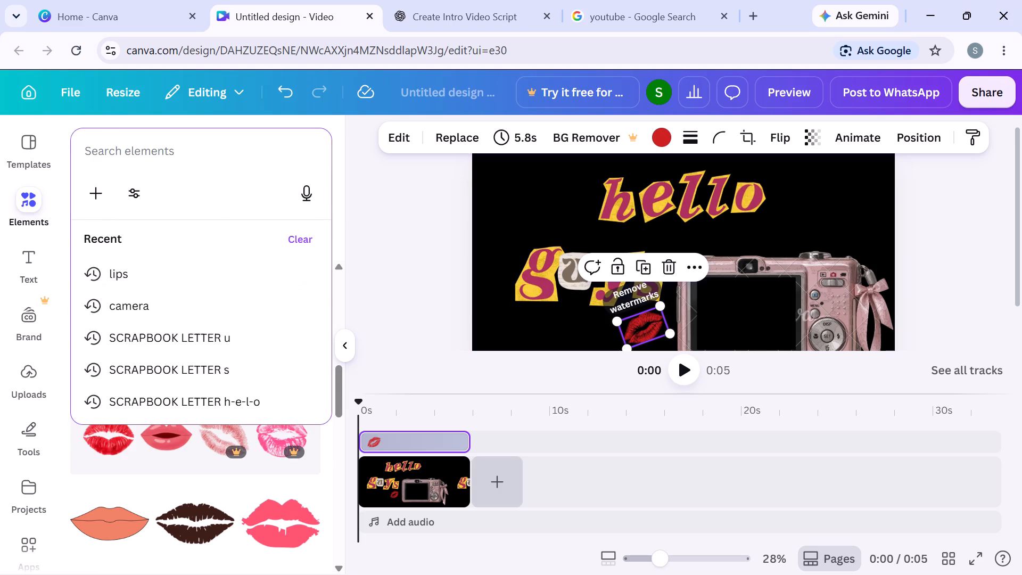
text(pookie)
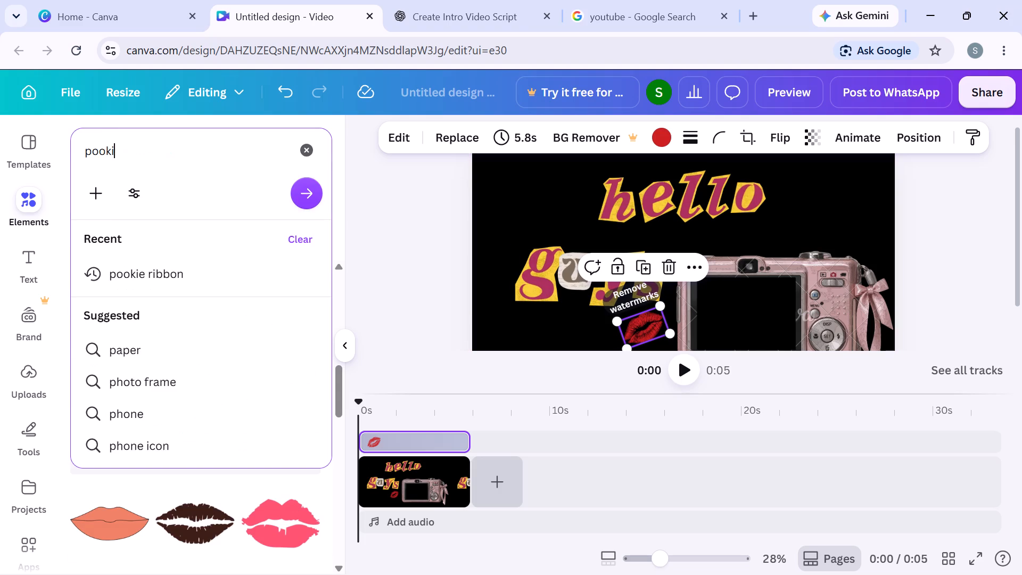
click(307, 199)
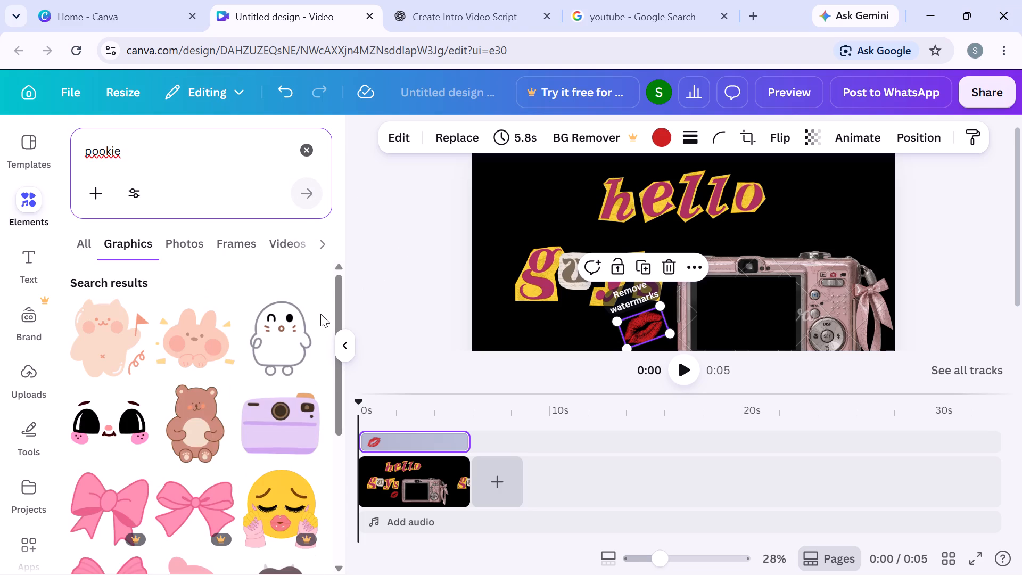
Browse the pookie graphics and related searches for a decoration that suits the hello guys page.
scroll(220, 319, down, 5)
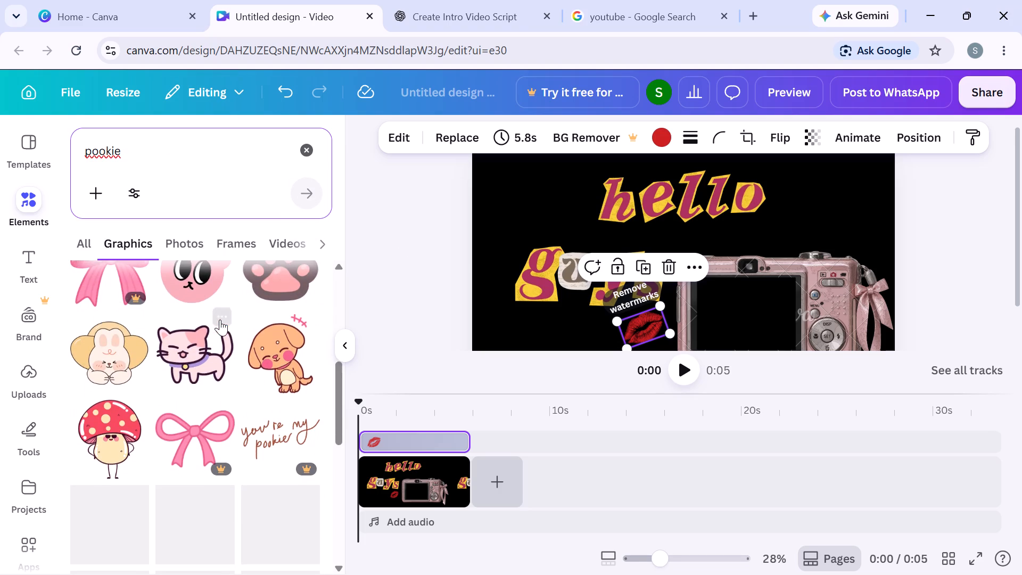
scroll(220, 319, down, 4)
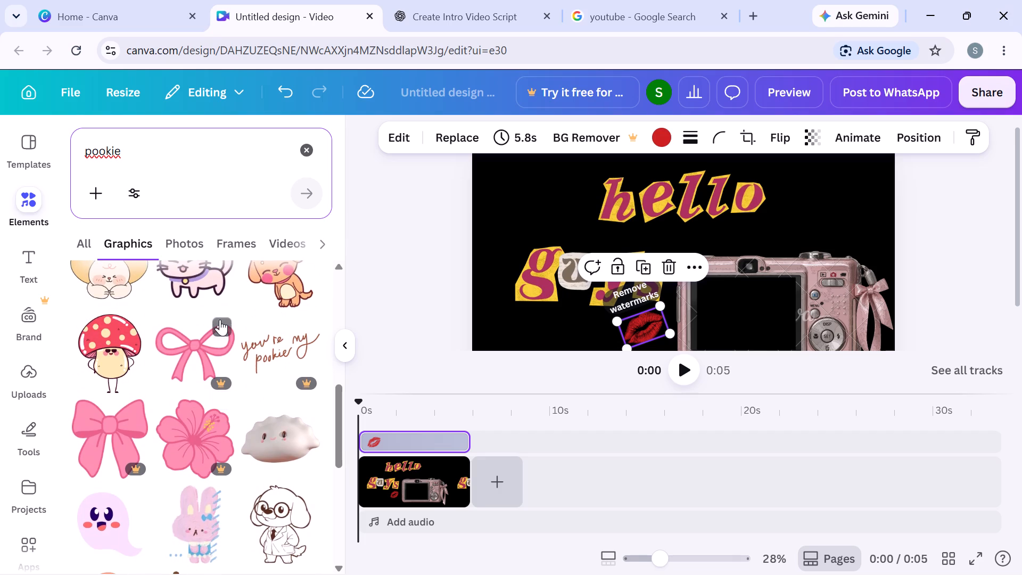
scroll(220, 319, down, 3)
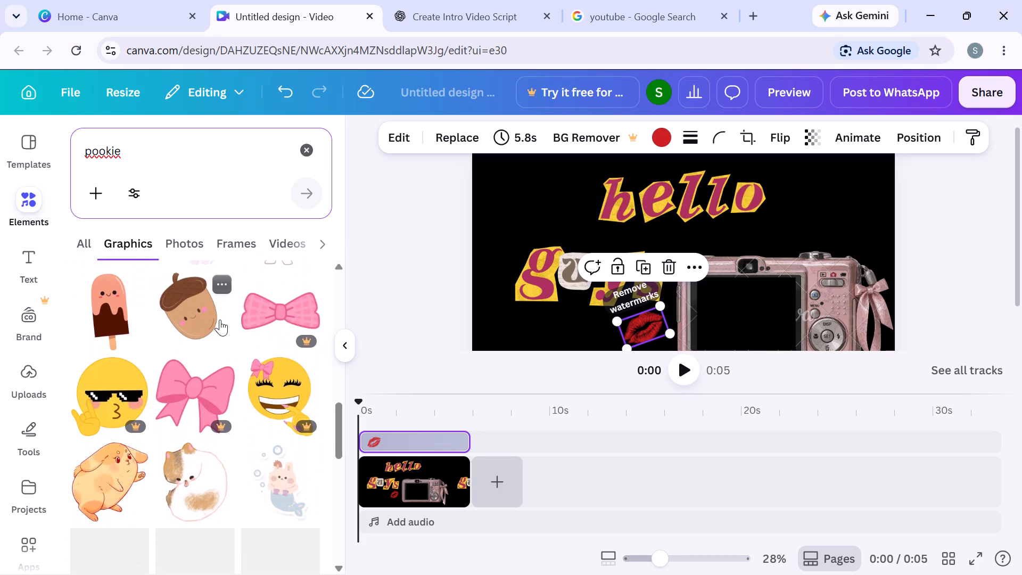
scroll(220, 319, down, 2)
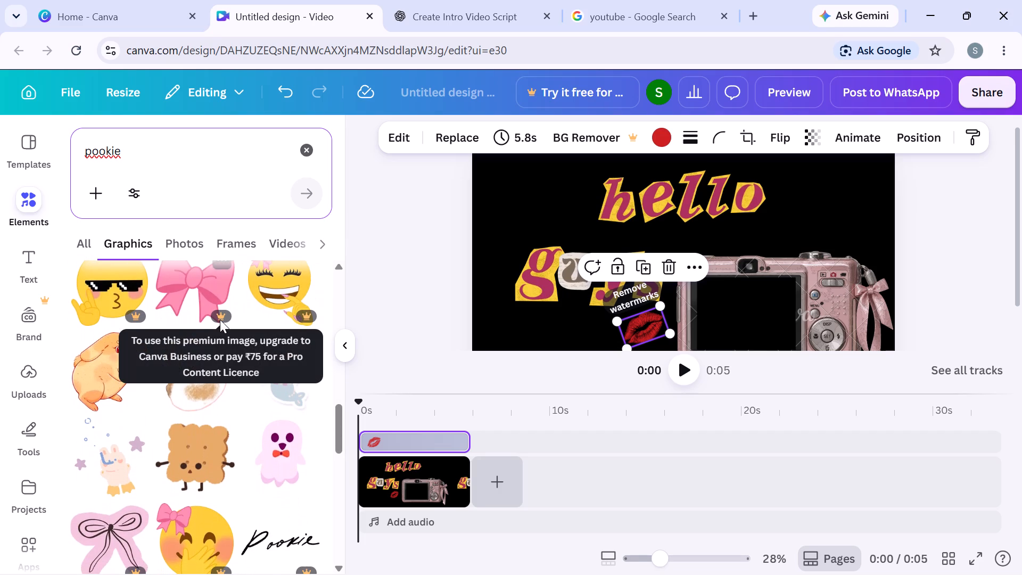
scroll(220, 319, down, 3)
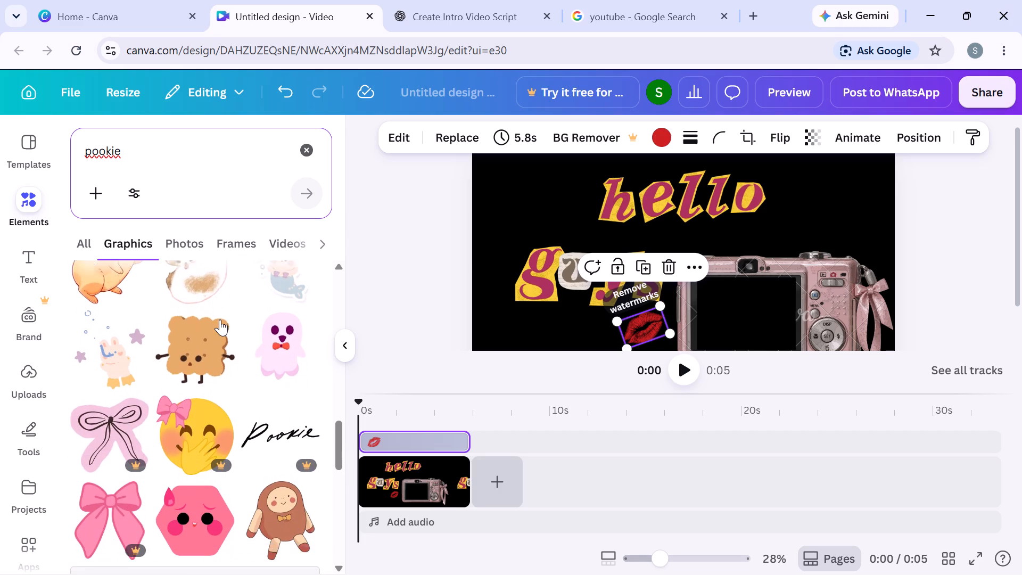
scroll(220, 319, down, 5)
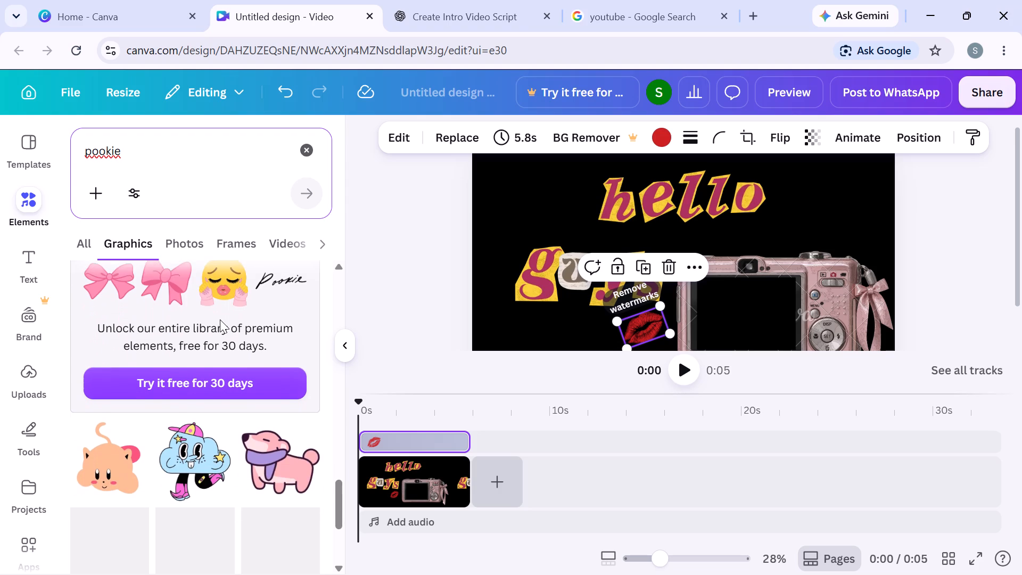
scroll(220, 319, down, 3)
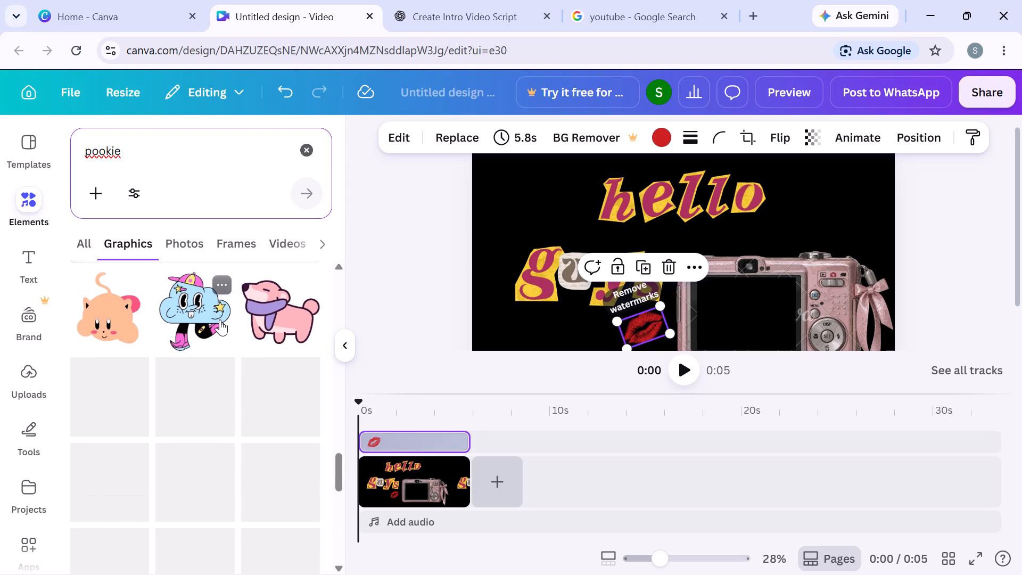
scroll(220, 319, down, 1)
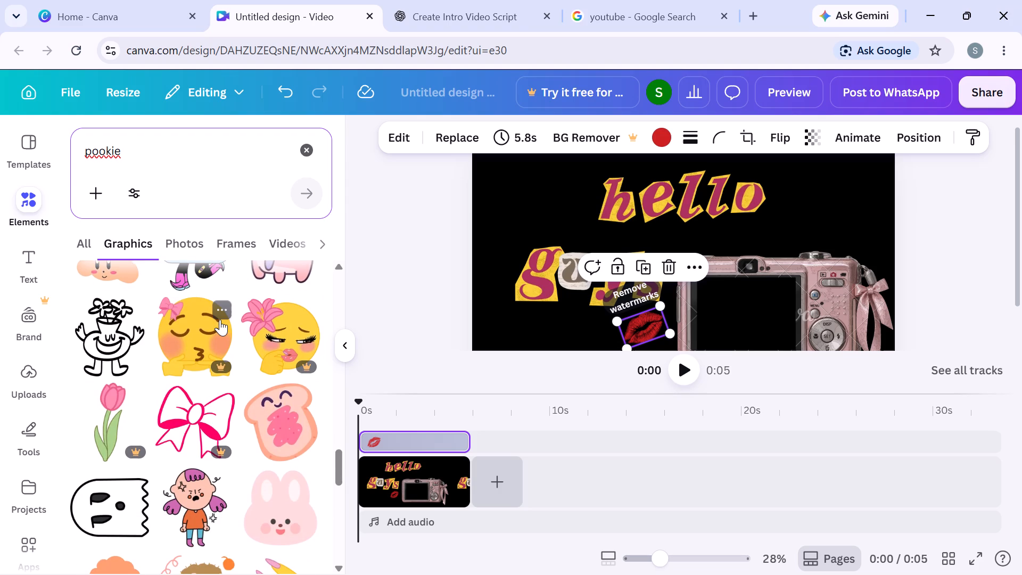
scroll(220, 319, right, 1)
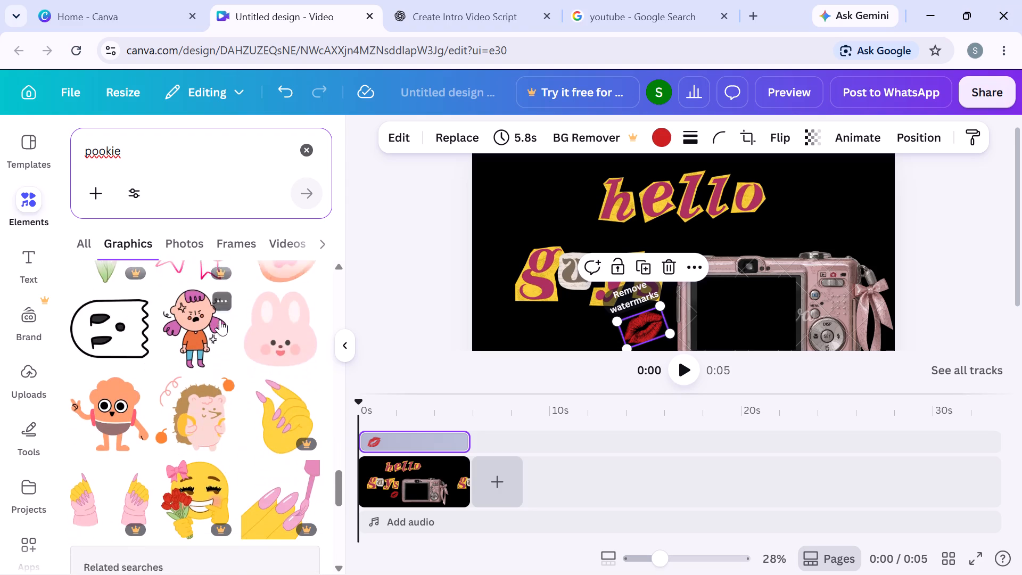
scroll(220, 319, down, 4)
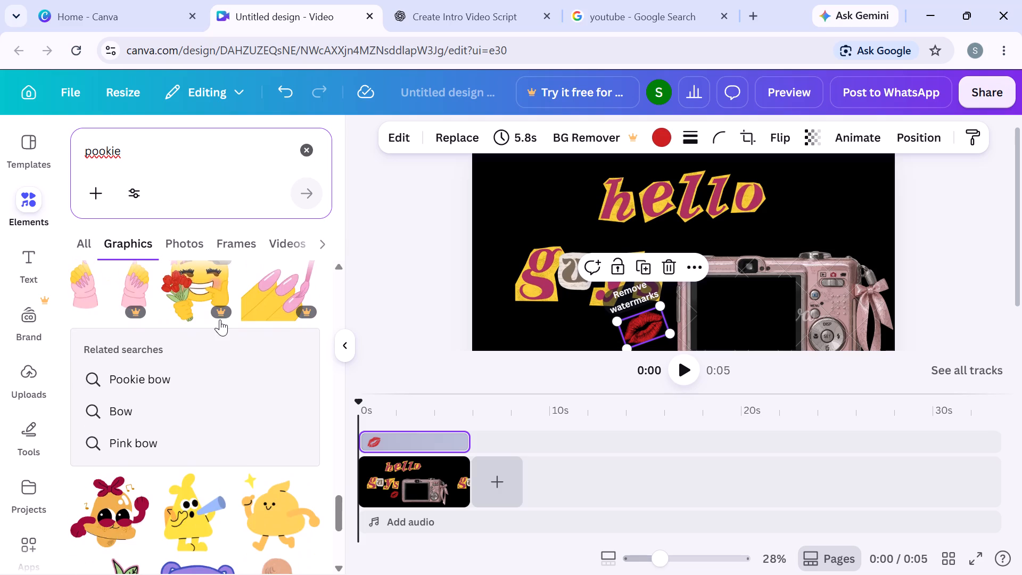
scroll(220, 319, down, 3)
scroll(220, 319, up, 4)
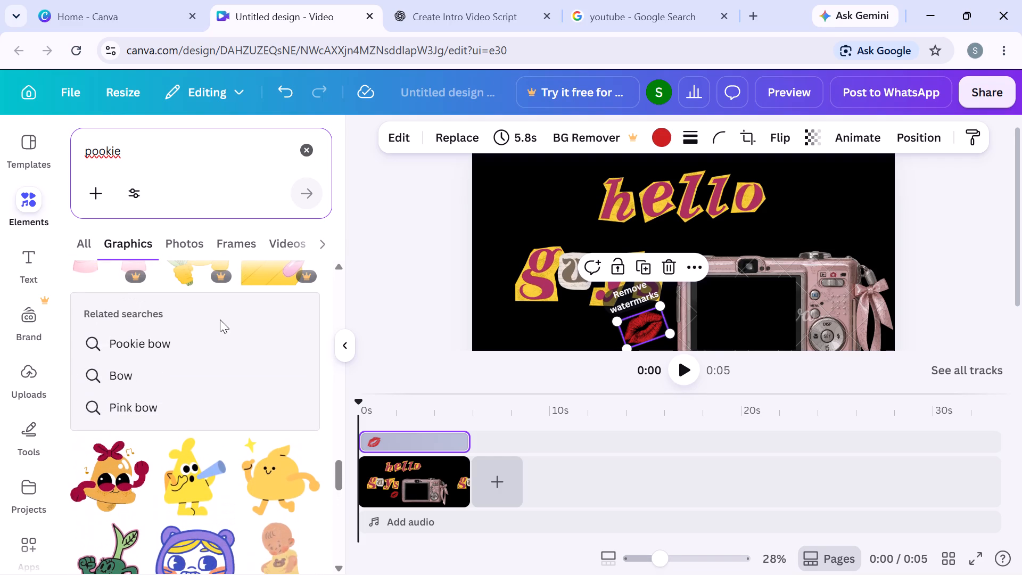
Switch to the related Pookie bow search and add the pale pink long-tailed ribbon bow to the page.
click(194, 338)
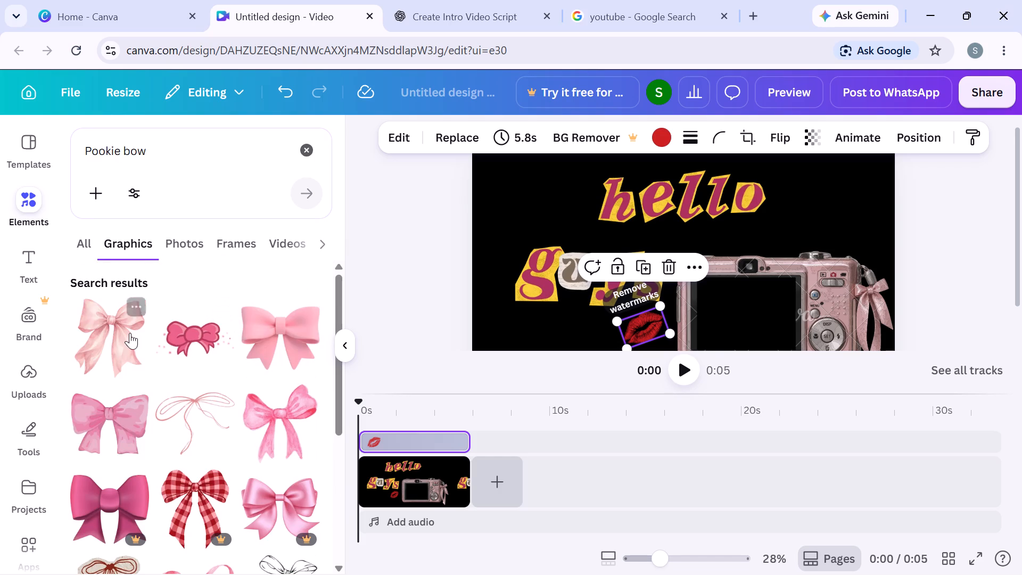
click(129, 333)
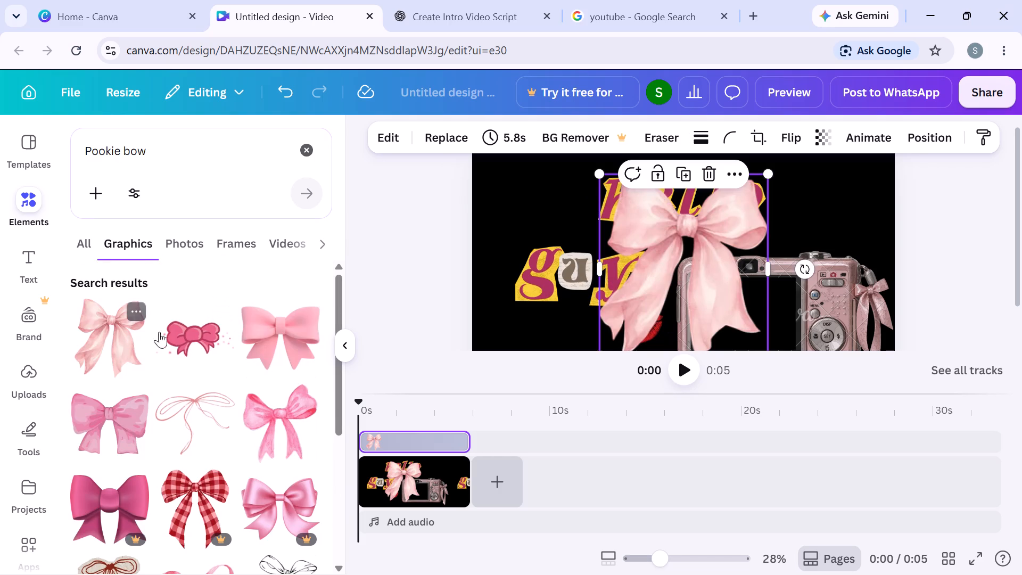
Shrink the pale pink bow to about half its size and place it in the page's upper-left corner, before hello.
drag(770, 174, 713, 215)
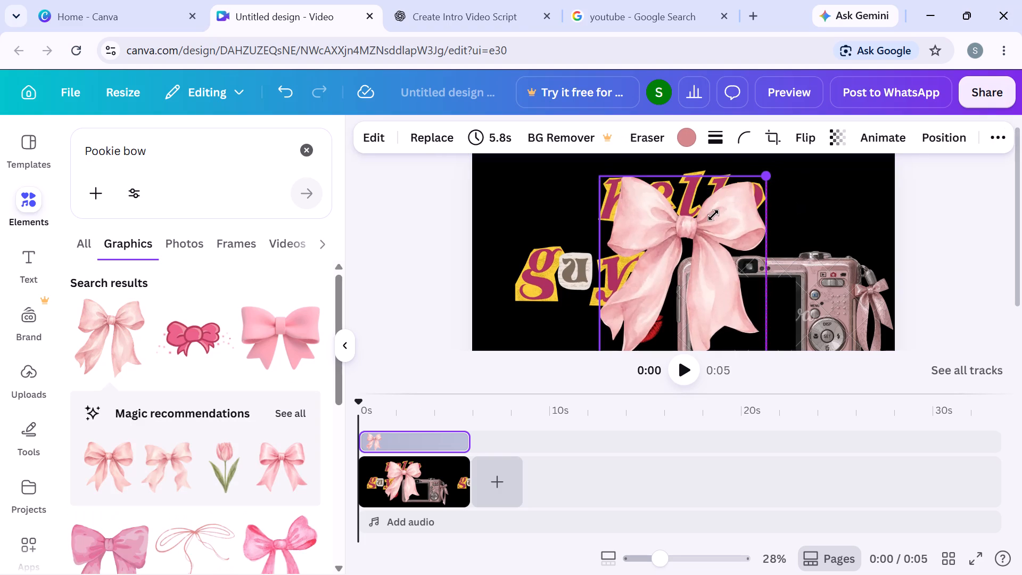
drag(713, 215, 658, 260)
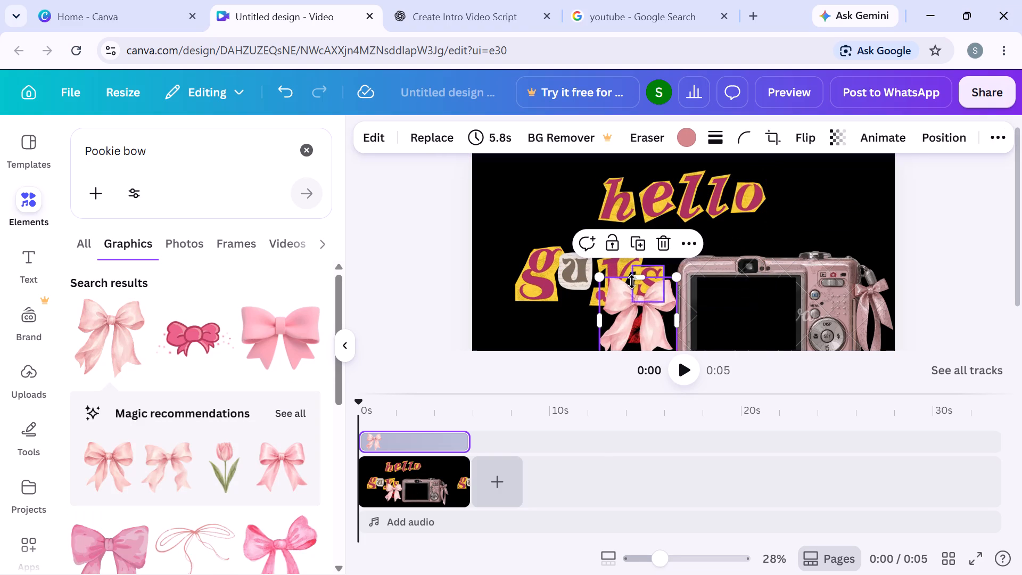
drag(631, 295, 535, 197)
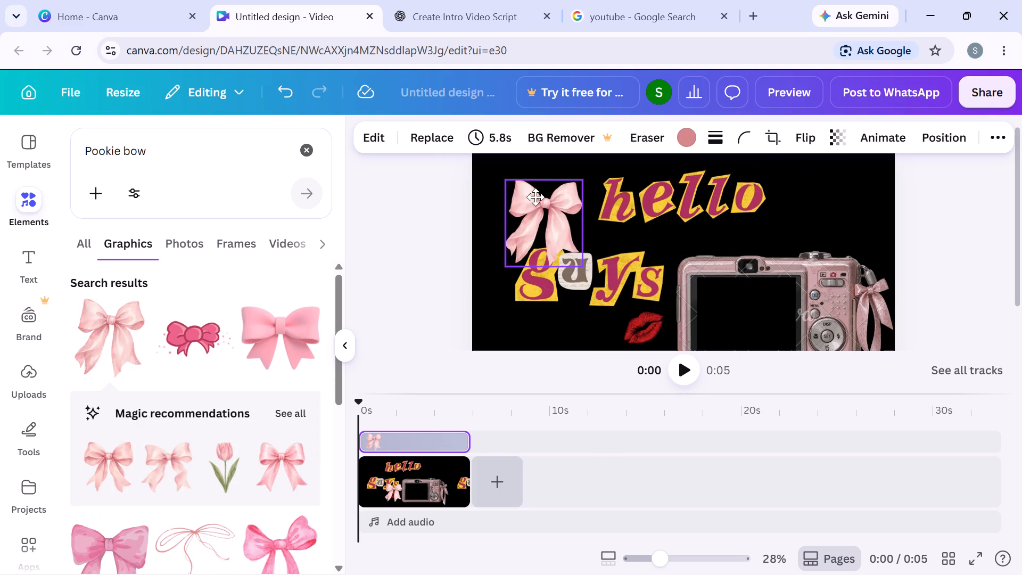
drag(535, 197, 534, 182)
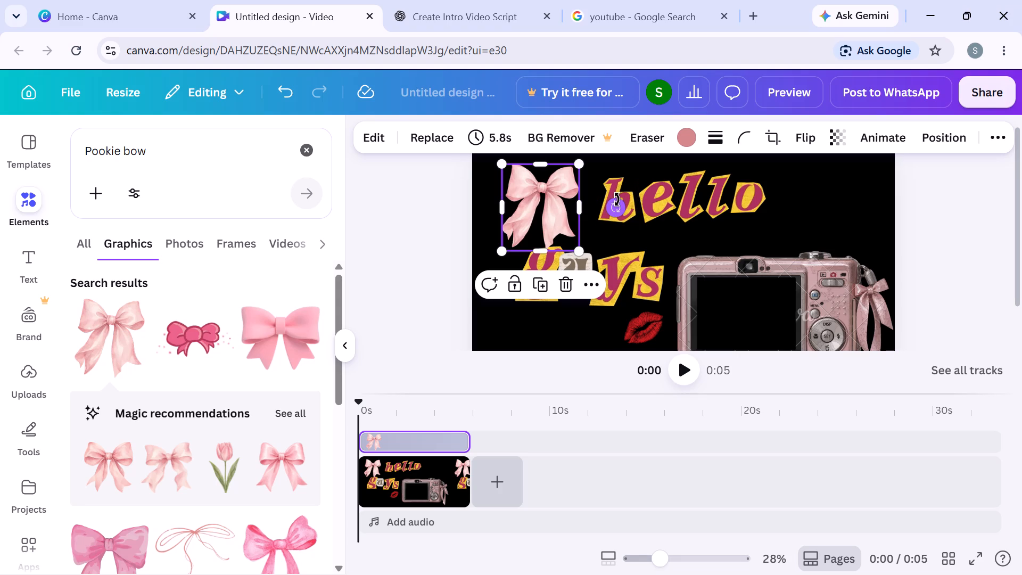
Tilt the pink bow counterclockwise by a little over 20°.
drag(617, 200, 623, 159)
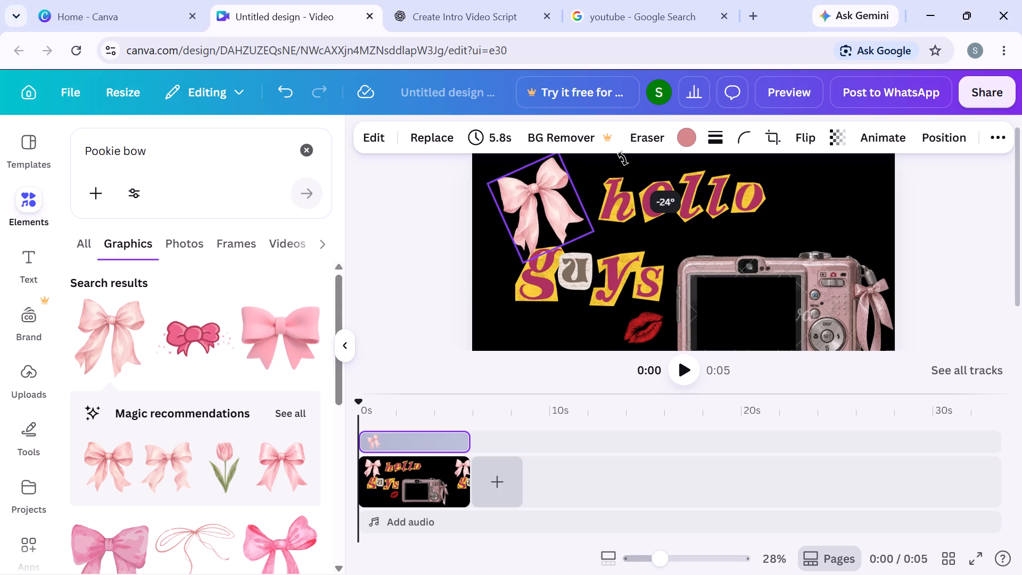
drag(623, 159, 616, 170)
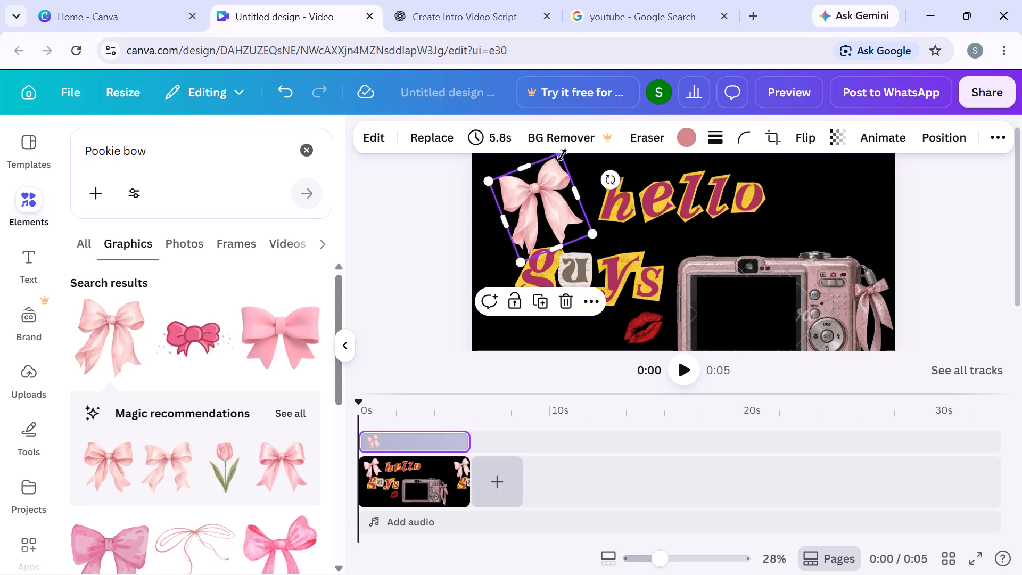
Shrink the tilted bow to about the size of one hello letter and place it above the g of guys, near the page corner.
drag(562, 155, 541, 199)
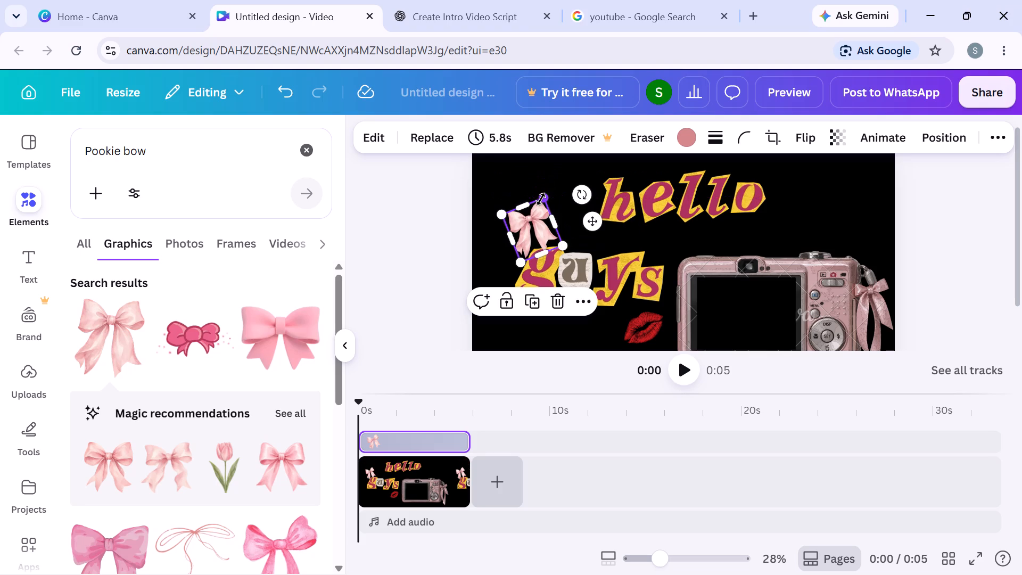
drag(528, 233, 568, 199)
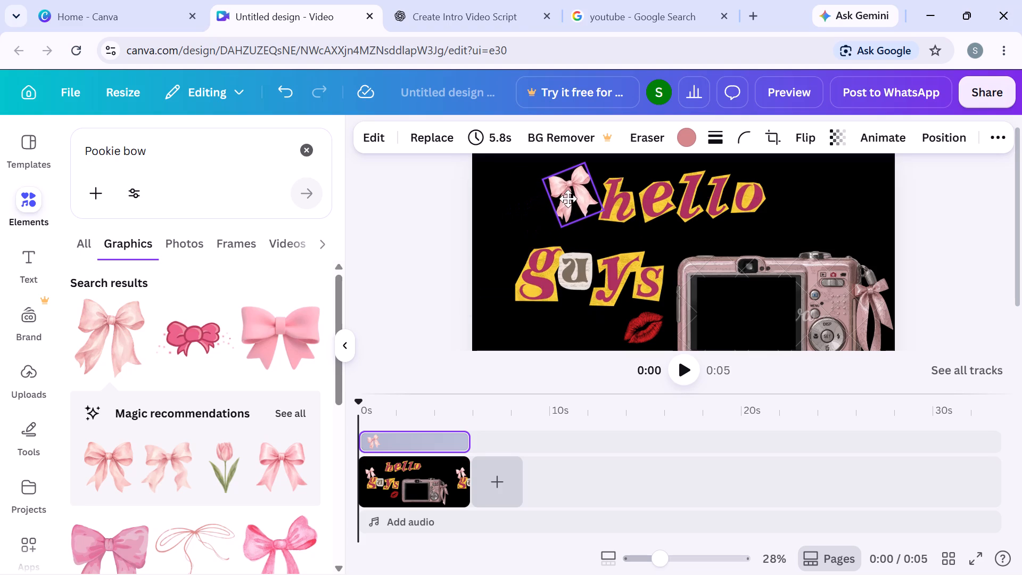
drag(568, 199, 568, 196)
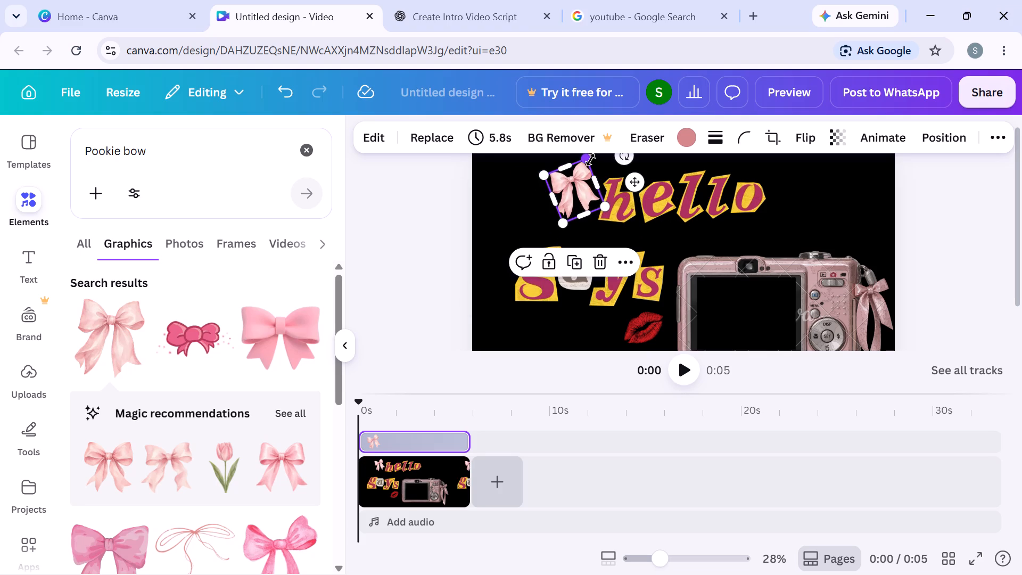
drag(590, 160, 575, 178)
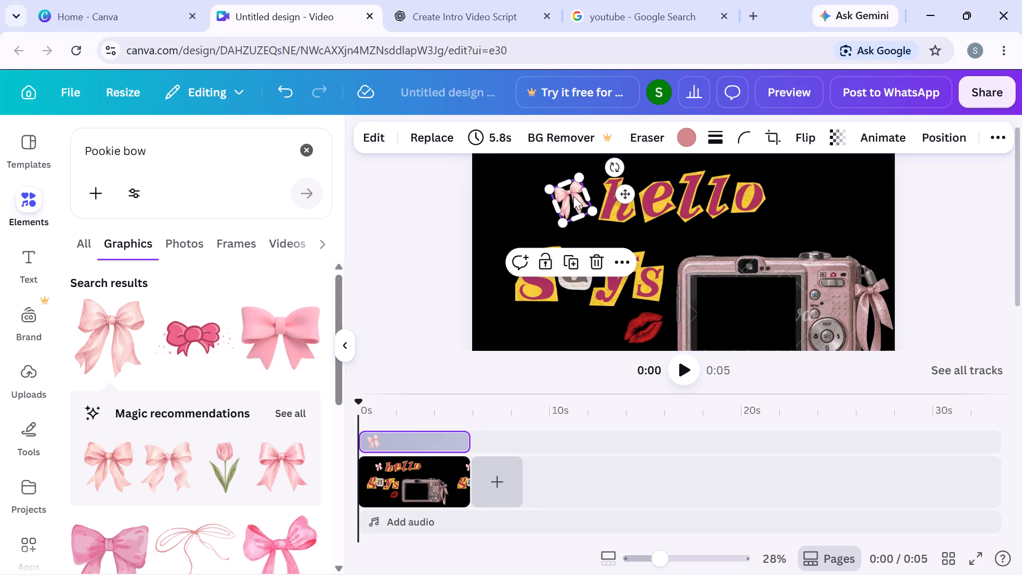
drag(573, 196, 518, 180)
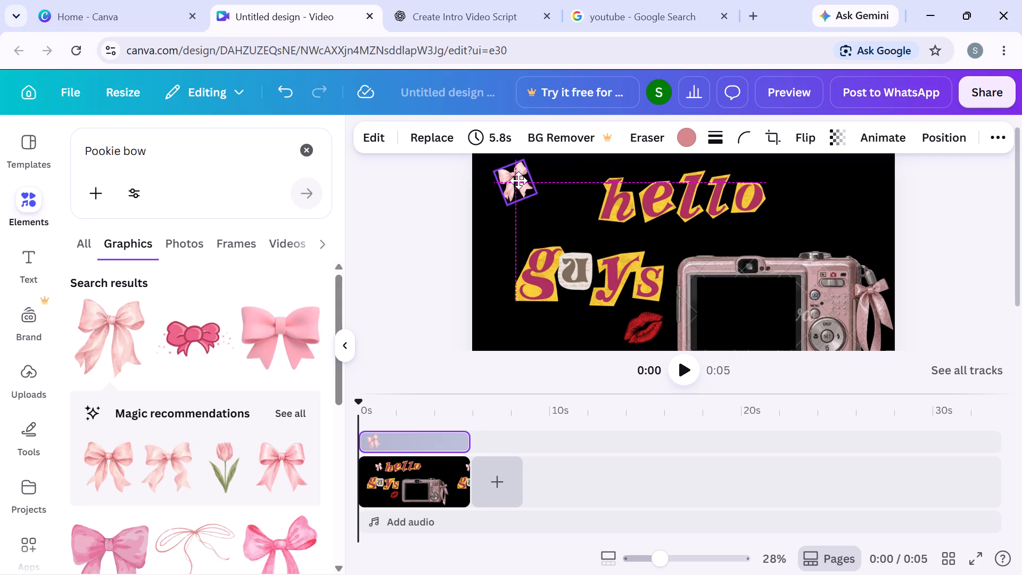
drag(518, 180, 523, 187)
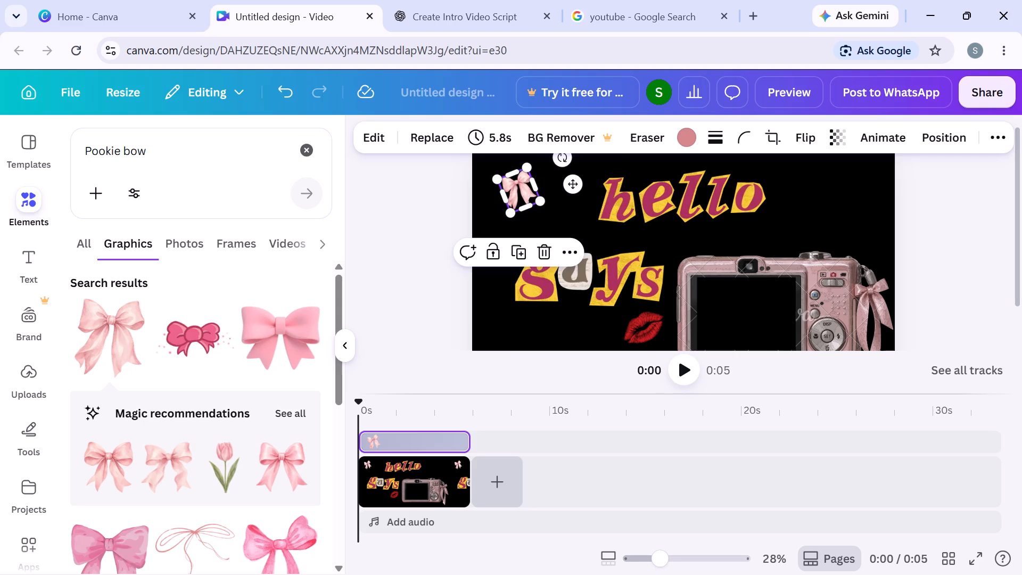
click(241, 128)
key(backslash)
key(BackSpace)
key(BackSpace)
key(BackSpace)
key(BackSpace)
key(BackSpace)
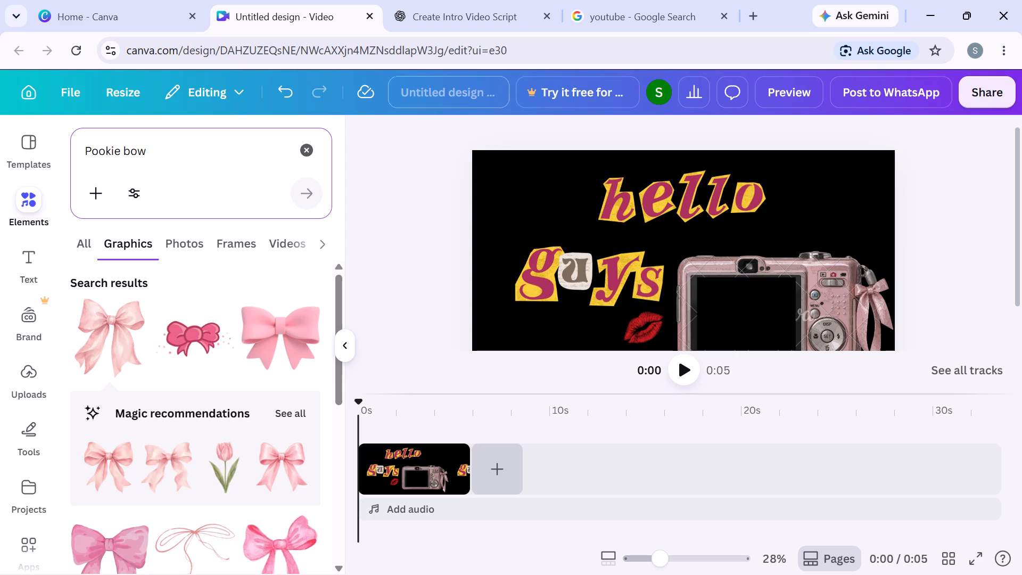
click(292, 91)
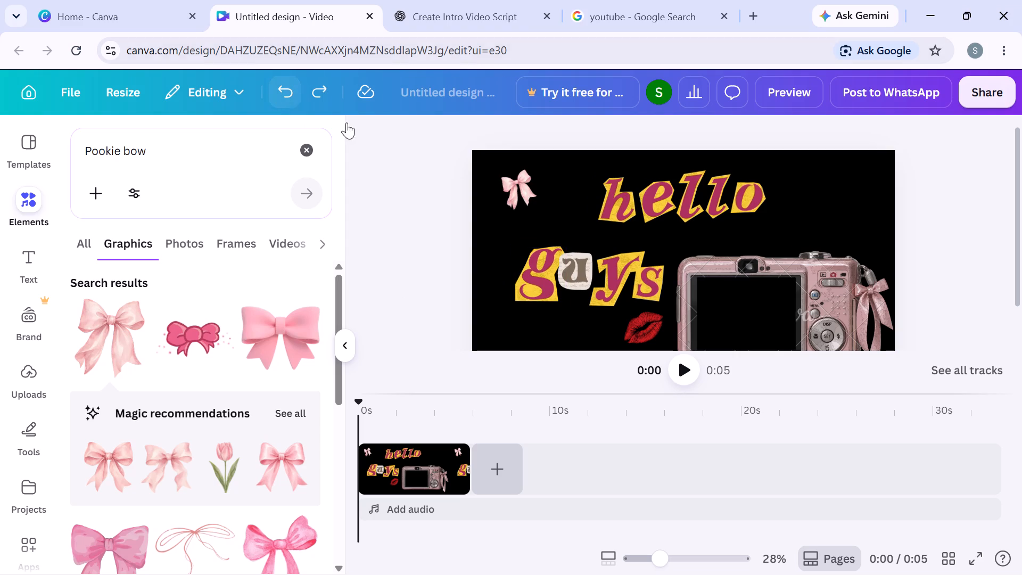
Nudge the small pink bow slightly closer to hello and the page's top edge, keeping it above the g of guys.
drag(515, 188, 547, 182)
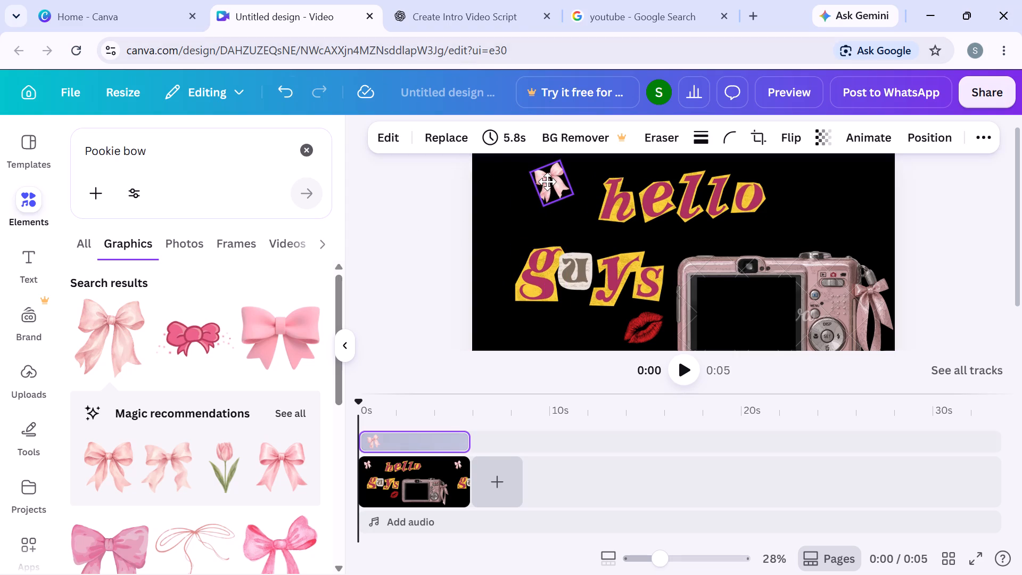
drag(547, 182, 525, 185)
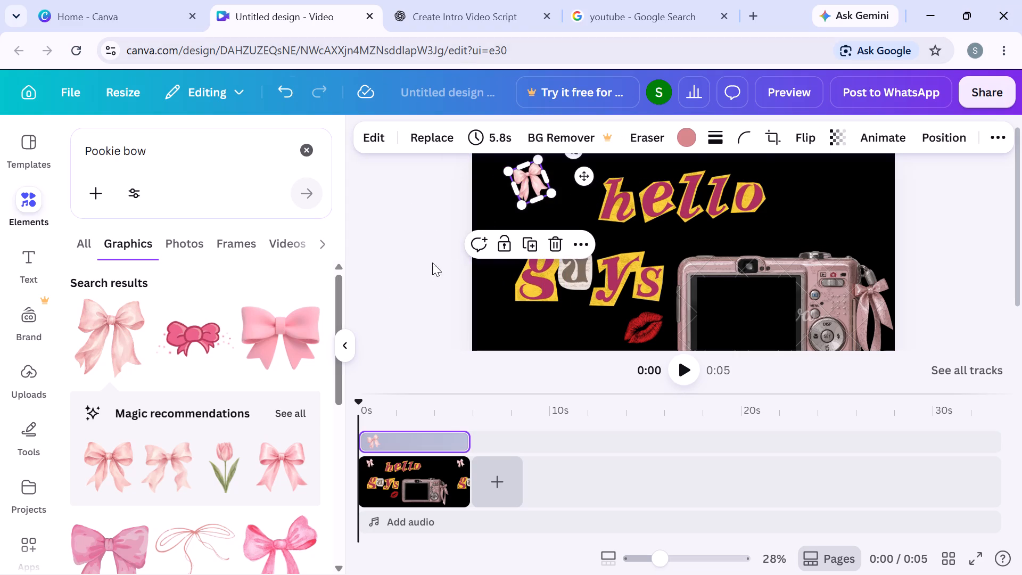
Replace the Pookie bow query in the elements library and search for Stars graphics.
click(159, 148)
key(BackSpace)
key(BackSpace)
key(BackSpace)
key(BackSpace)
key(BackSpace)
key(BackSpace)
key(BackSpace)
key(BackSpace)
key(BackSpace)
key(BackSpace)
key(BackSpace)
key(BackSpace)
key(BackSpace)
key(BackSpace)
key(BackSpace)
key(BackSpace)
key(BackSpace)
key(BackSpace)
key(BackSpace)
key(BackSpace)
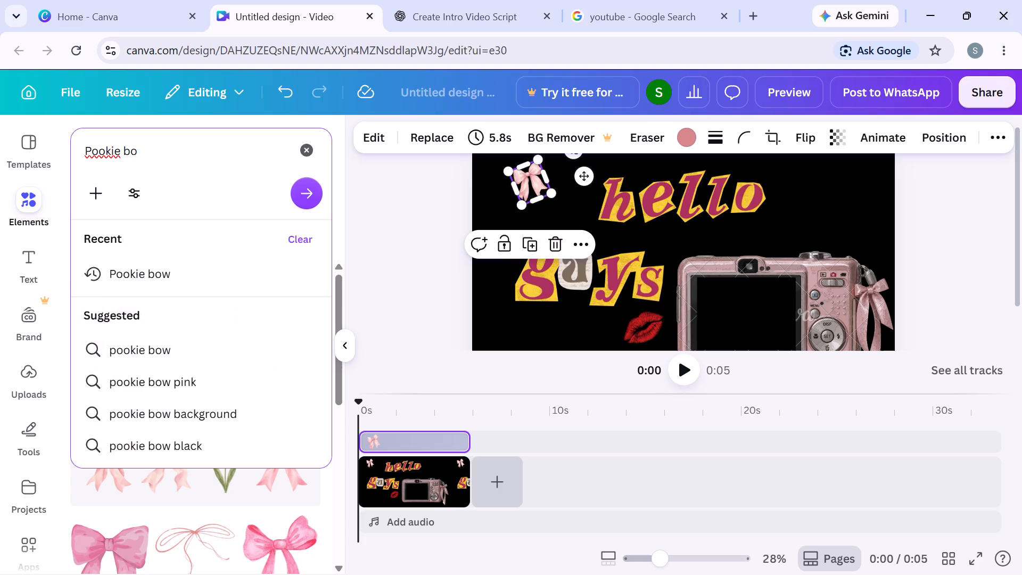
key(BackSpace)
text(star)
key(s)
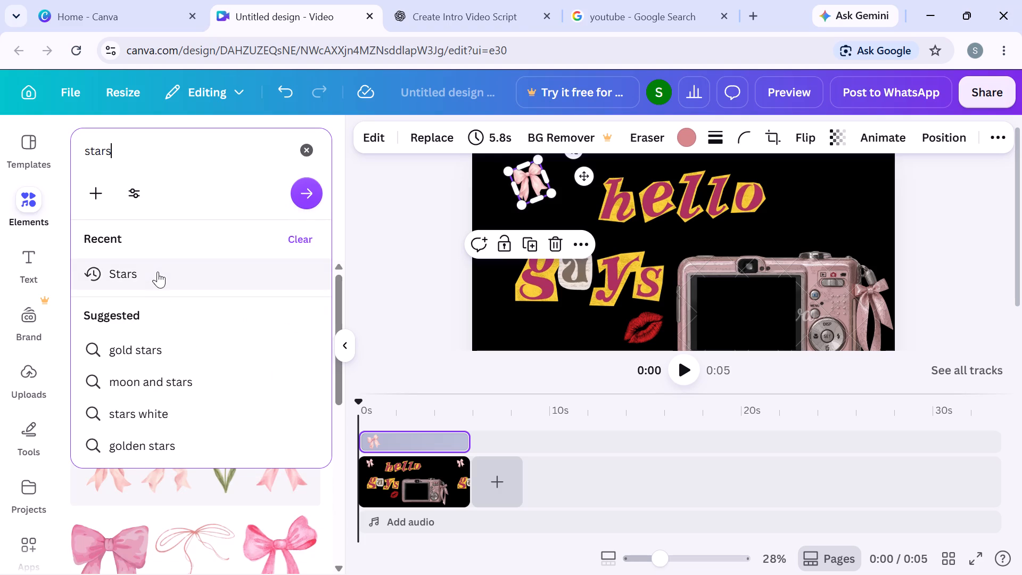
click(158, 272)
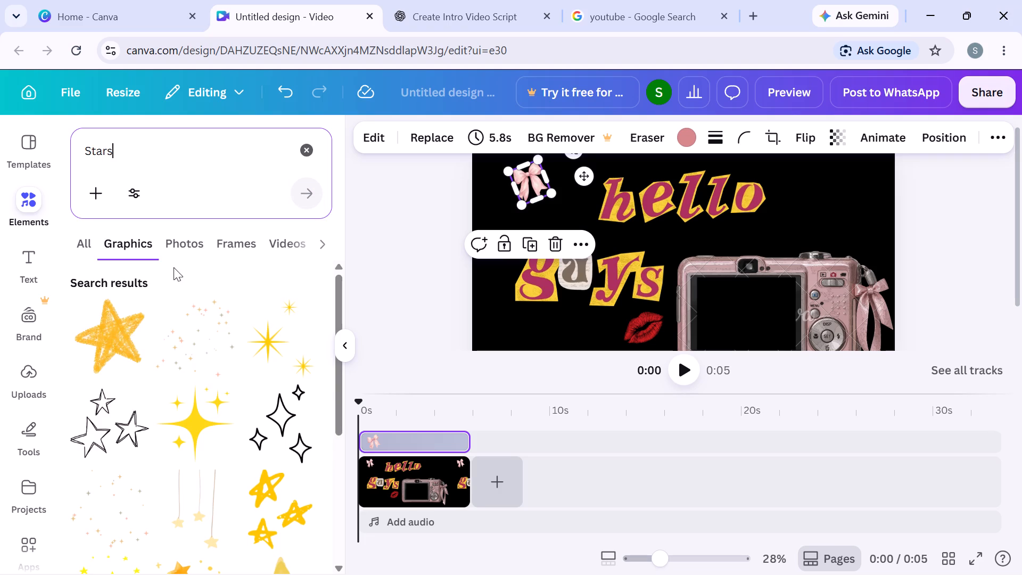
Add the pastel star trio graphic with pink, yellow and purple stars from the Stars results to the page.
scroll(277, 385, down, 2)
scroll(277, 385, right, 1)
scroll(277, 385, down, 1)
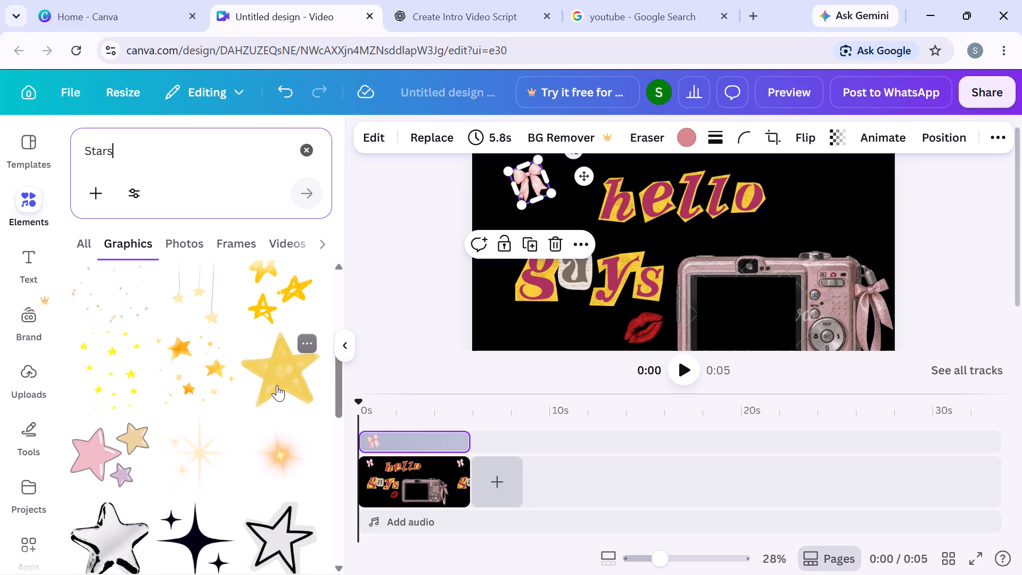
scroll(277, 385, down, 1)
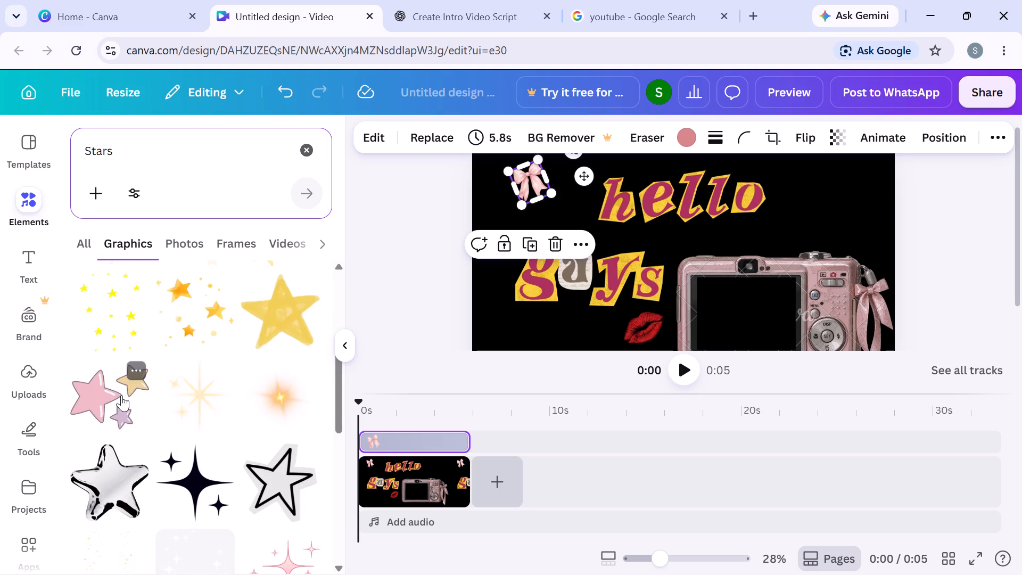
click(121, 395)
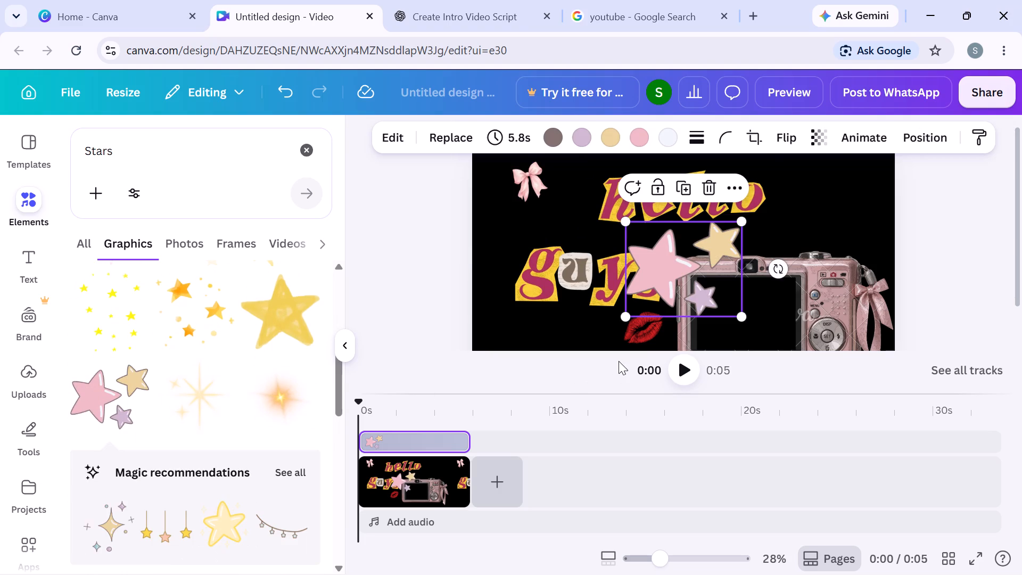
Add the glossy silver star graphic and shrink it to about the size of one guys letter.
scroll(232, 485, down, 3)
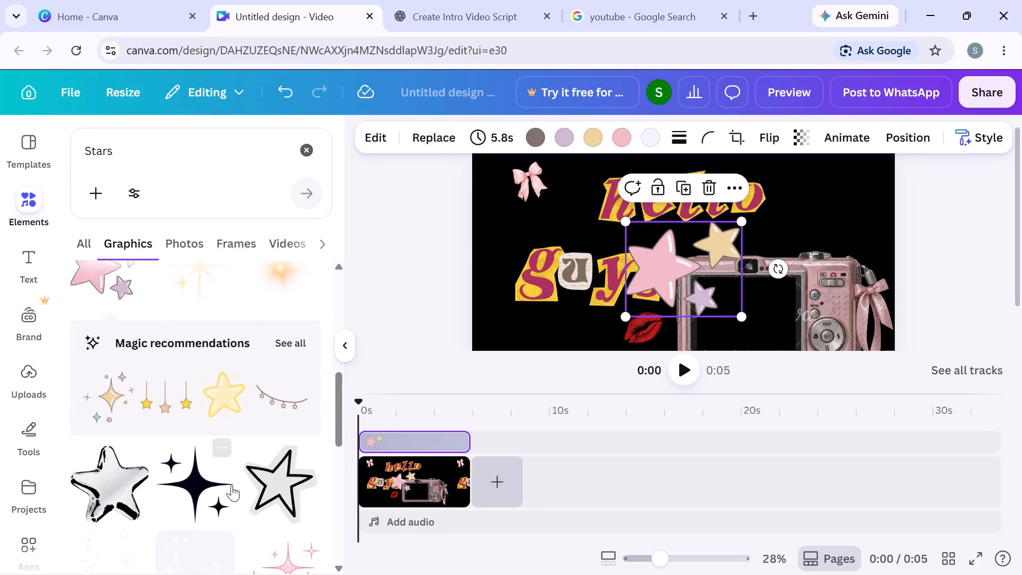
scroll(232, 485, down, 3)
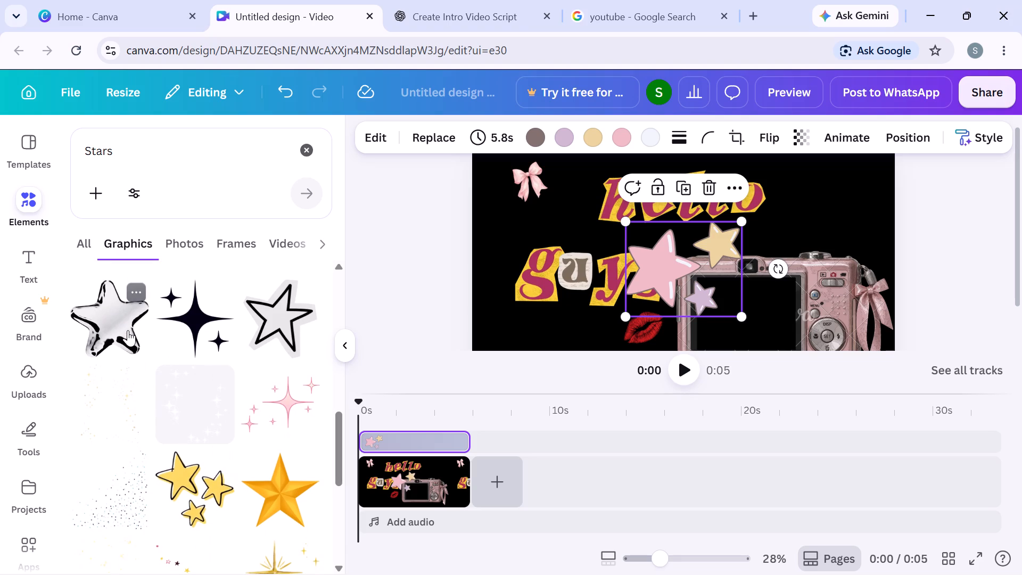
click(128, 330)
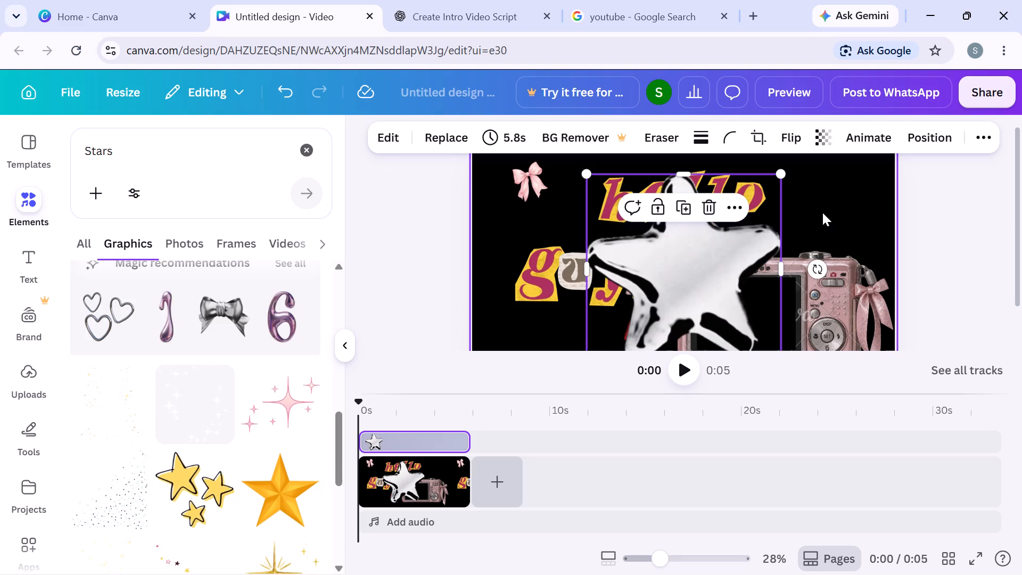
drag(784, 174, 718, 235)
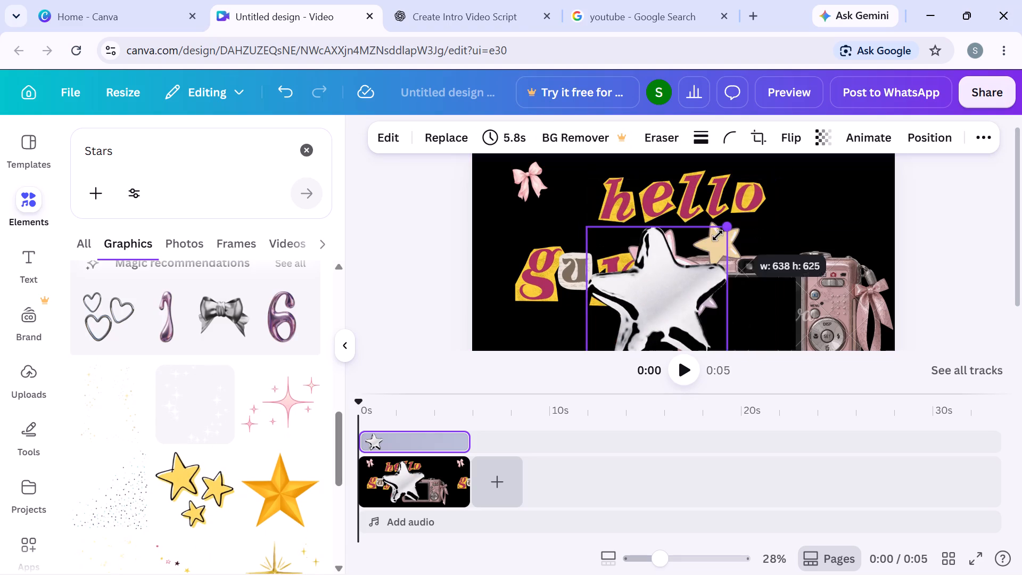
drag(718, 235, 627, 305)
Place the silver star at the upper outer corner of the g of guys, below the bow, and make it slightly smaller.
drag(607, 333, 525, 263)
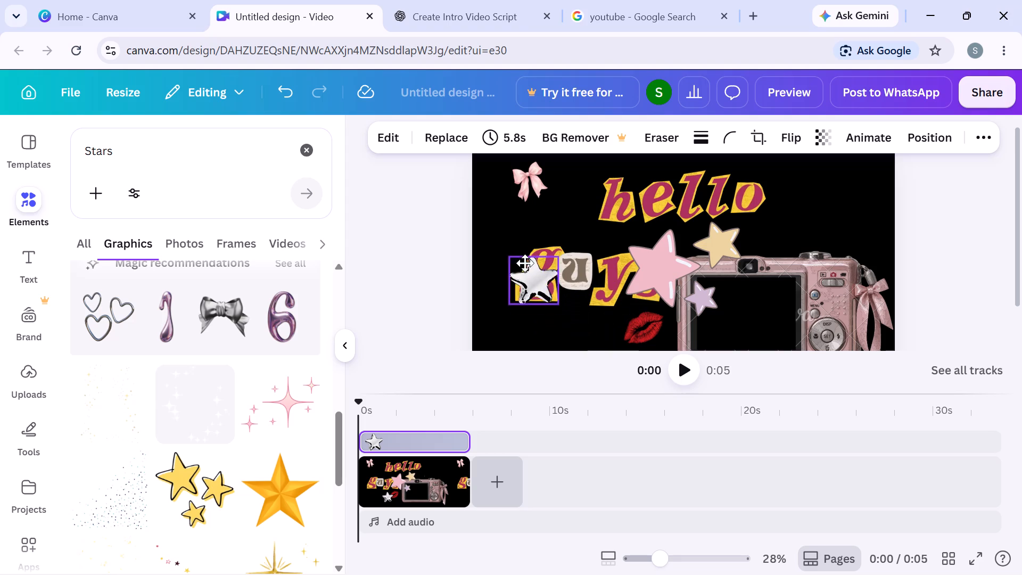
drag(525, 263, 506, 241)
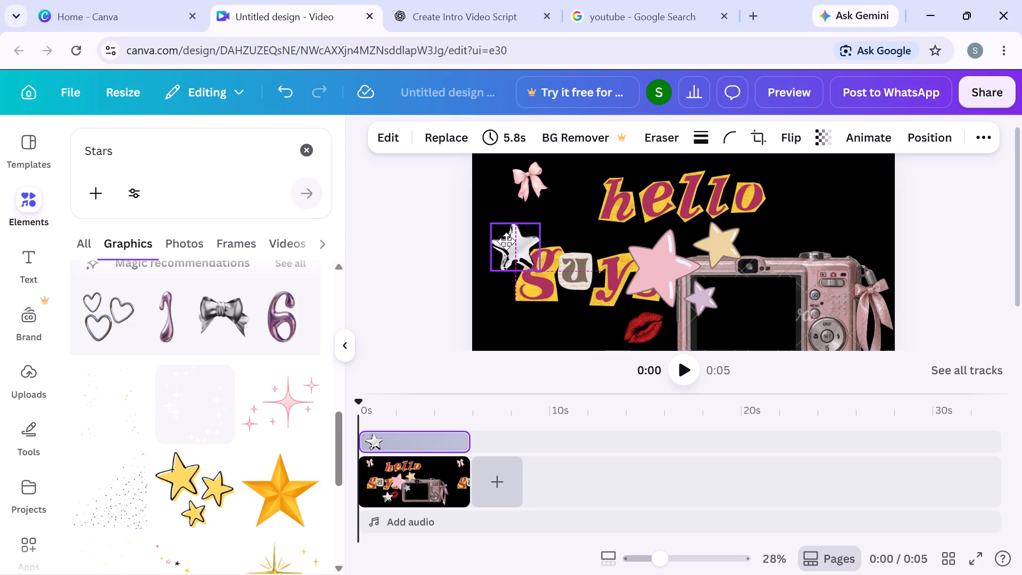
drag(506, 241, 502, 247)
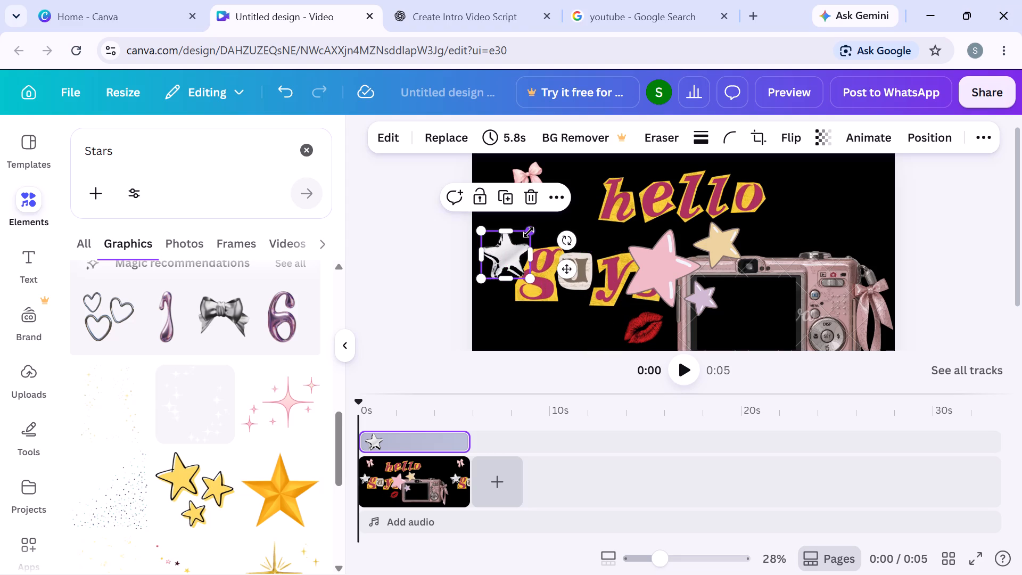
drag(529, 232, 514, 239)
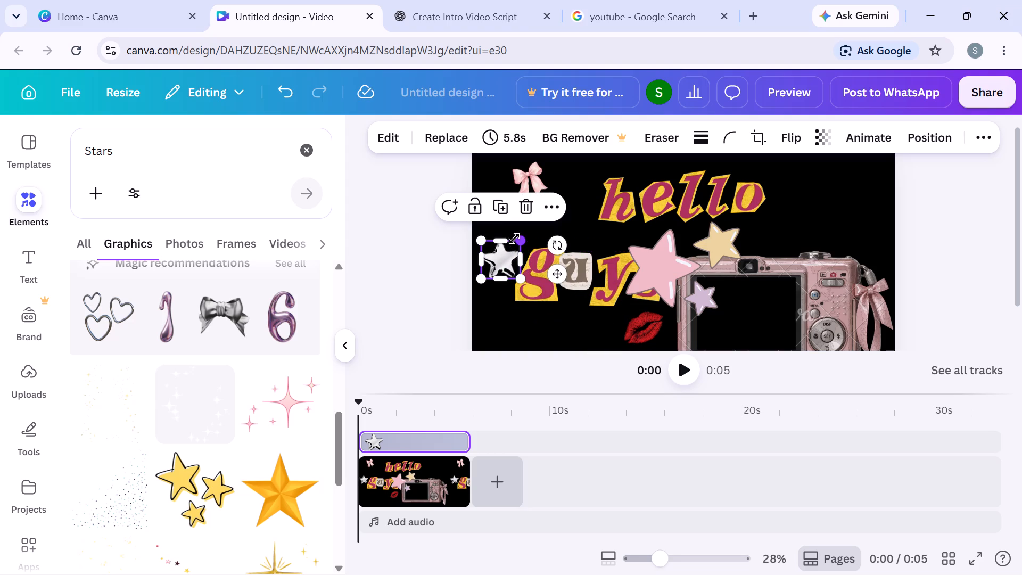
drag(500, 259, 510, 242)
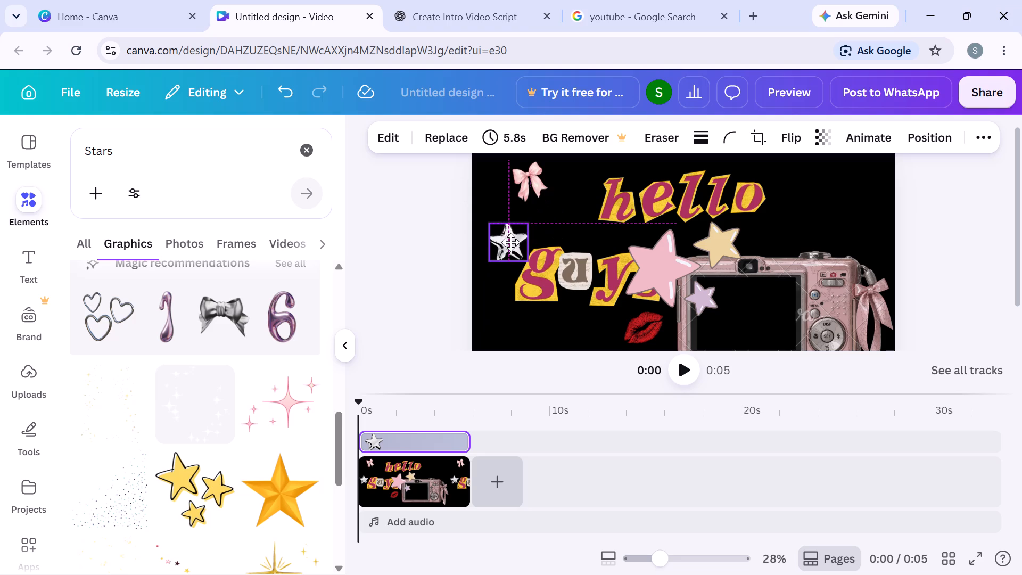
drag(510, 242, 514, 242)
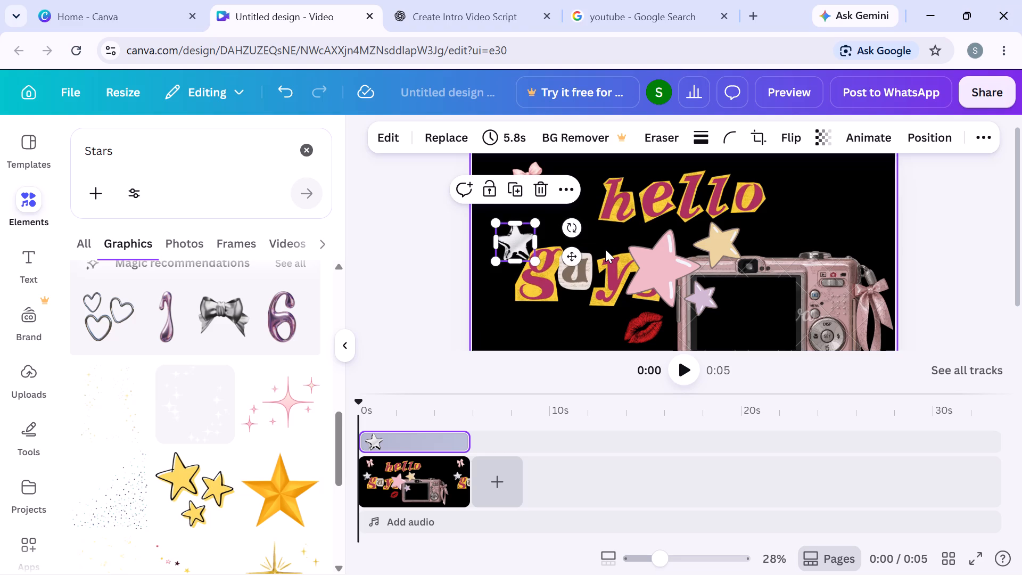
Shrink the pastel star trio to smaller than one hello letter and place it beside the o of hello.
scroll(605, 249, up, 1)
click(713, 261)
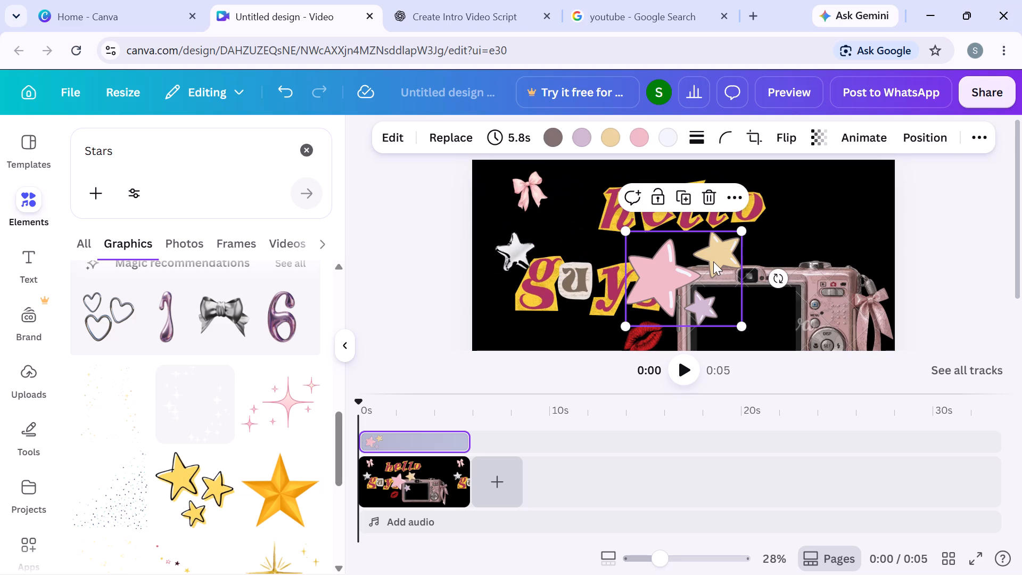
drag(745, 233, 705, 256)
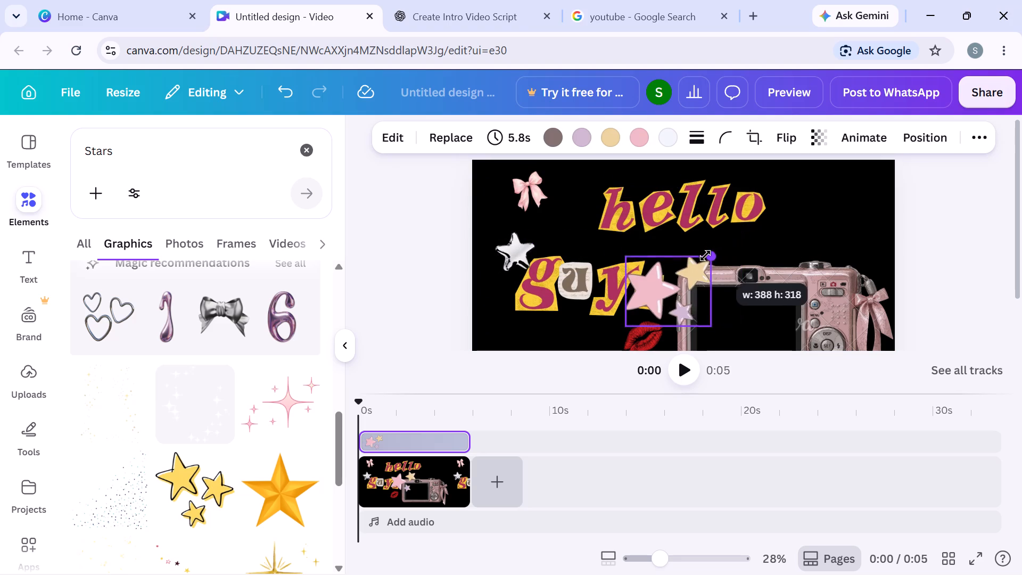
drag(705, 256, 672, 274)
drag(645, 303, 688, 287)
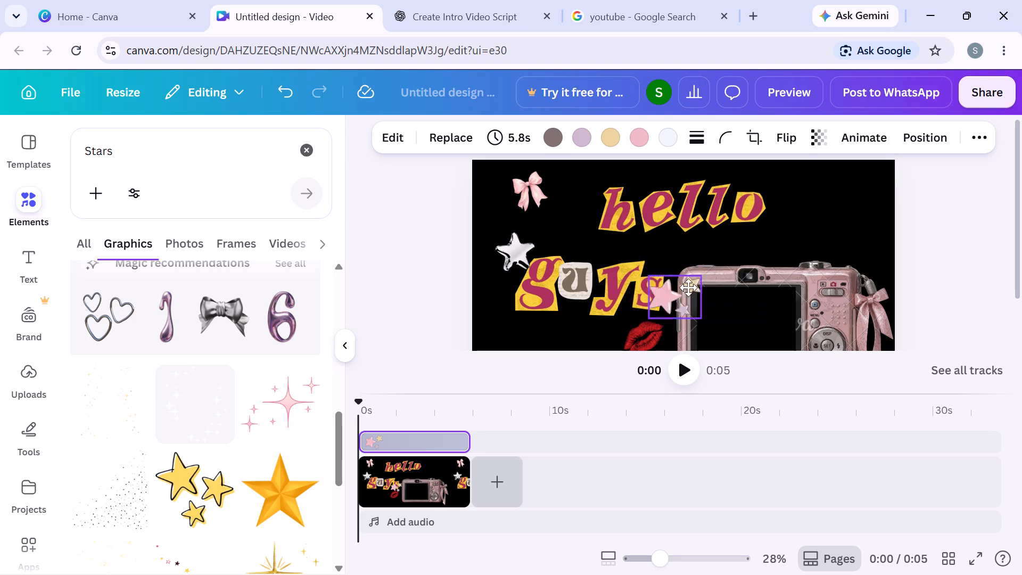
drag(688, 287, 842, 202)
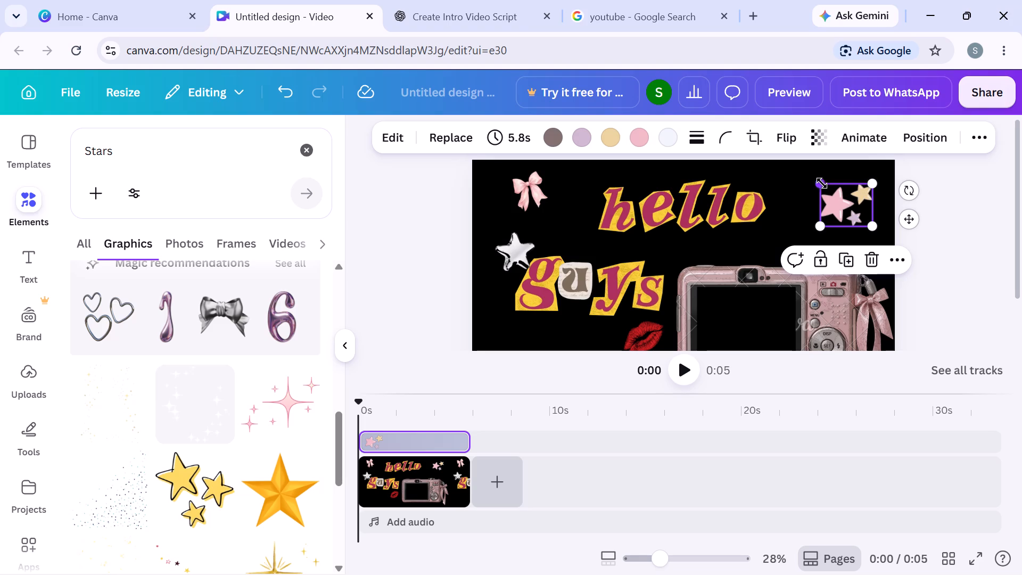
drag(820, 182, 844, 198)
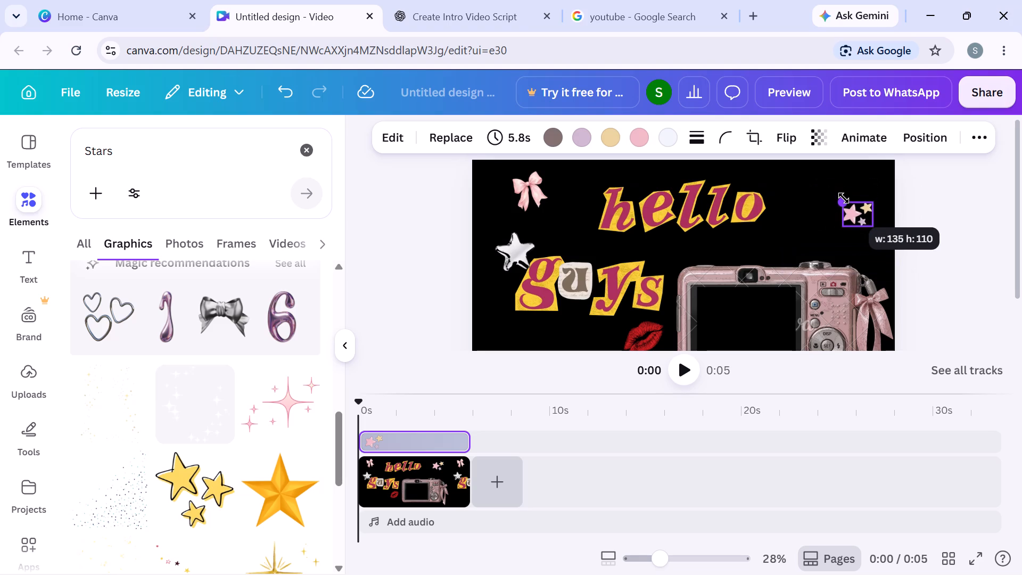
drag(844, 198, 838, 196)
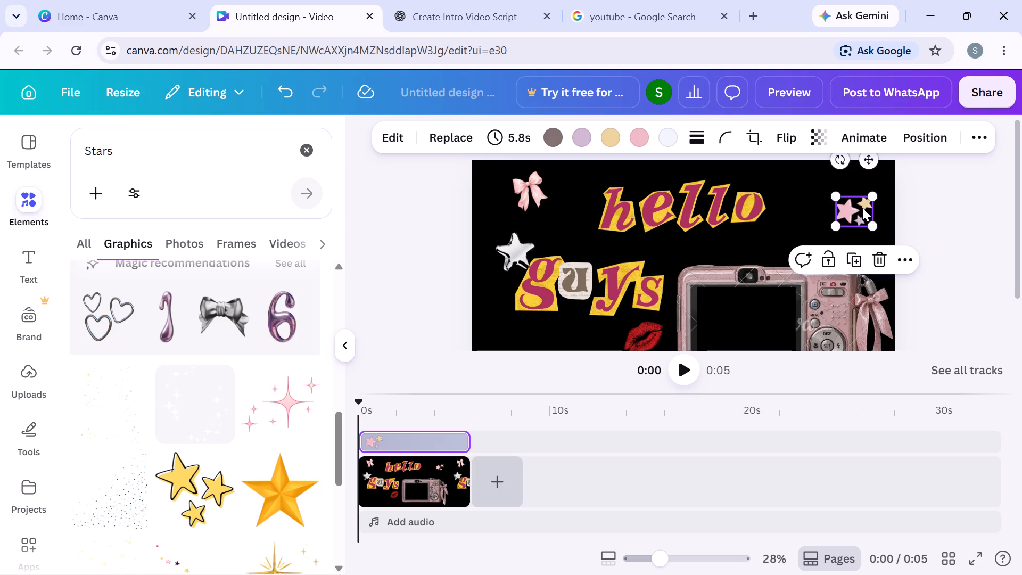
drag(862, 208, 823, 206)
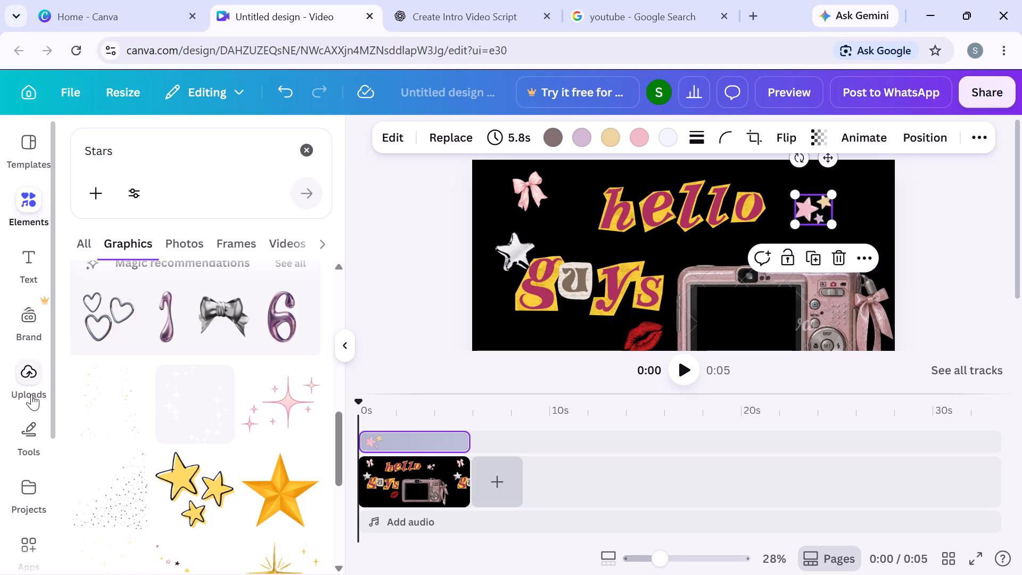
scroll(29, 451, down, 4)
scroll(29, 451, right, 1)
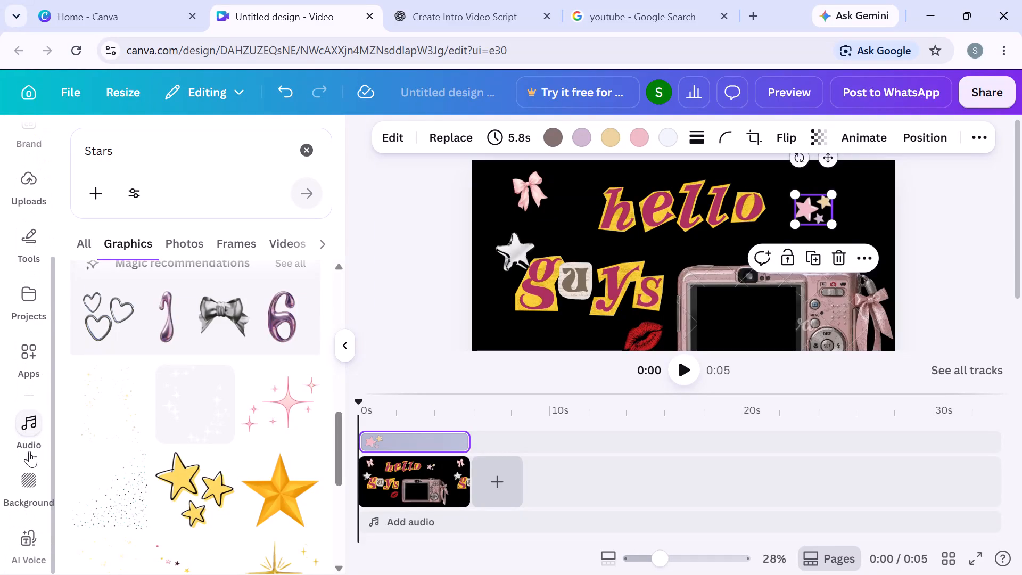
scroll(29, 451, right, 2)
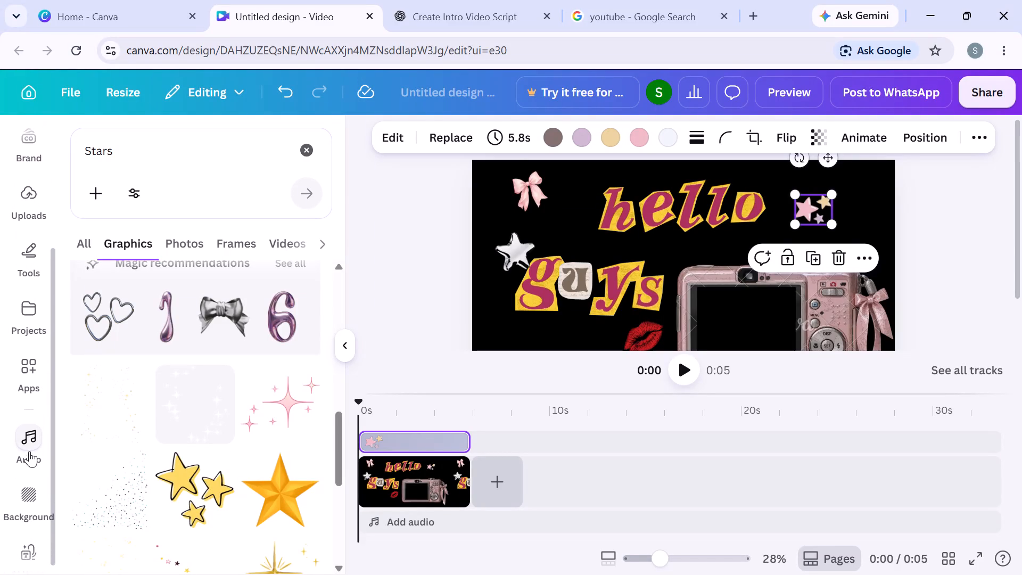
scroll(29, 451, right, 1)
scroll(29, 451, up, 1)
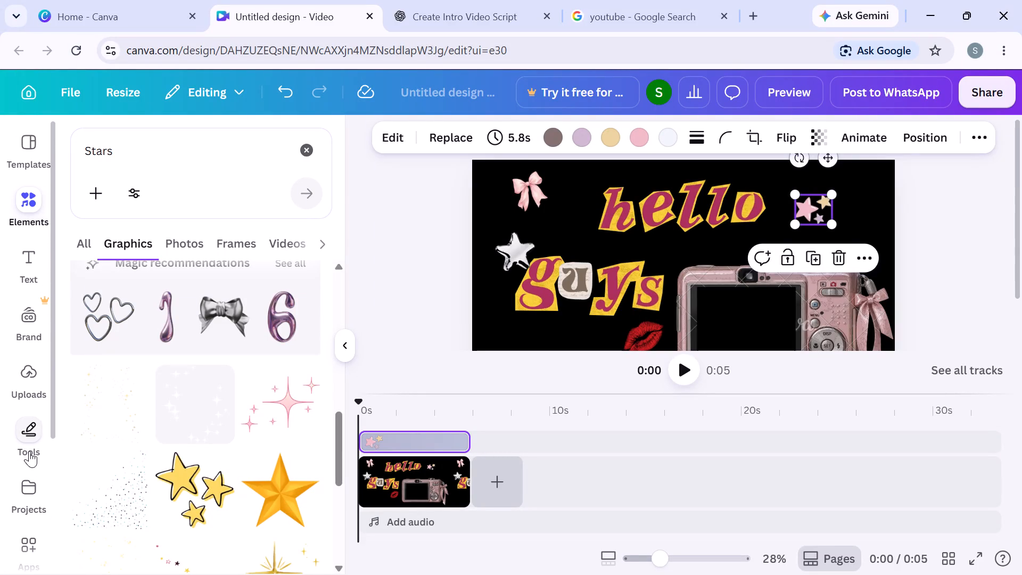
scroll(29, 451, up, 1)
Nudge the pastel star trio slightly farther from the o of hello, towards the page's outer edge.
click(351, 354)
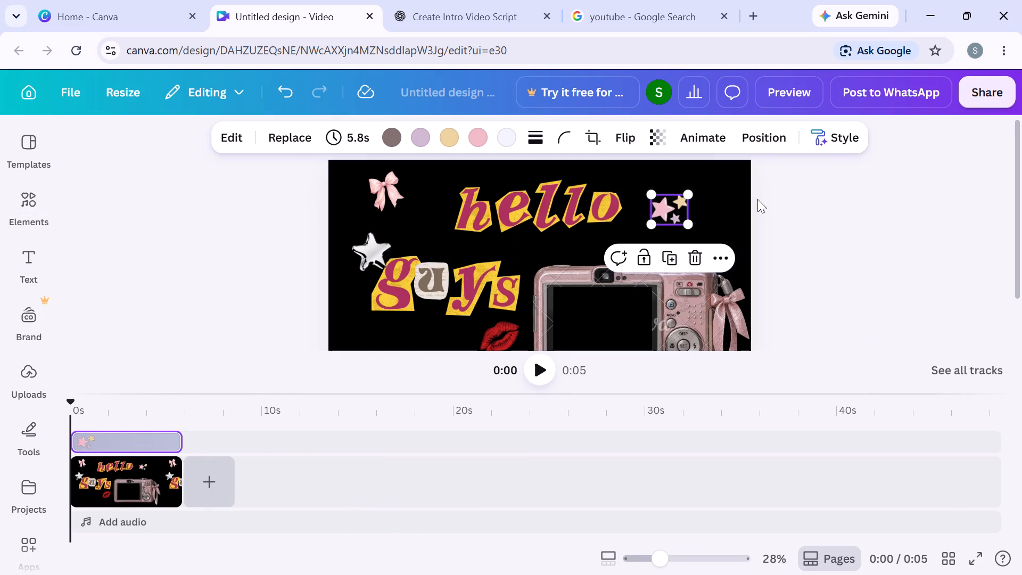
drag(675, 211, 688, 210)
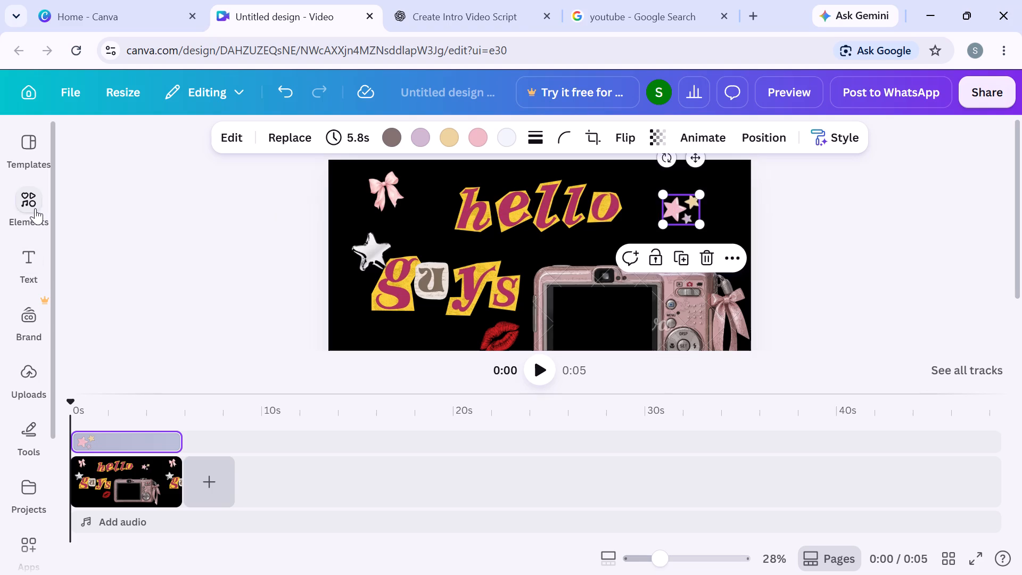
Replace the Stars query in the elements library and search for cute stickers graphics.
click(35, 208)
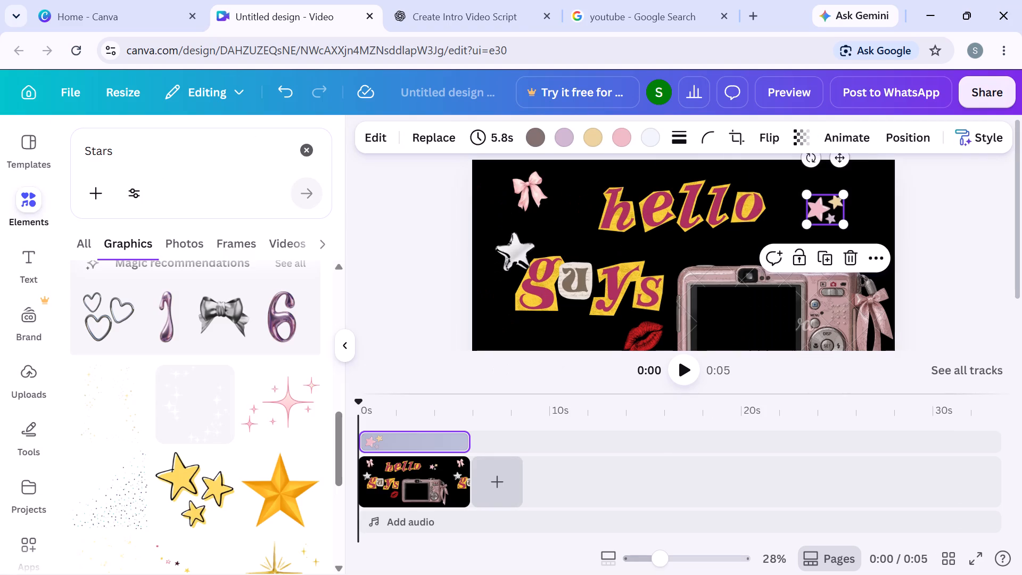
click(195, 148)
key(BackSpace)
key(BackSpace)
key(BackSpace)
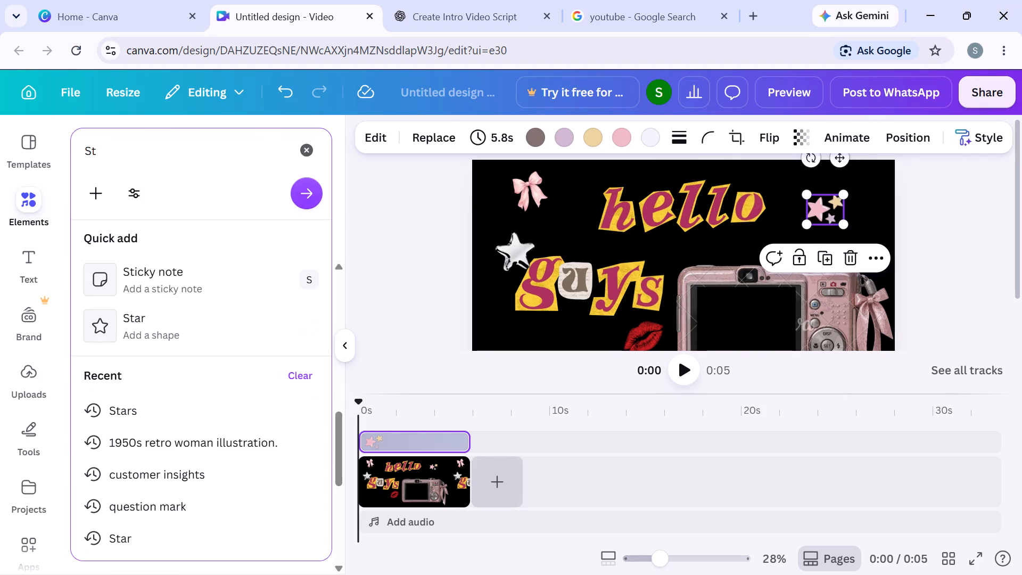
text(icker)
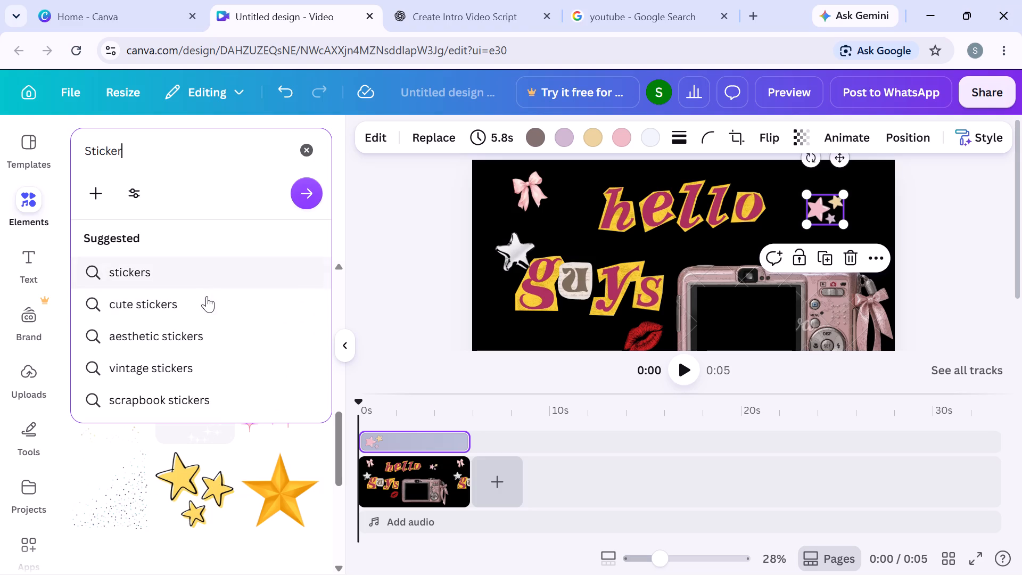
click(207, 302)
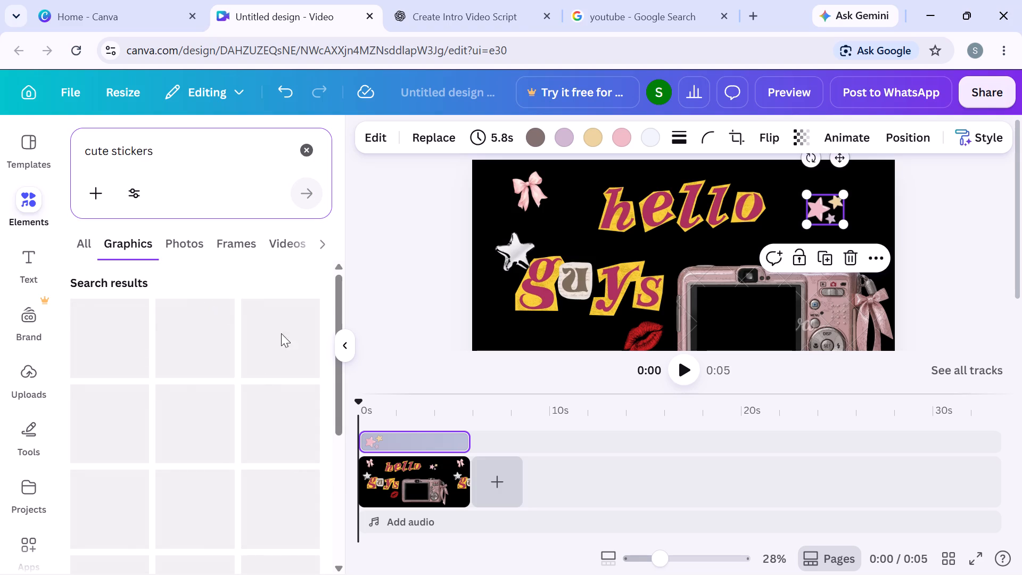
Add the pink double-heart graphic from the cute stickers results, shrink it to about letter size and place it between hello and the camera.
scroll(199, 369, down, 6)
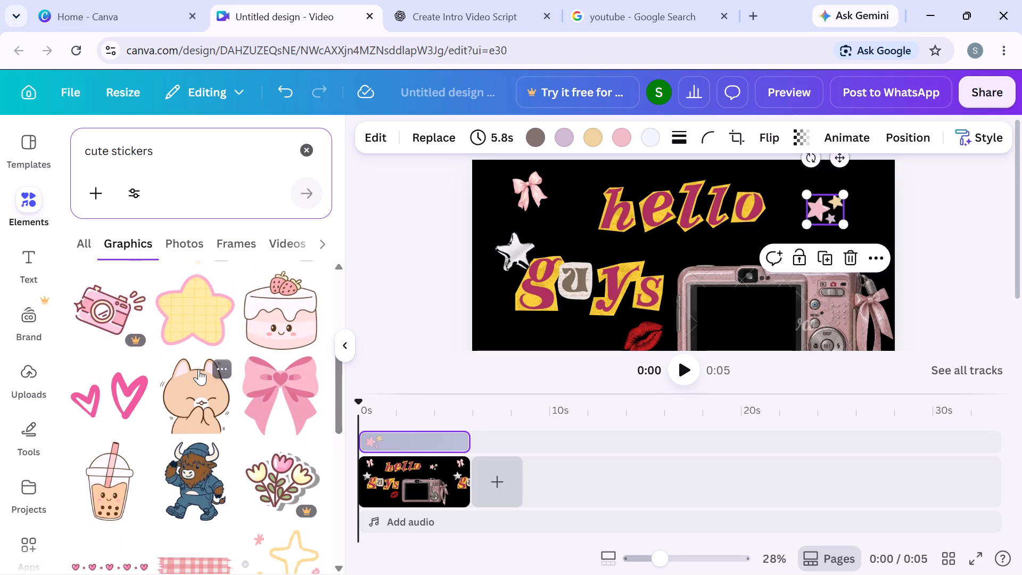
scroll(199, 369, down, 1)
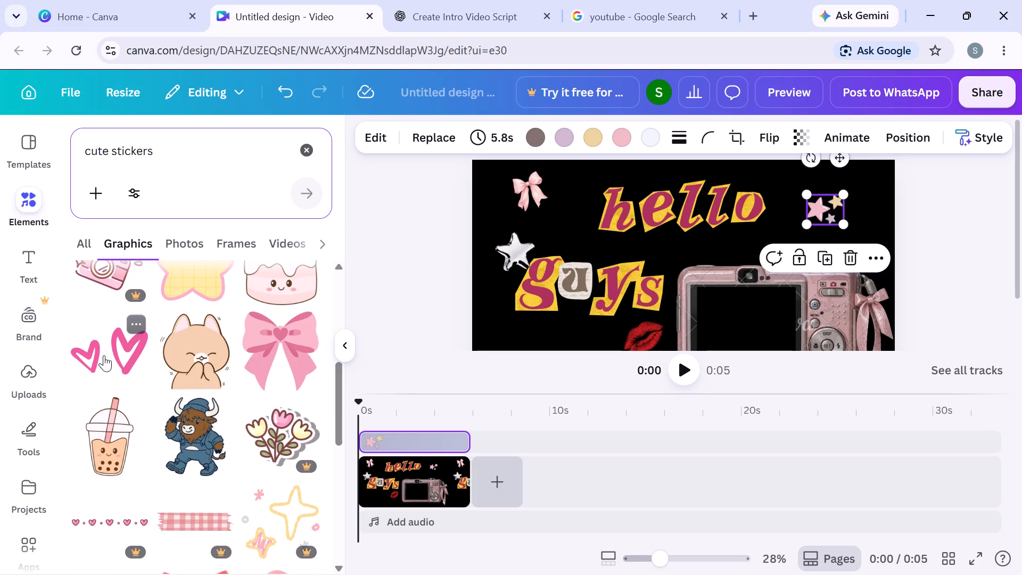
click(104, 355)
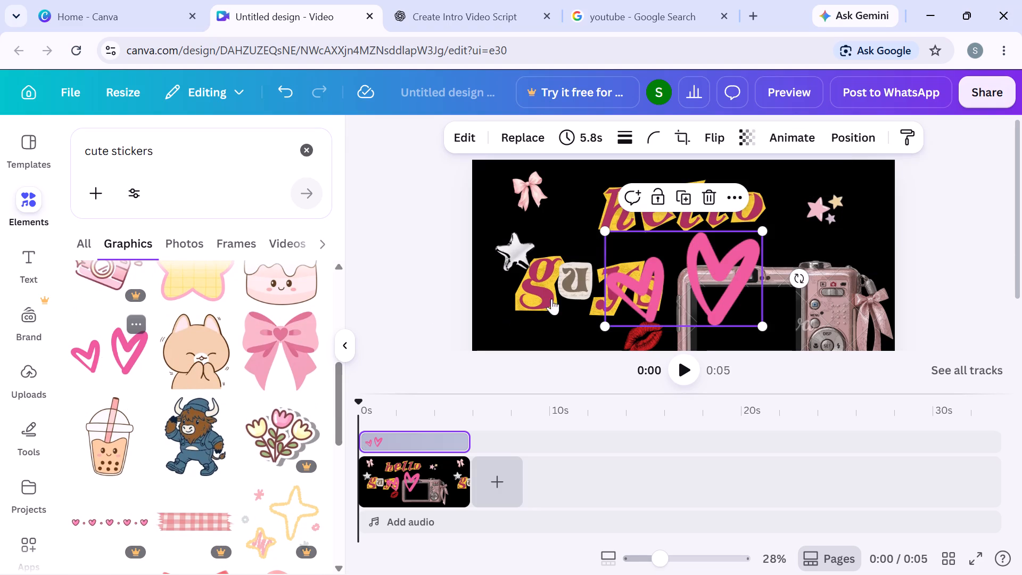
drag(764, 231, 657, 285)
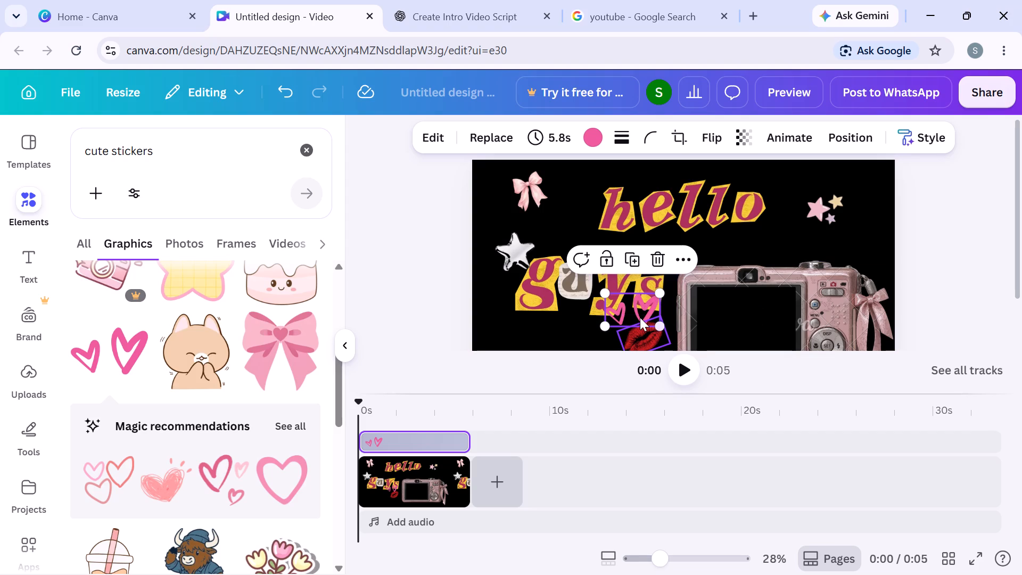
drag(640, 317, 726, 256)
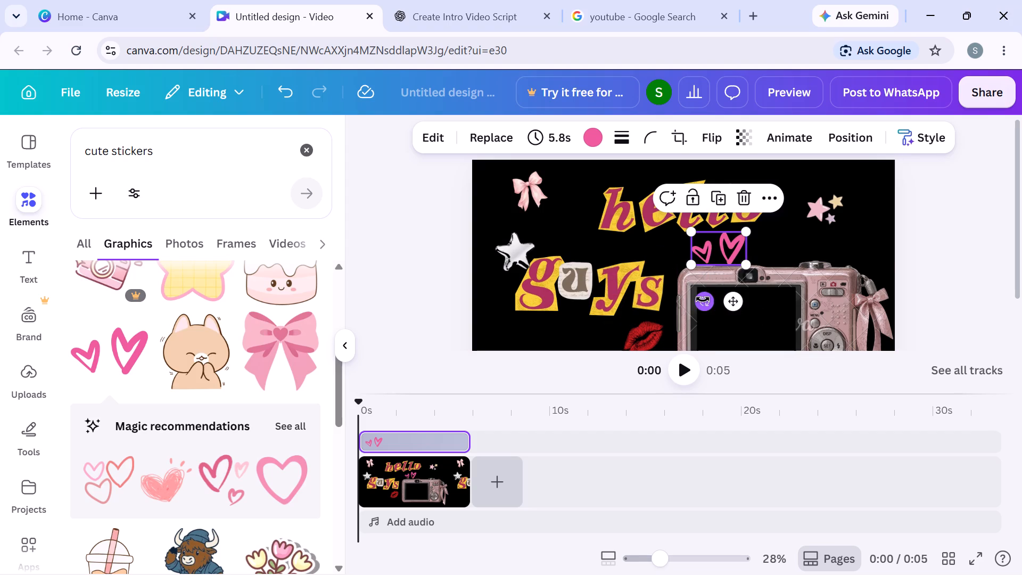
Tilt the pink double hearts counterclockwise and make them slightly smaller.
drag(703, 299, 739, 297)
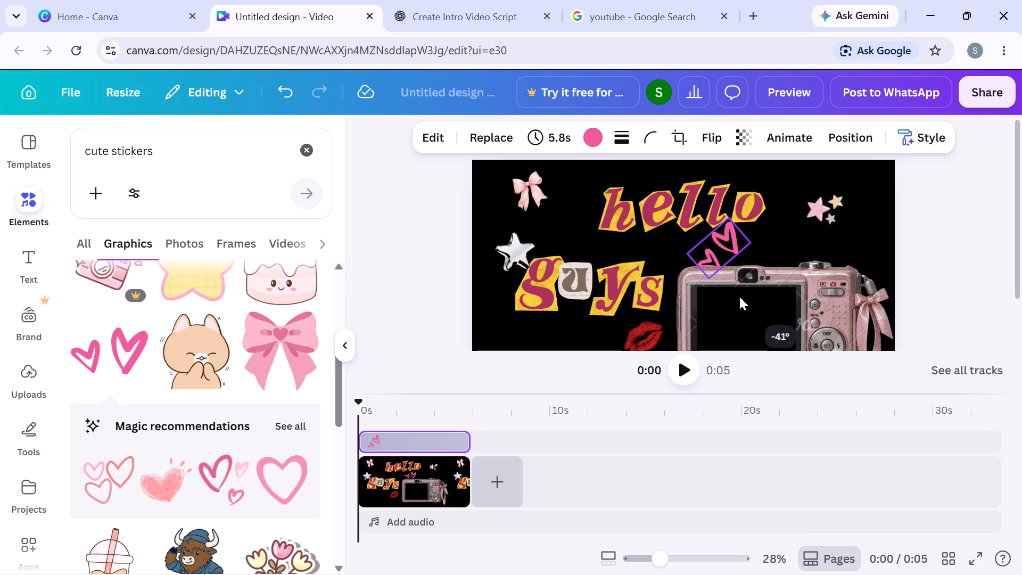
drag(739, 297, 726, 300)
click(726, 242)
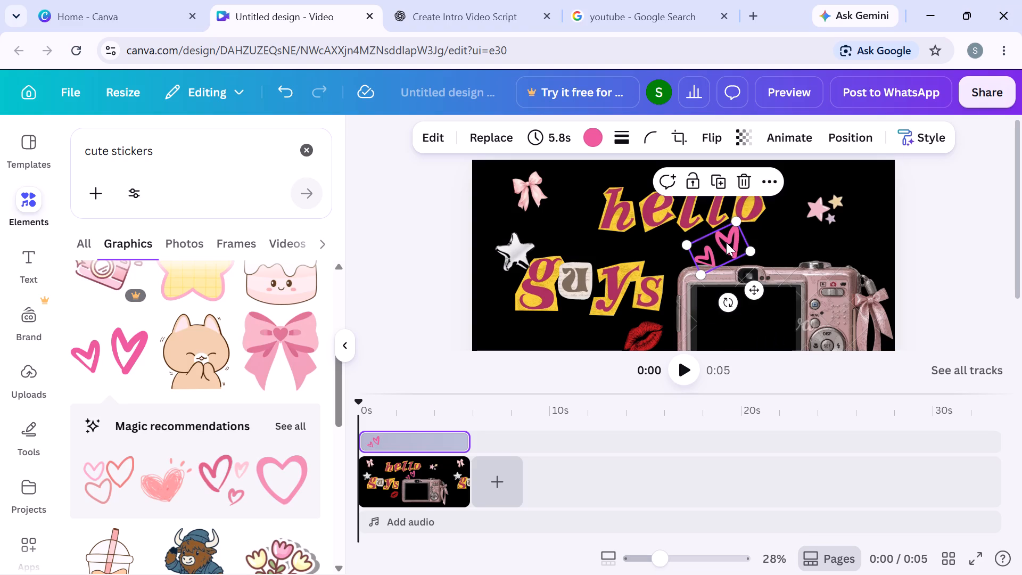
click(727, 240)
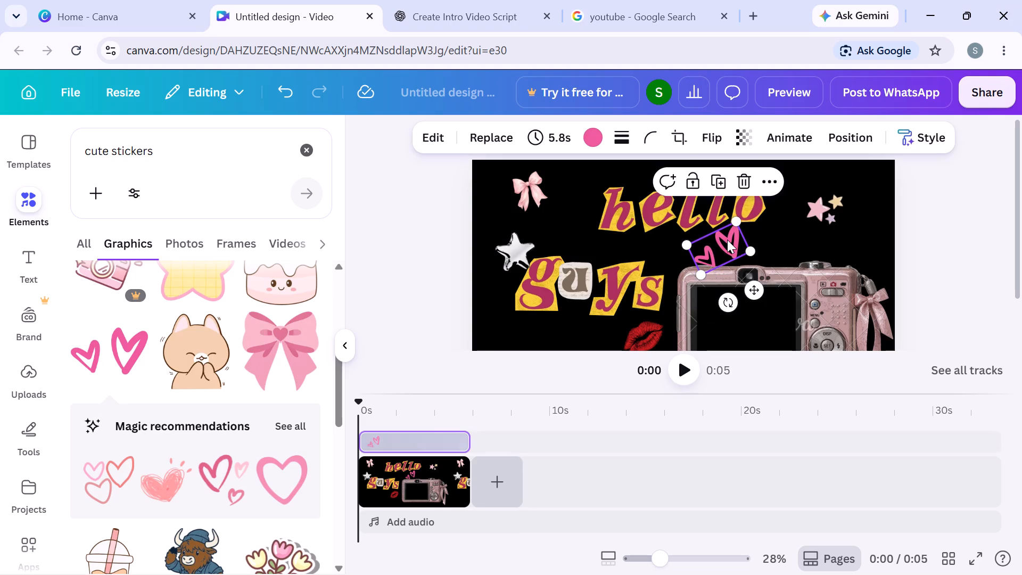
drag(739, 223, 733, 228)
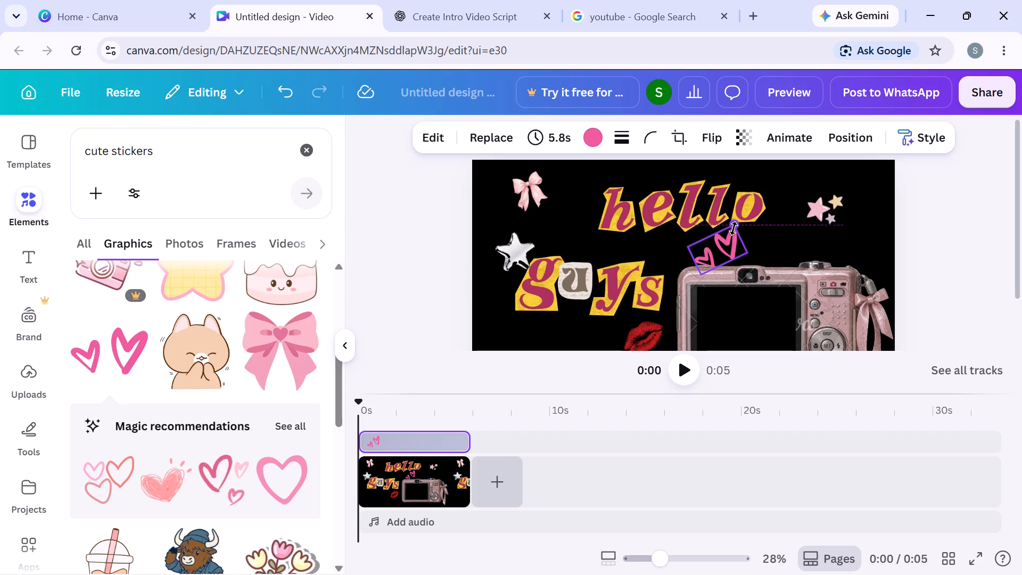
drag(733, 228, 726, 237)
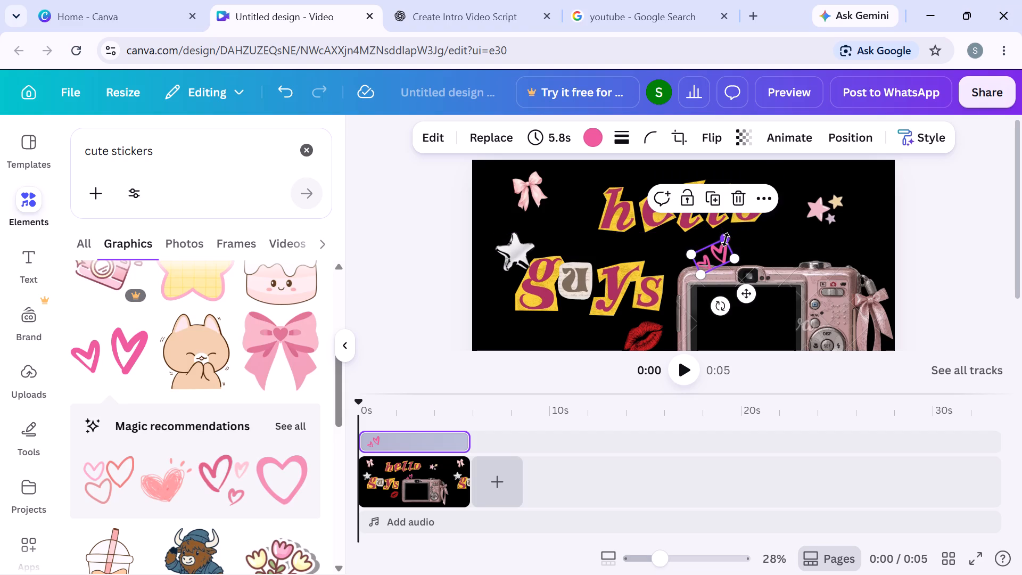
Move the pink double hearts below the pastel star trio, above the camera's ribbon, and tilt them clockwise.
drag(716, 253, 526, 334)
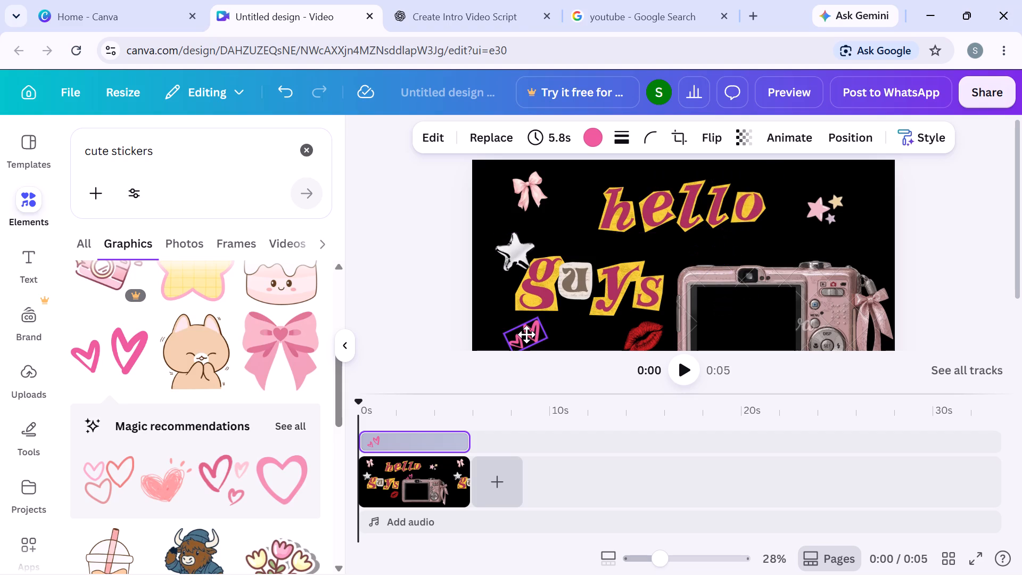
drag(526, 334, 864, 240)
drag(870, 292, 830, 269)
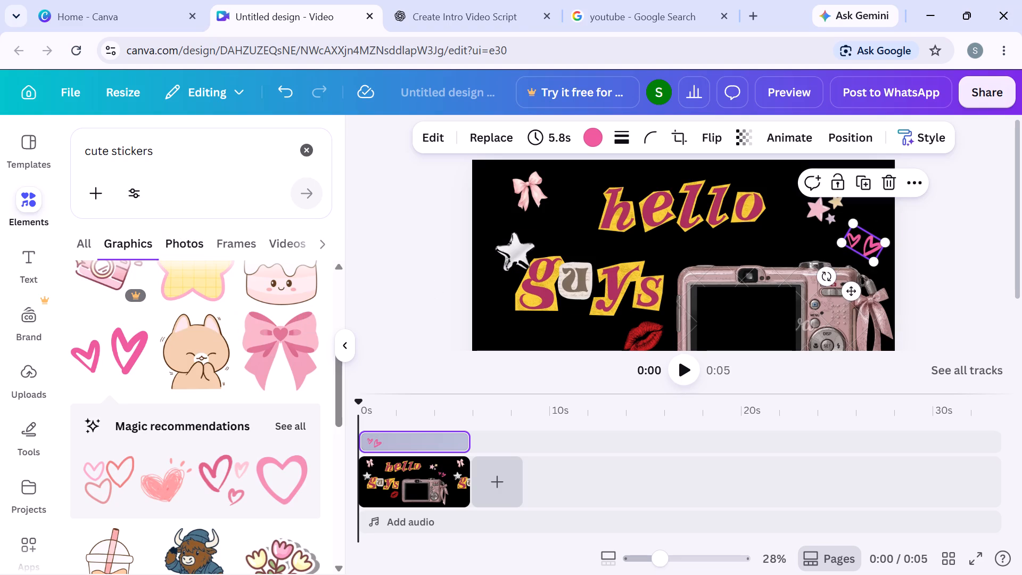
Replace the cute stickers query and search the graphics for tape stickers.
click(109, 151)
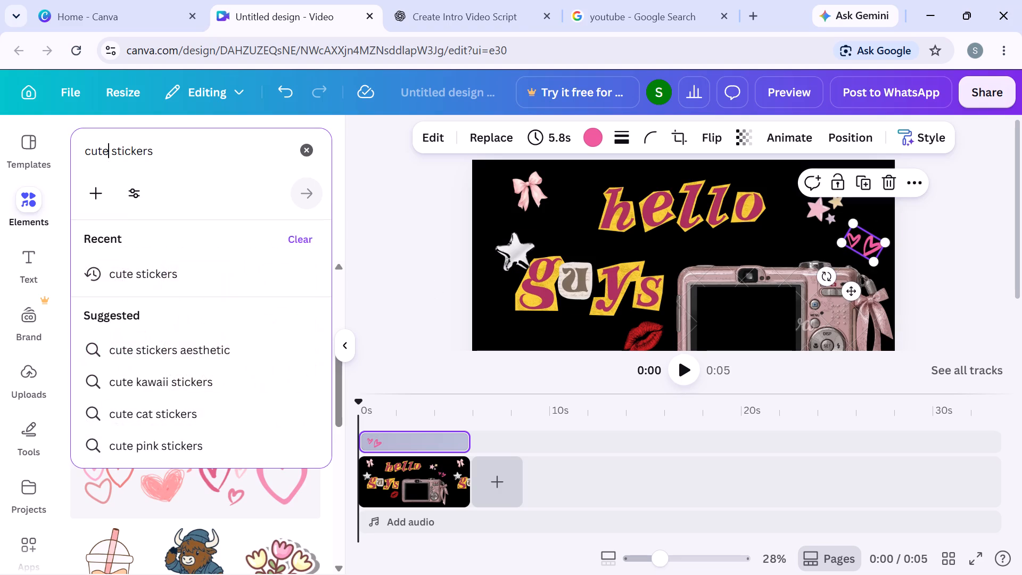
key(BackSpace)
key(BackSpace)
key(BackSpace)
key(BackSpace)
key(BackSpace)
key(BackSpace)
key(BackSpace)
key(BackSpace)
key(BackSpace)
key(BackSpace)
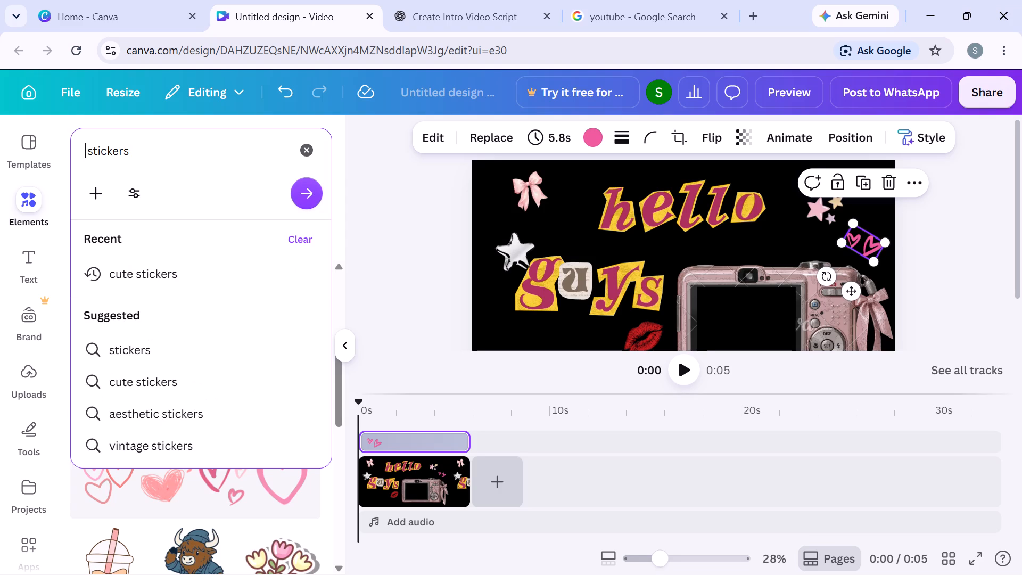
text(ta)
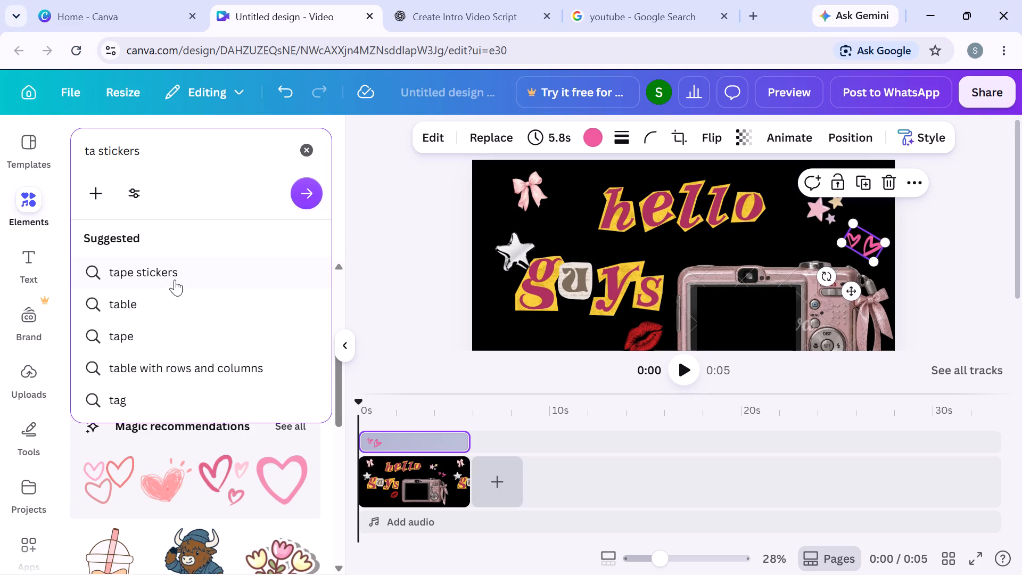
click(175, 283)
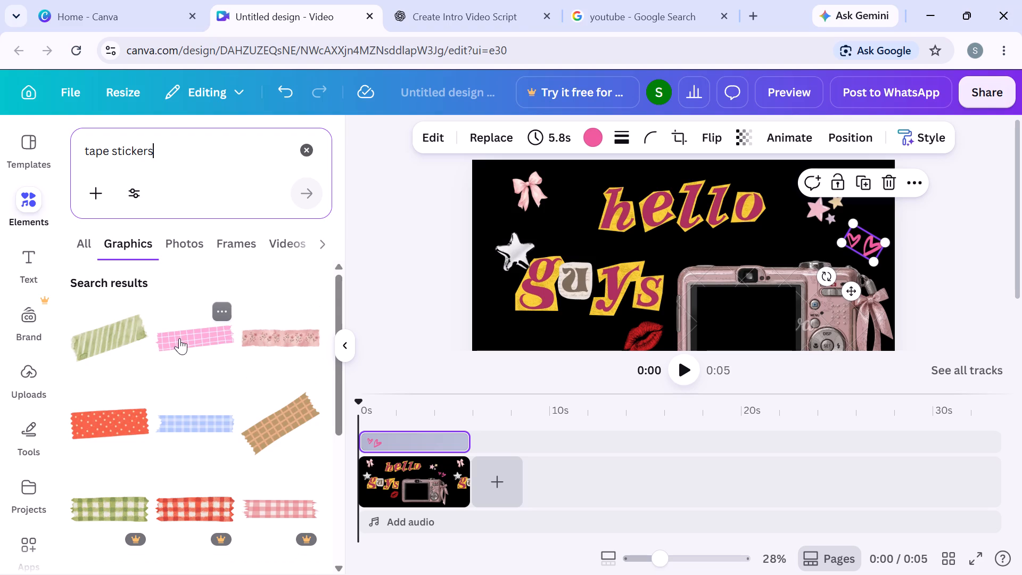
Add the blue checked tape graphic, shrink it to about the width of two letters and place it between the bow and hello.
click(194, 431)
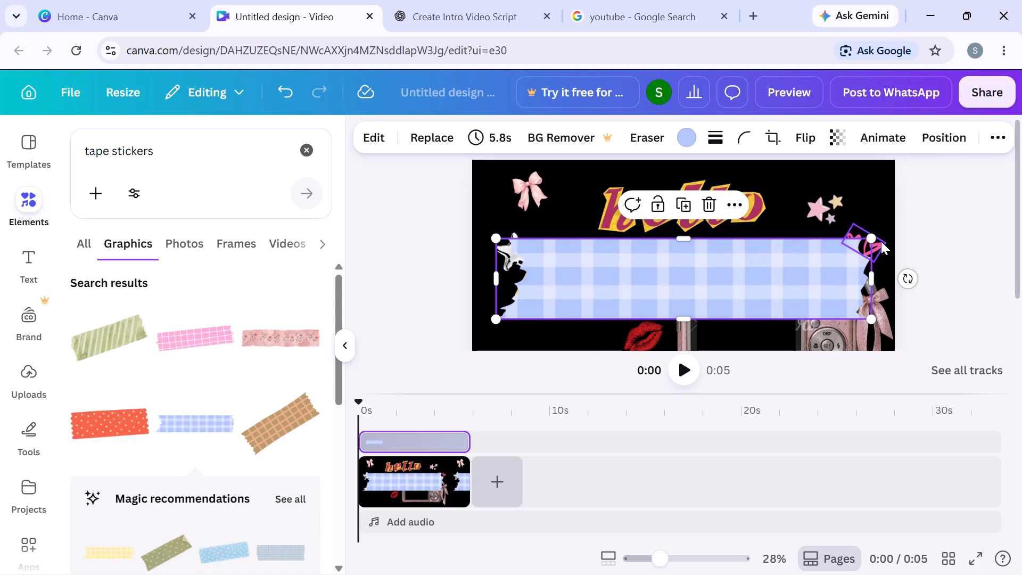
drag(876, 239, 721, 283)
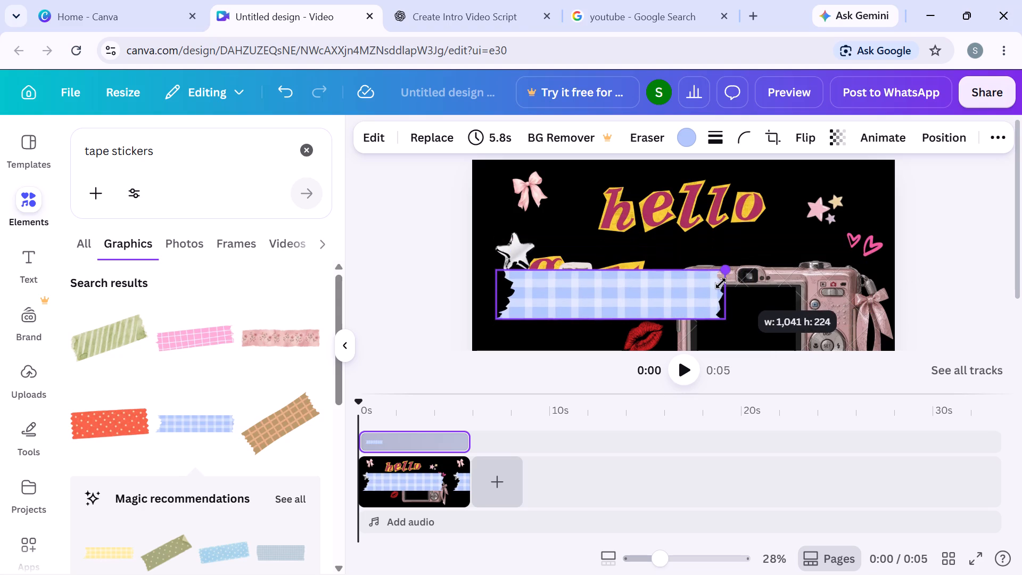
drag(721, 283, 595, 302)
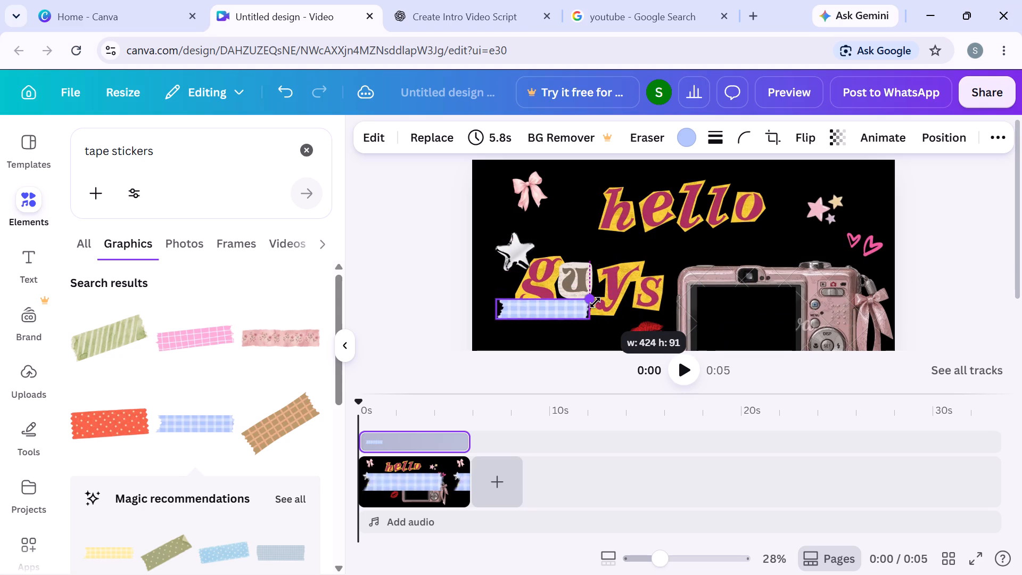
drag(595, 302, 588, 306)
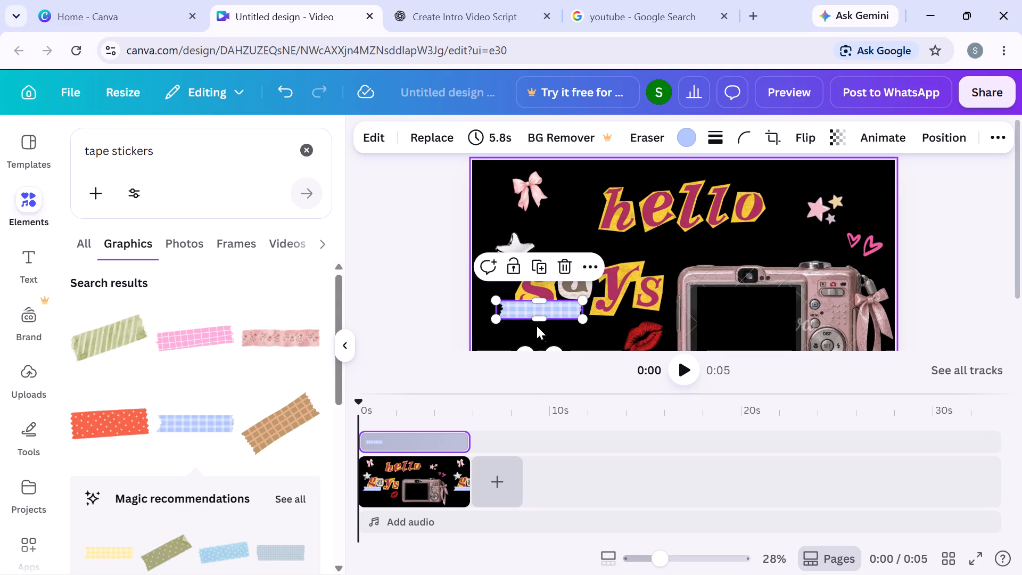
drag(526, 309, 586, 186)
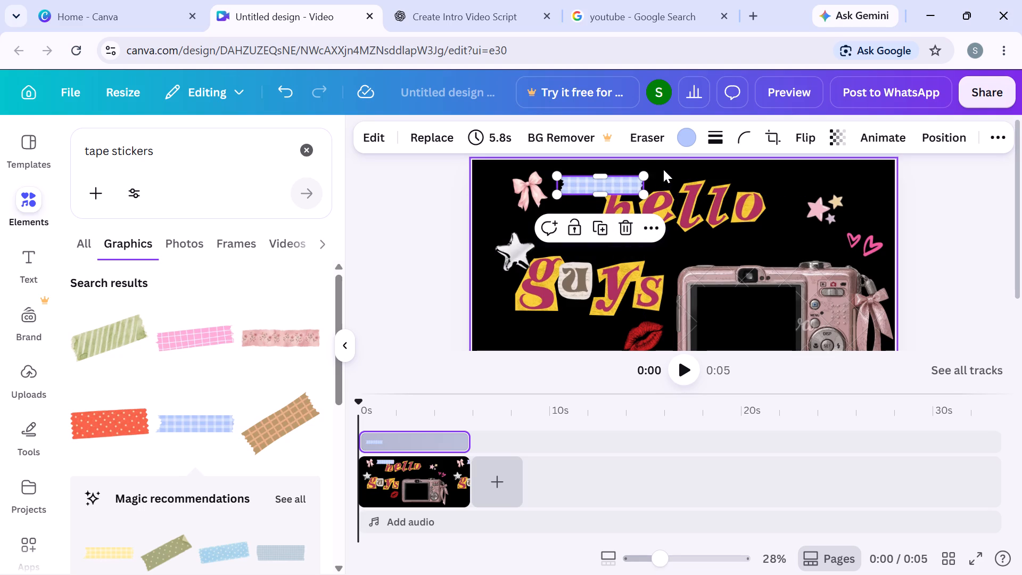
Lower the blue tape across the h of hello and tilt it about 28 degrees counterclockwise.
click(663, 169)
click(592, 185)
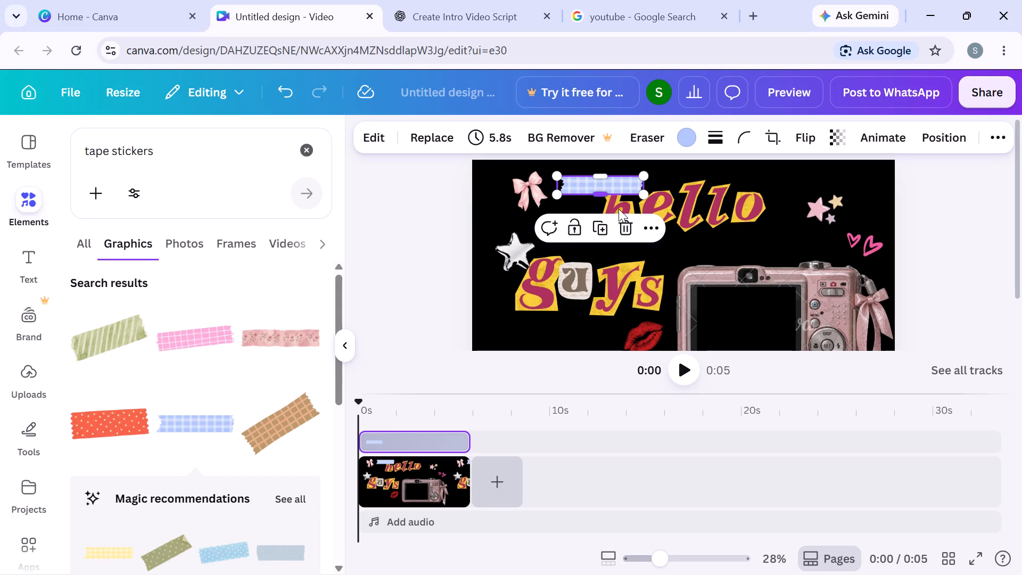
drag(555, 192, 561, 204)
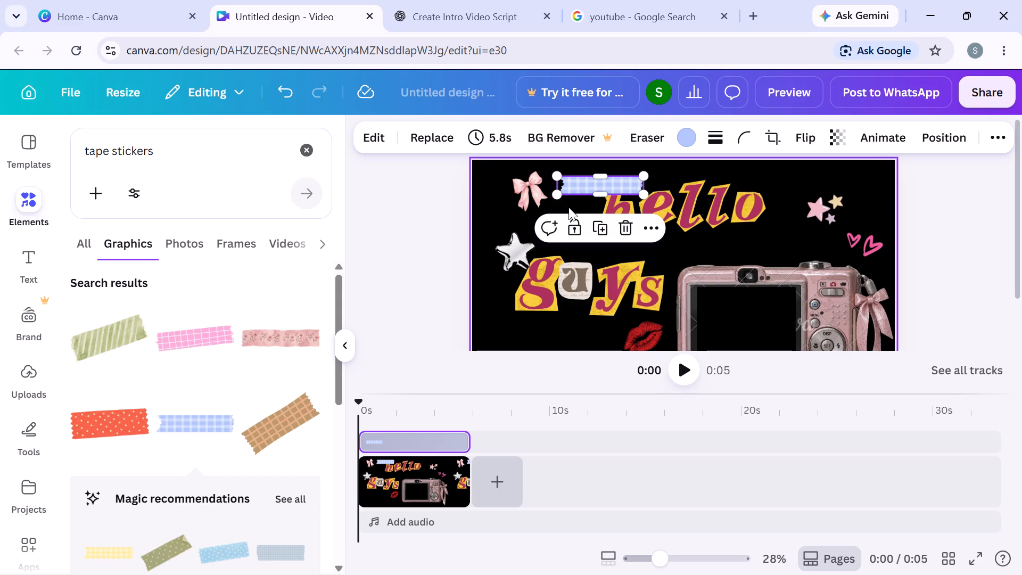
click(501, 213)
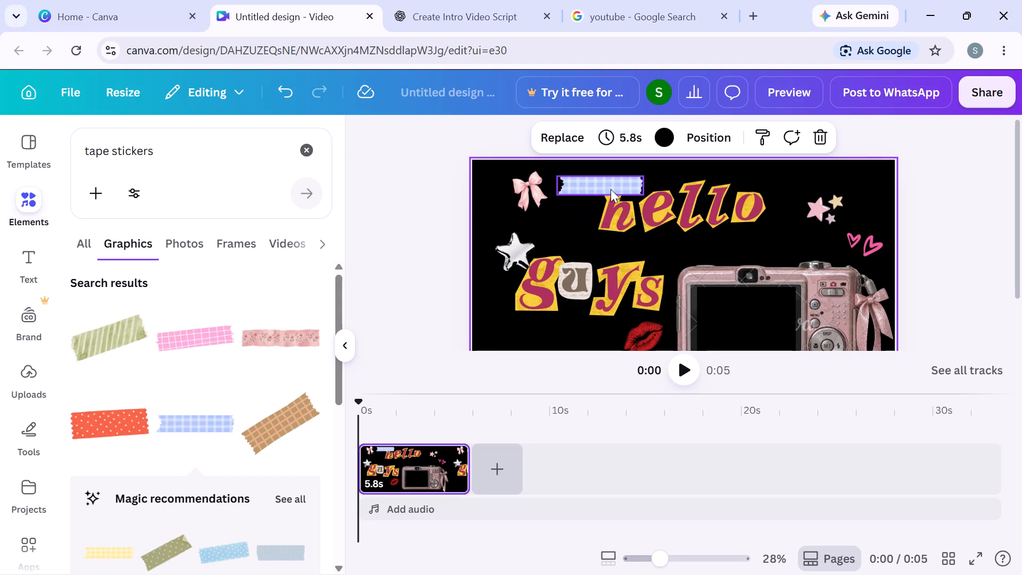
drag(577, 183, 574, 199)
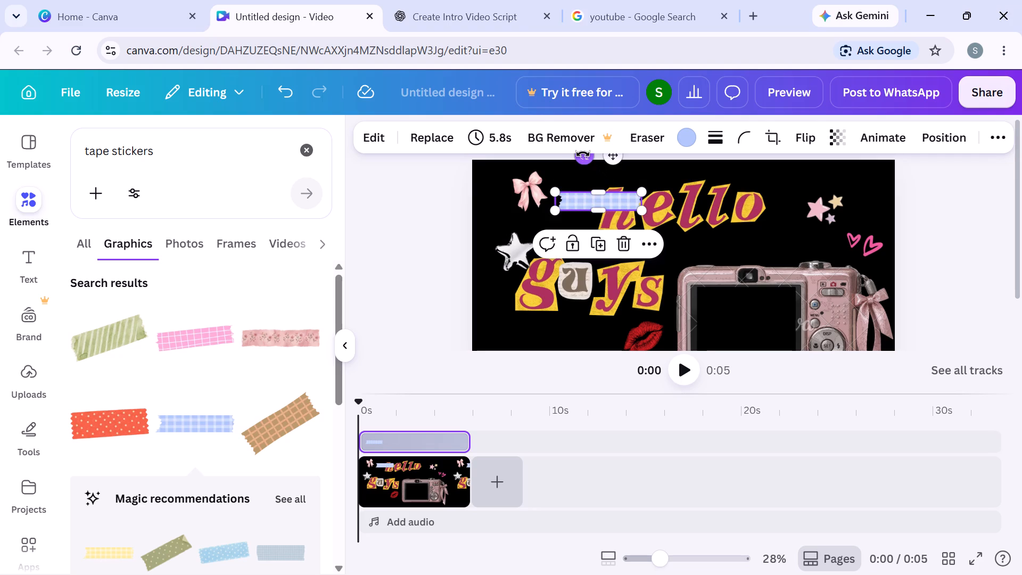
drag(583, 154, 564, 171)
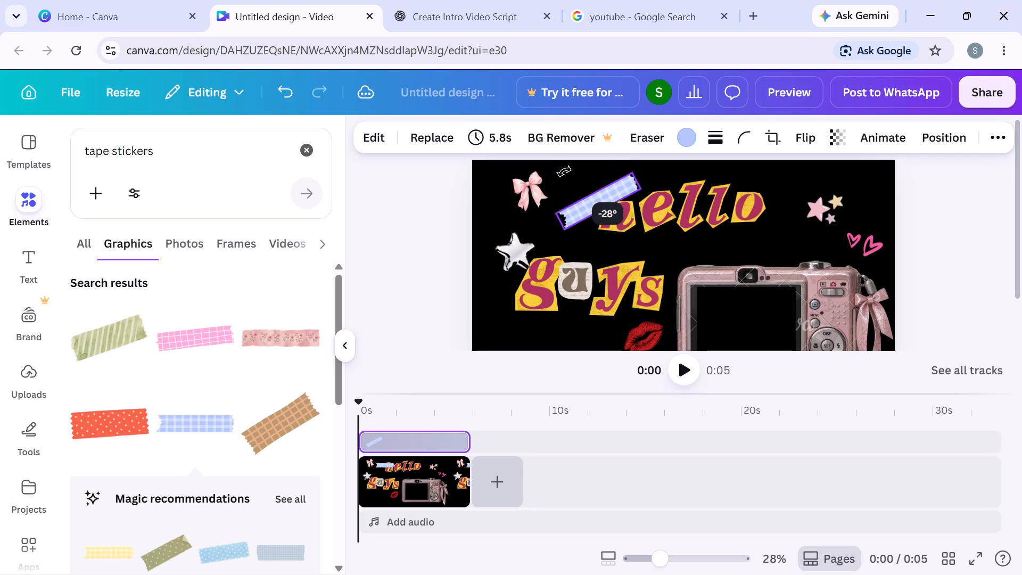
drag(564, 171, 563, 168)
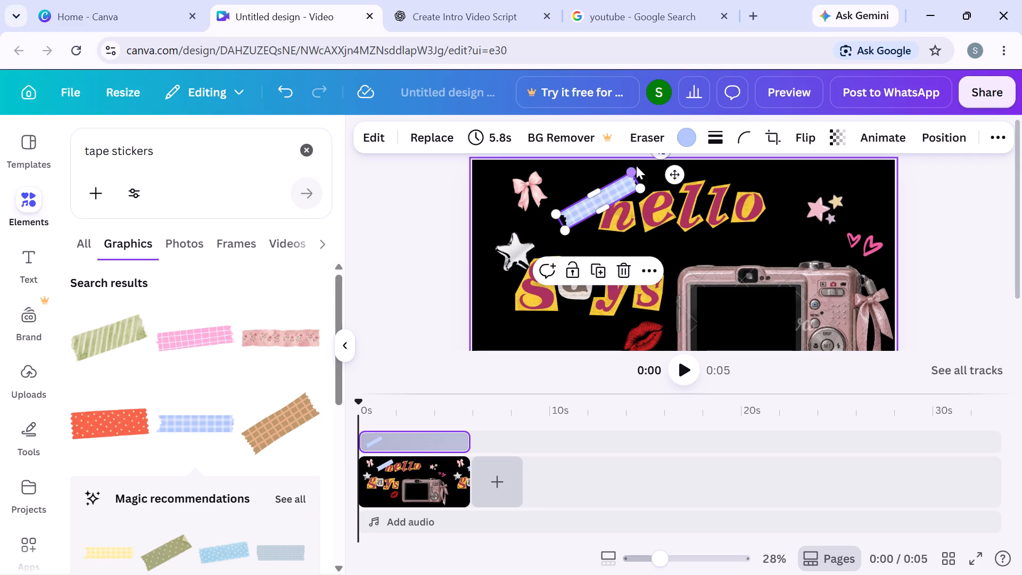
Shrink the blue tape to about 213 wide by 46 high and place it over the upper outer corner of the h of hello.
drag(630, 168, 608, 183)
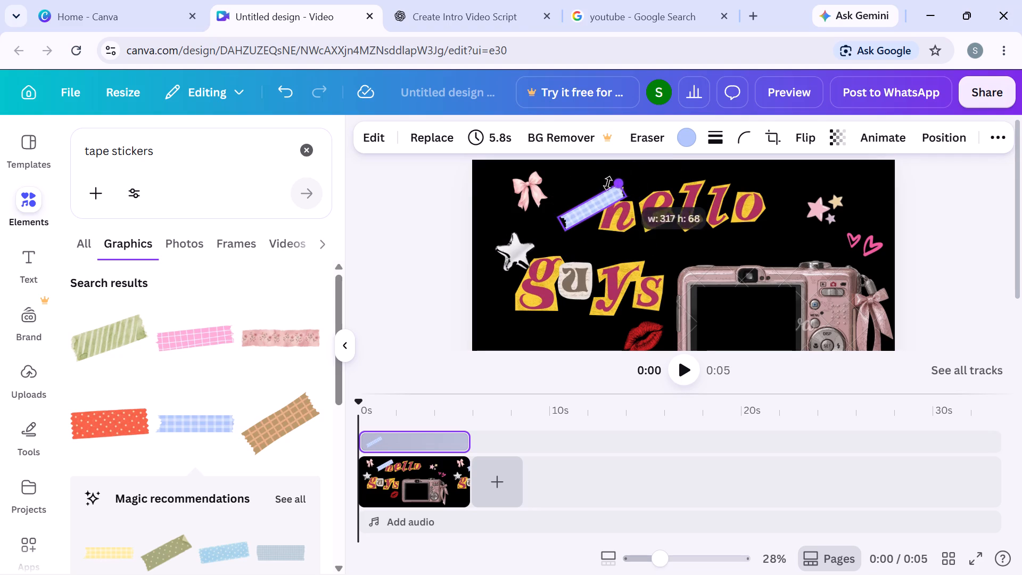
drag(608, 183, 604, 187)
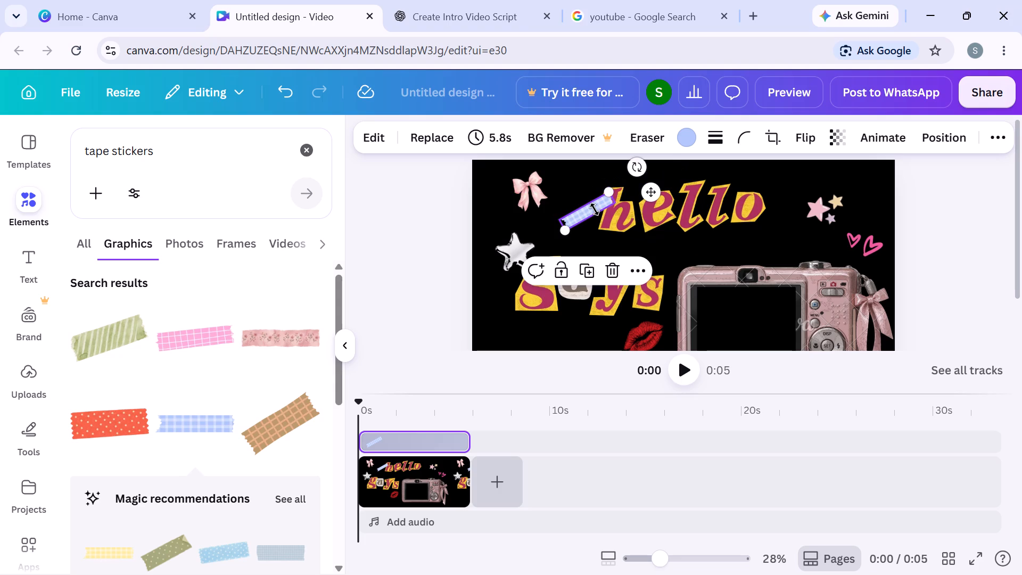
click(575, 181)
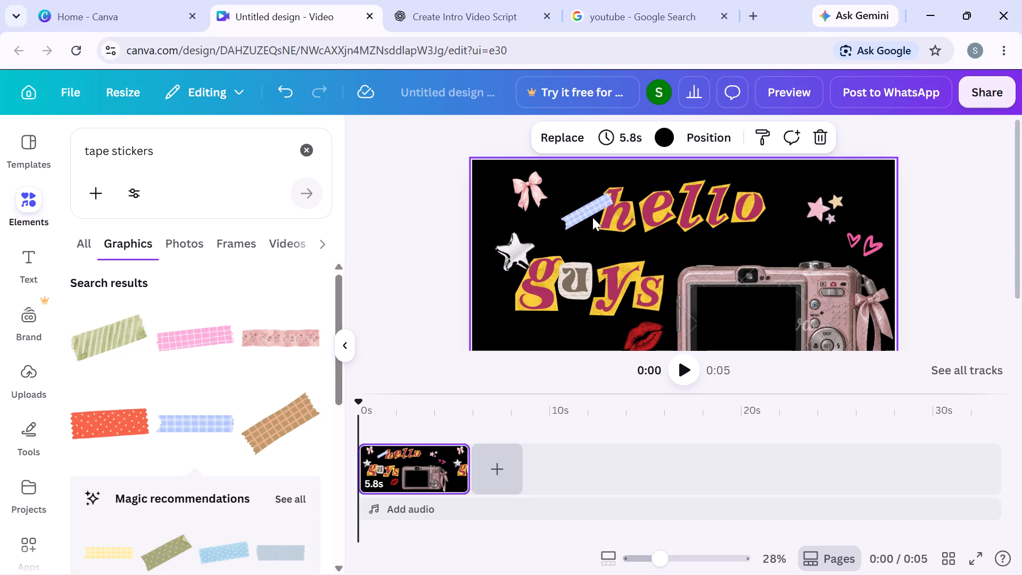
drag(592, 209, 601, 196)
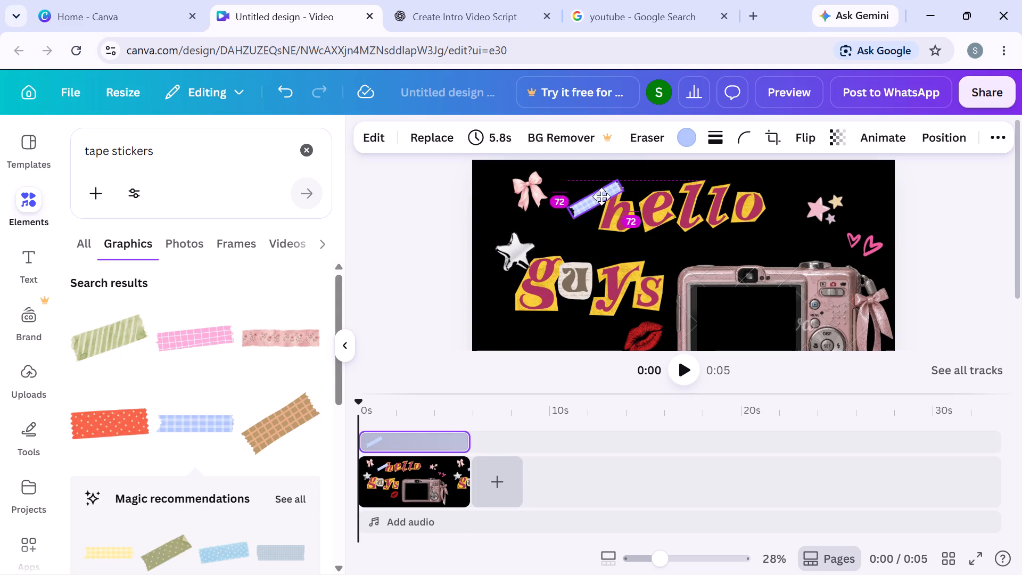
drag(601, 196, 614, 198)
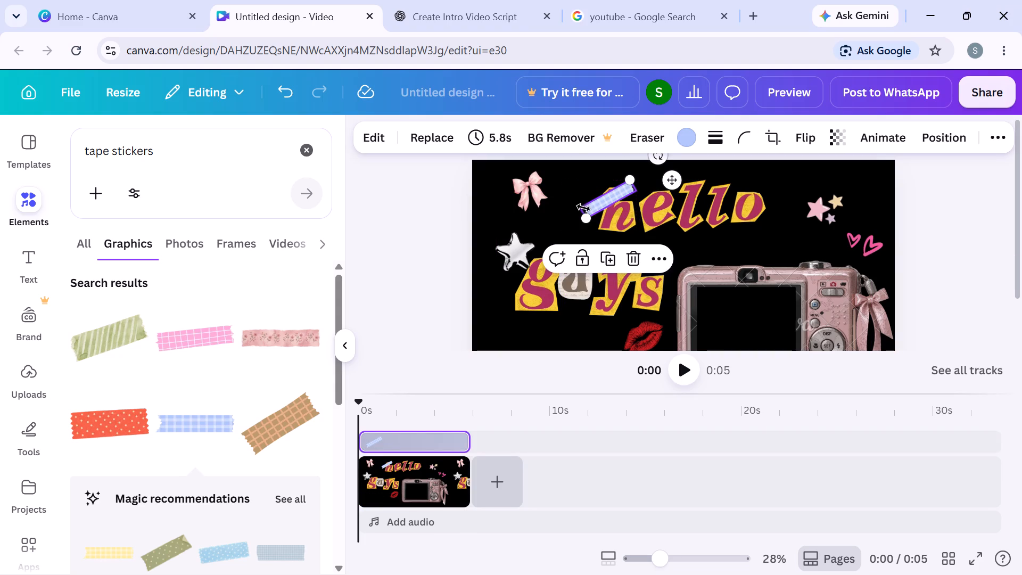
drag(583, 217, 592, 210)
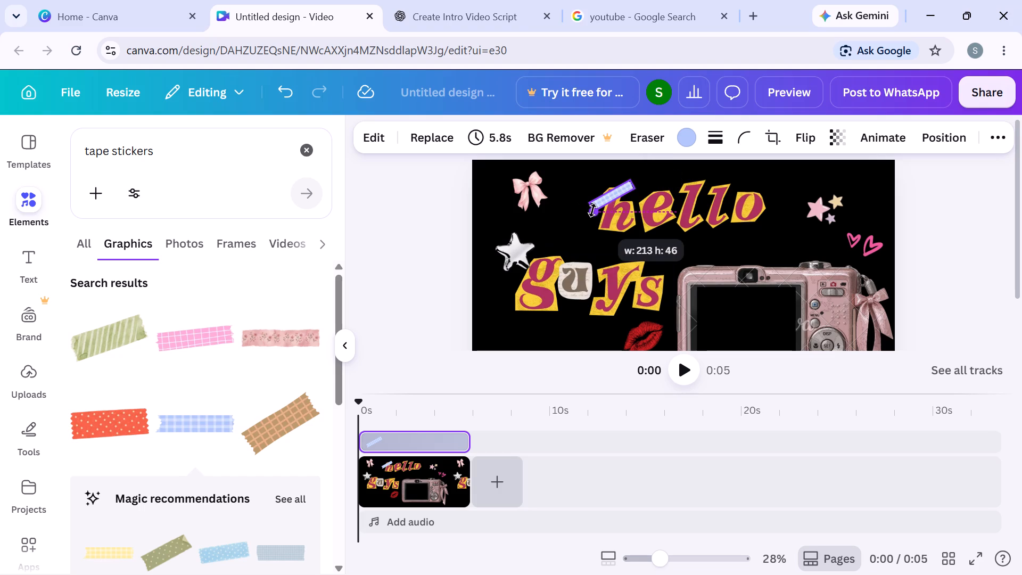
drag(592, 210, 593, 210)
Browse the tape sticker graphics for other tape designs to decorate the page.
scroll(187, 428, down, 1)
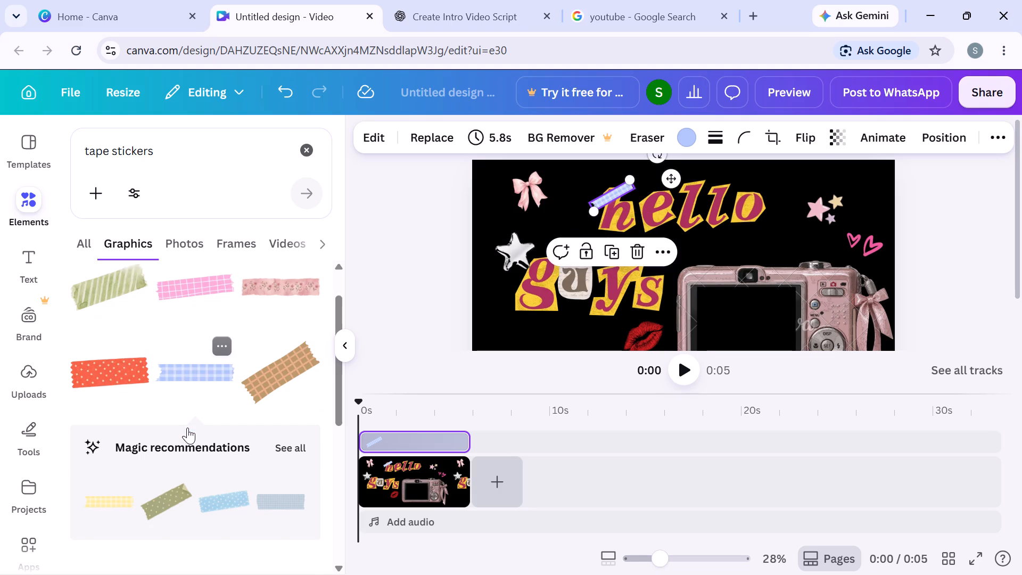
scroll(187, 428, down, 3)
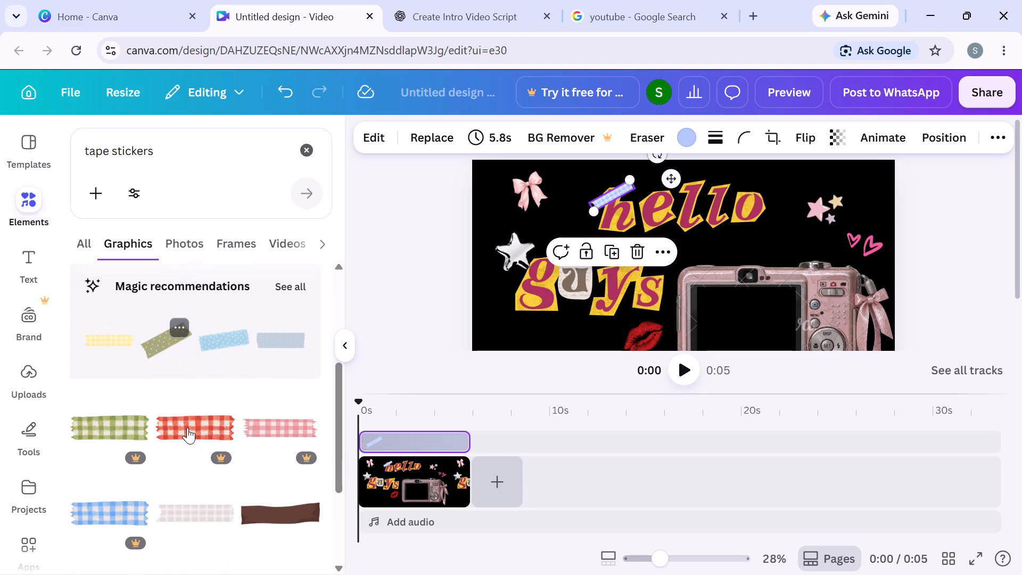
scroll(187, 428, down, 4)
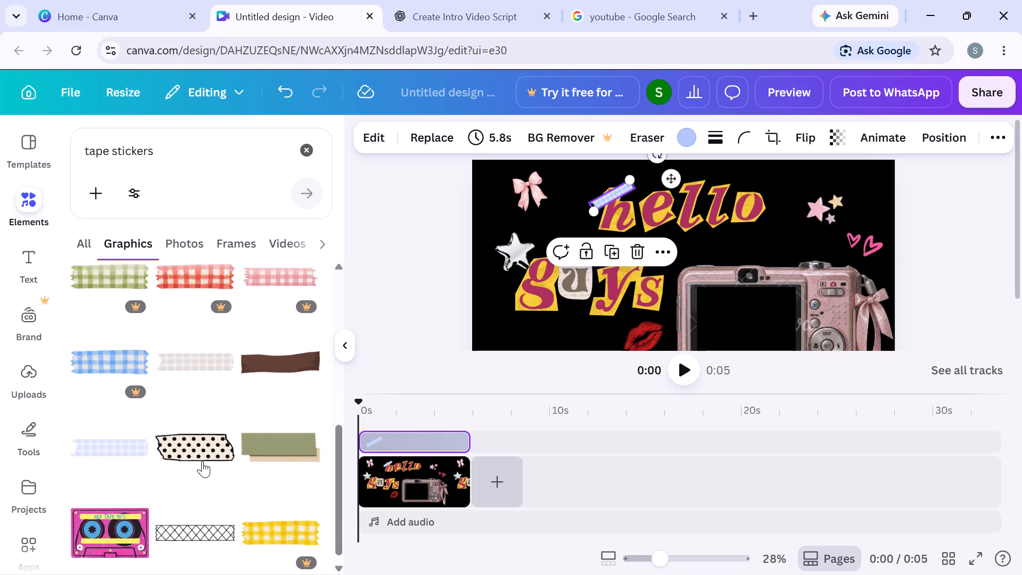
scroll(202, 461, down, 6)
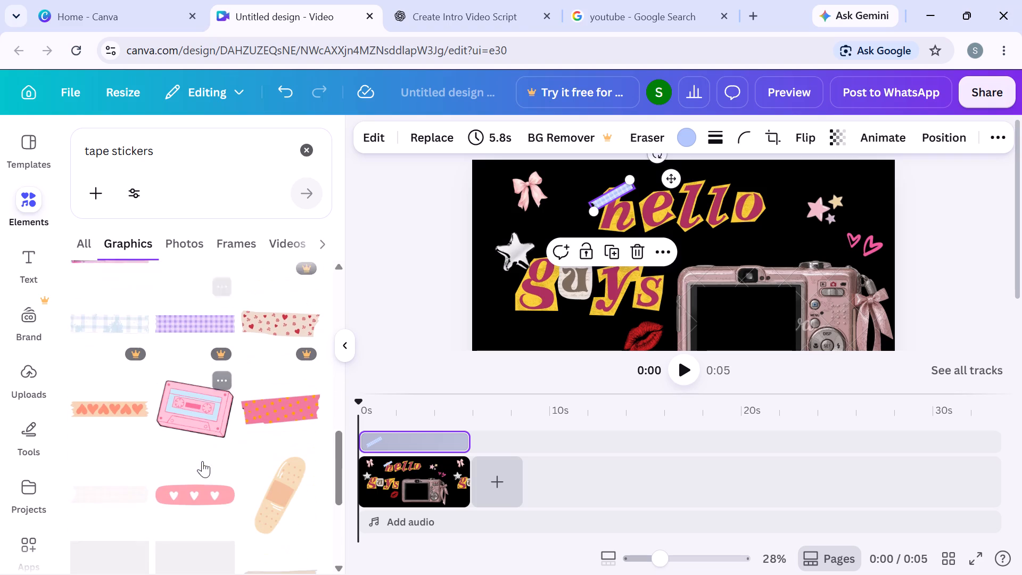
Delete the blue checked tape from the corner of the h of hello.
click(640, 249)
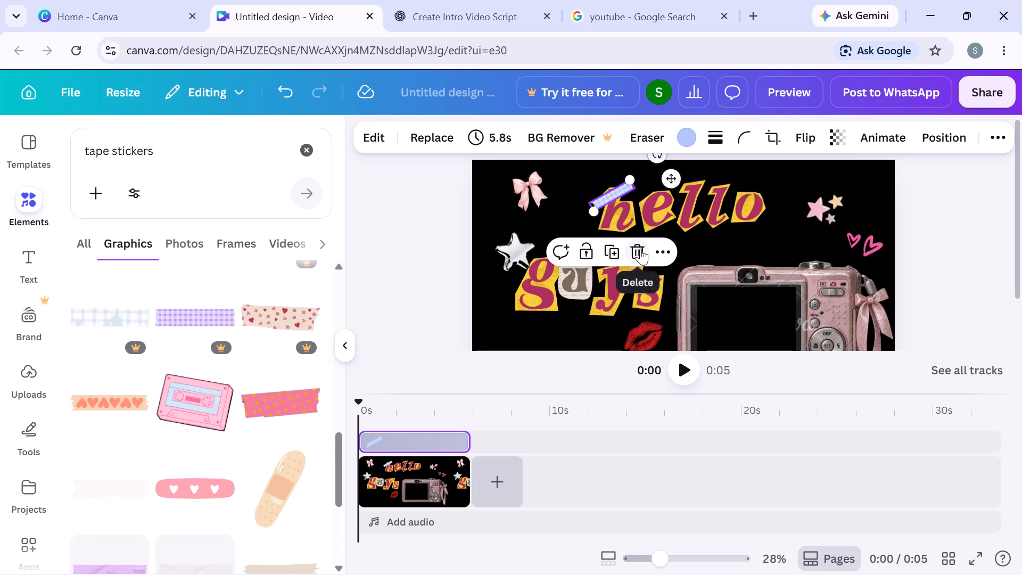
Replace the tape stickers query and search the elements for funny emojis.
click(187, 134)
key(BackSpace)
key(BackSpace)
key(BackSpace)
key(BackSpace)
key(BackSpace)
key(BackSpace)
key(BackSpace)
key(BackSpace)
key(BackSpace)
key(BackSpace)
key(BackSpace)
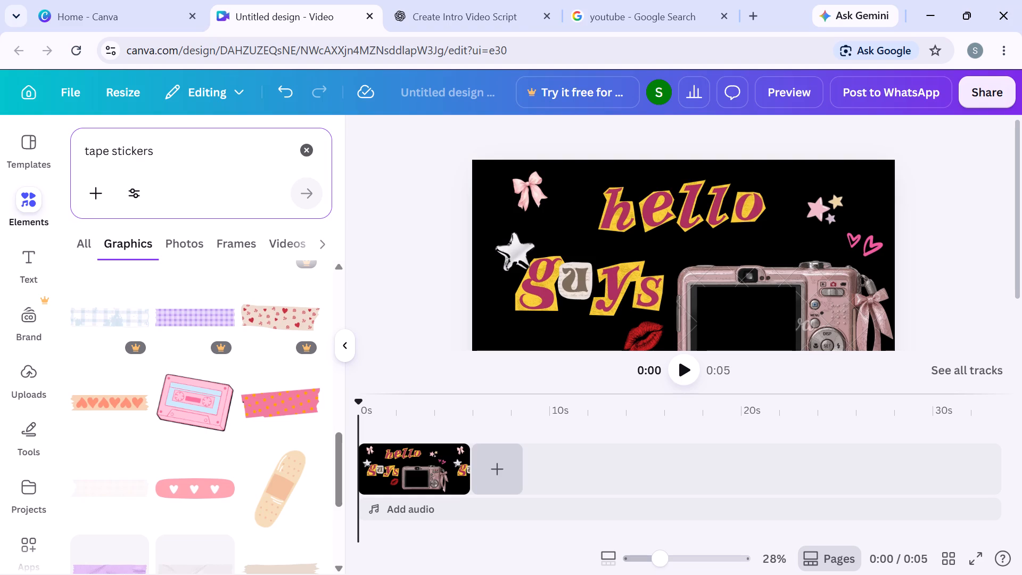
click(310, 153)
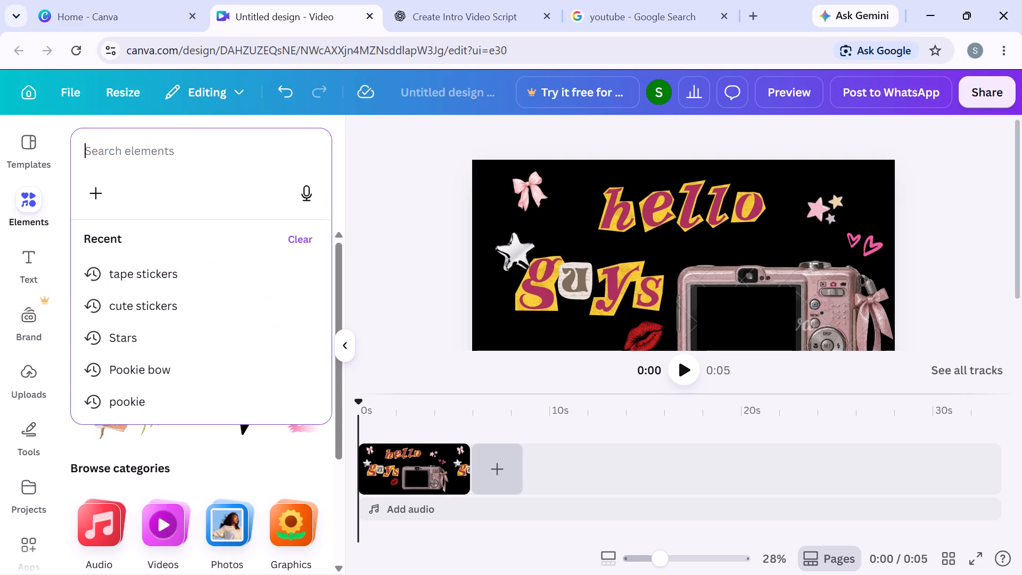
text(funny emo)
text(ji)
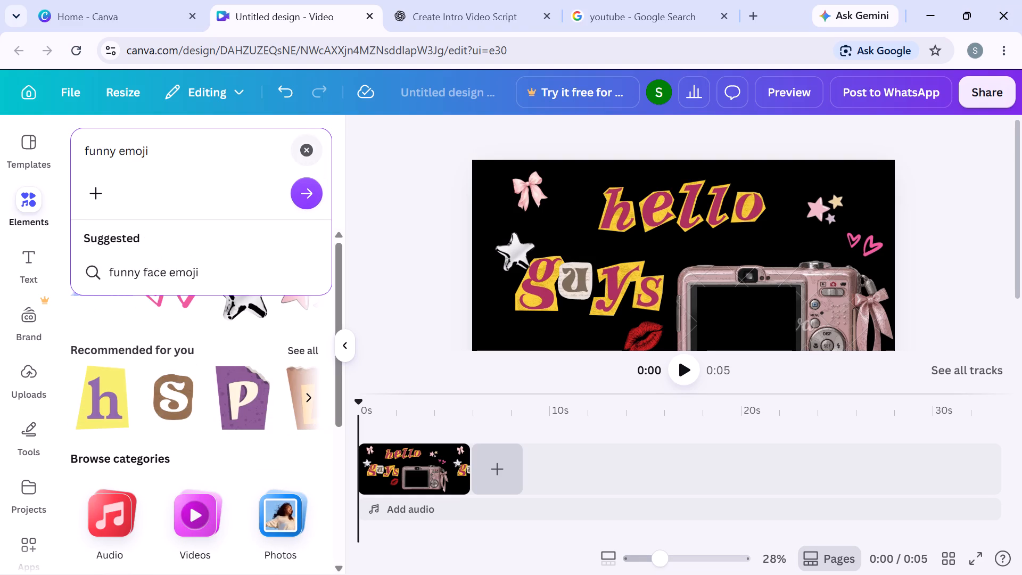
key(s)
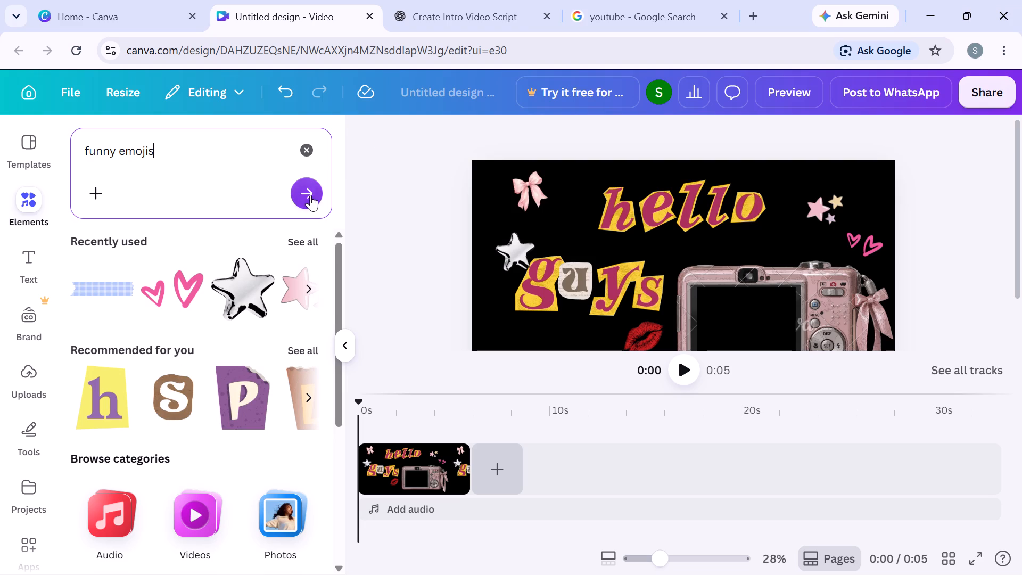
click(309, 195)
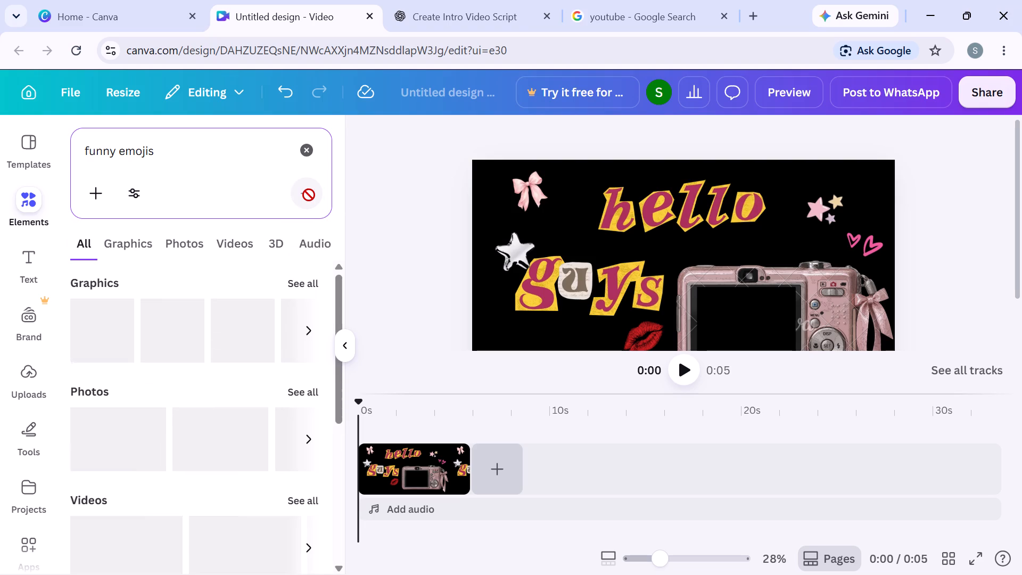
click(384, 251)
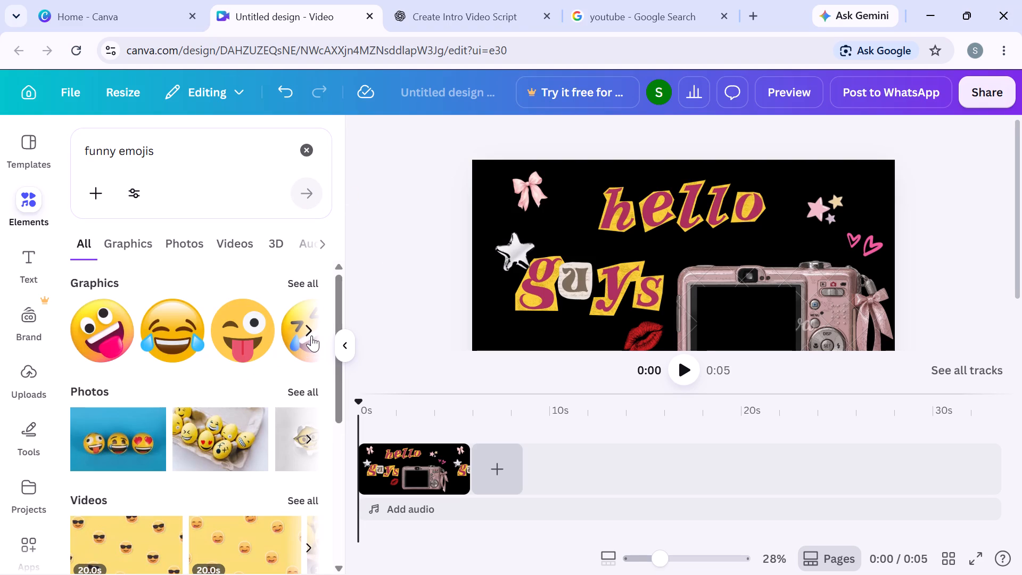
Examine the full set of funny emojis graphics for one that suits the page.
scroll(202, 446, down, 3)
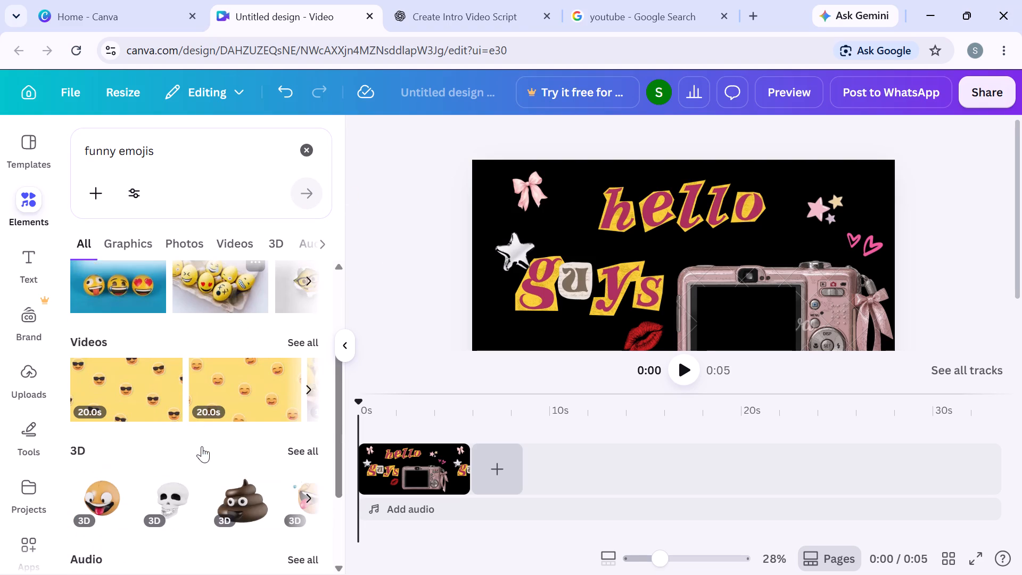
scroll(202, 446, down, 7)
scroll(202, 446, up, 4)
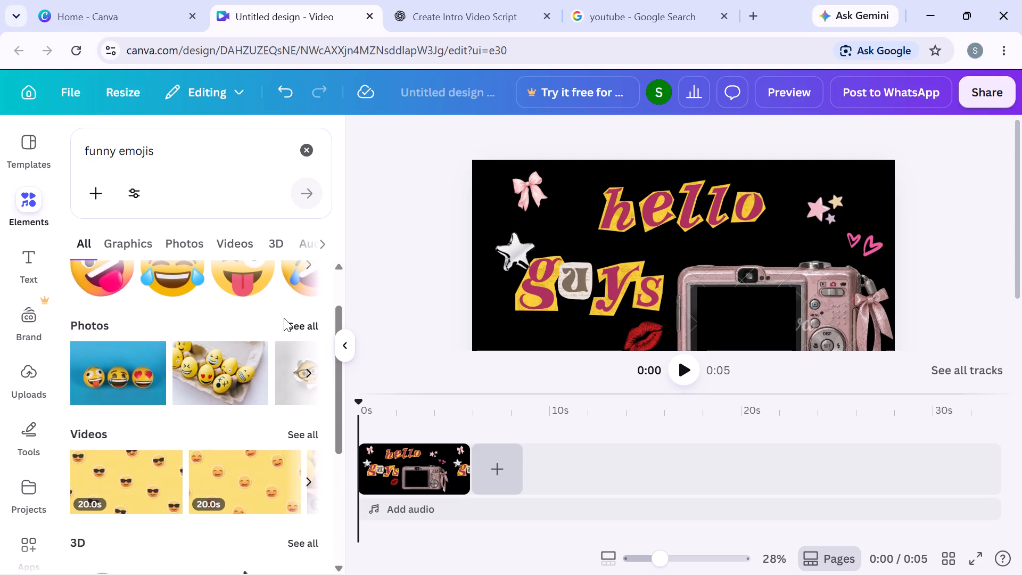
scroll(284, 318, up, 2)
click(306, 285)
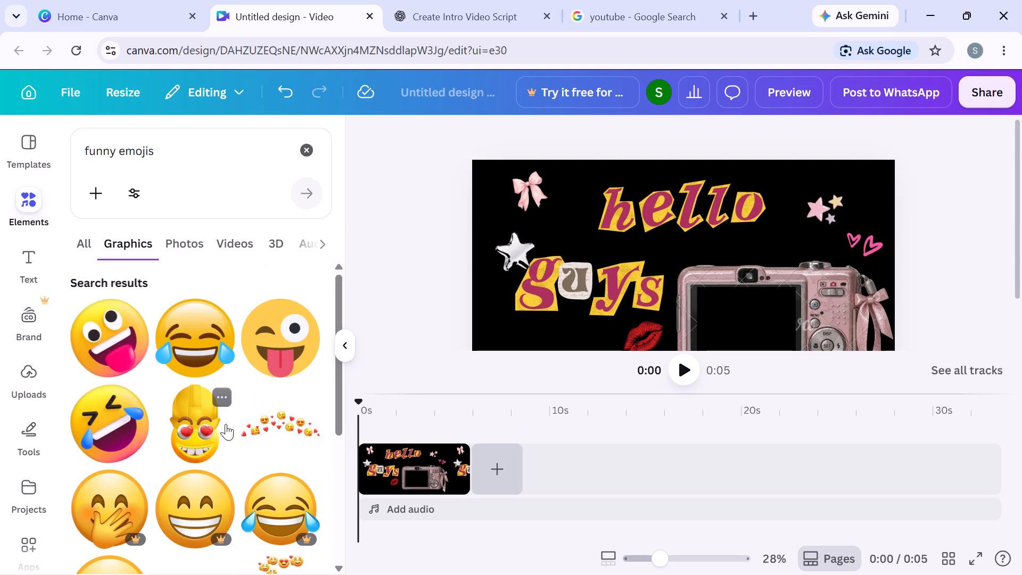
scroll(230, 403, down, 4)
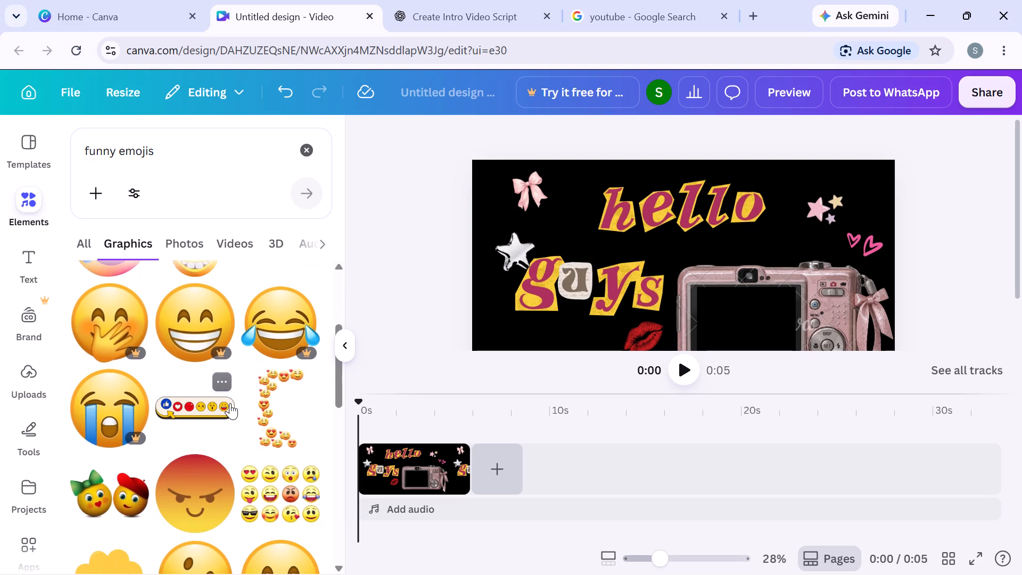
scroll(230, 403, down, 3)
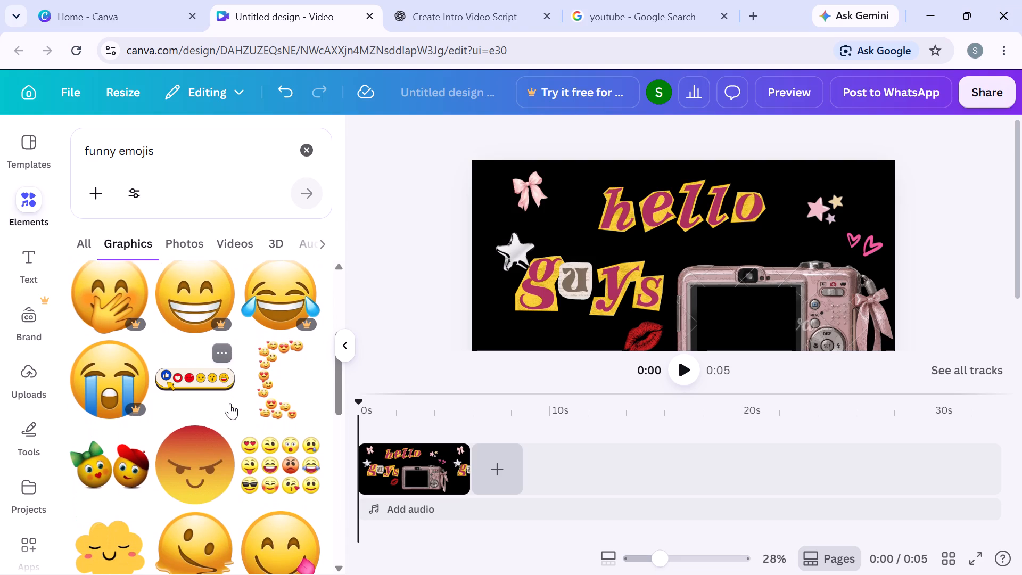
scroll(230, 403, down, 2)
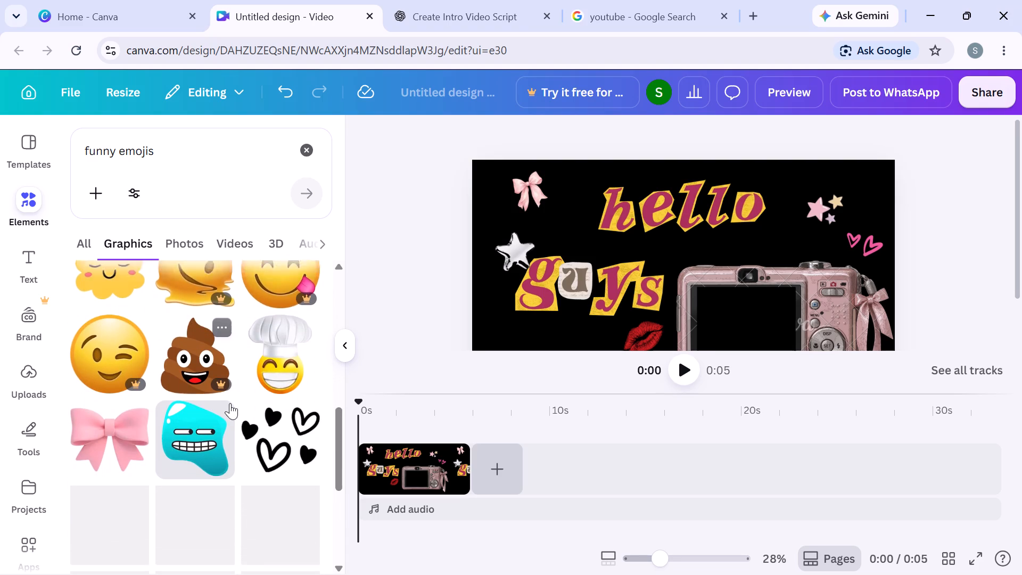
scroll(230, 403, down, 4)
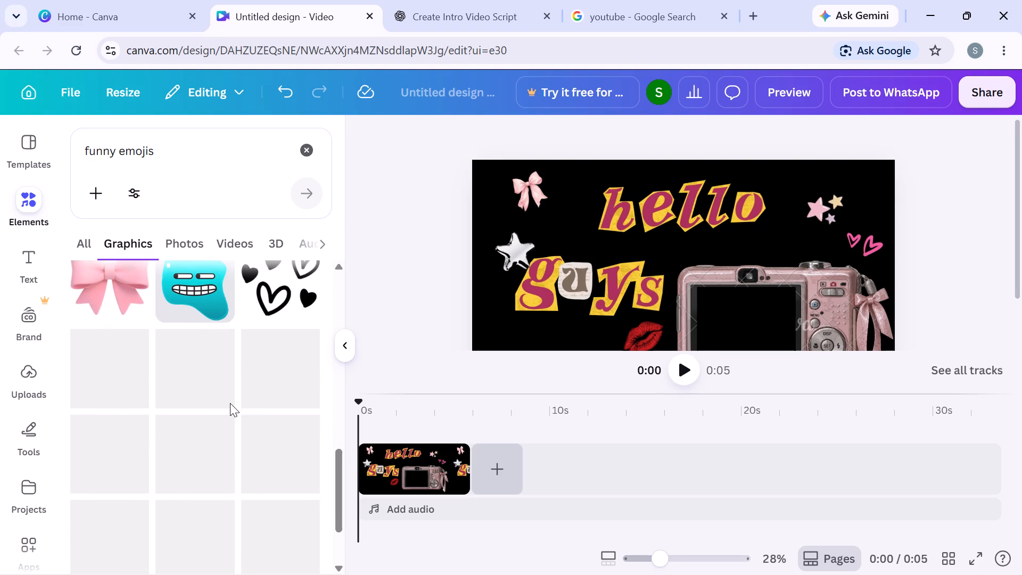
scroll(230, 403, down, 3)
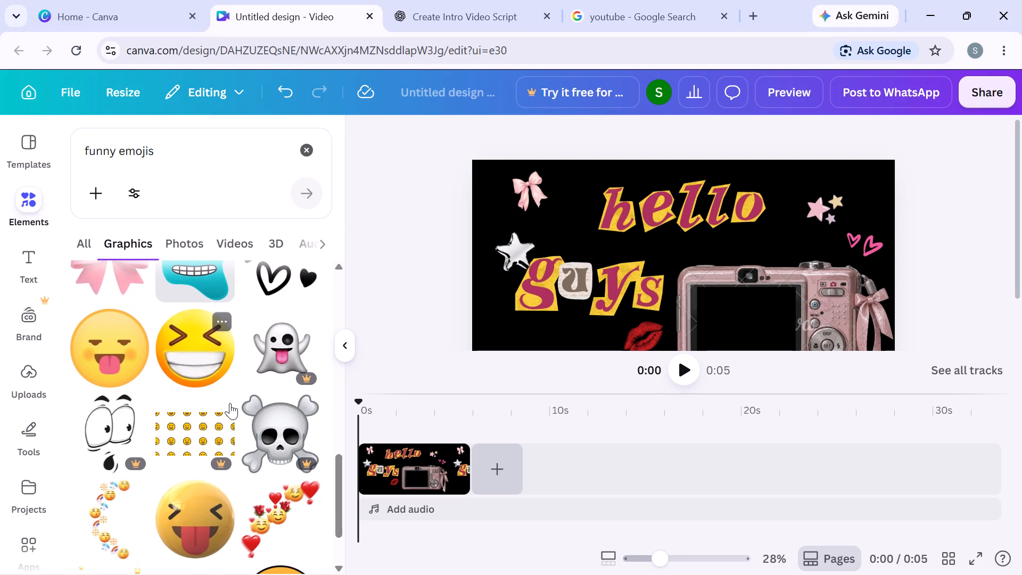
scroll(230, 403, down, 1)
scroll(230, 403, right, 1)
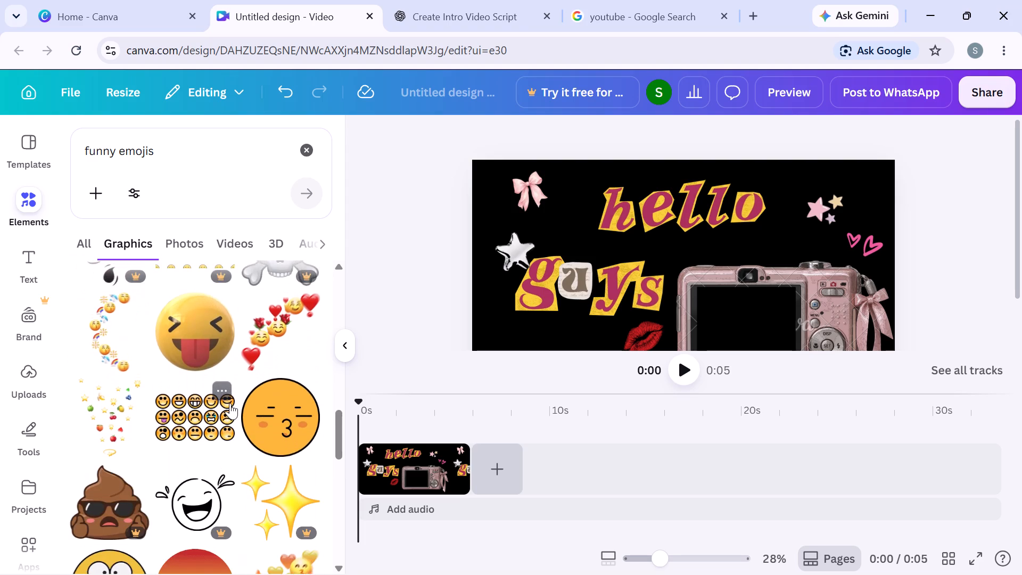
scroll(230, 403, right, 1)
scroll(230, 403, down, 1)
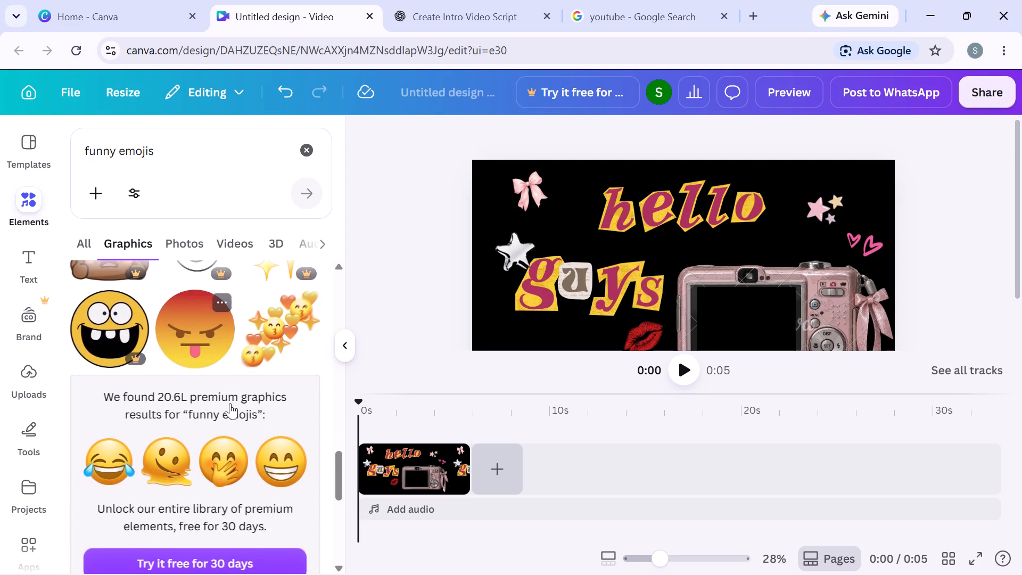
scroll(230, 403, up, 7)
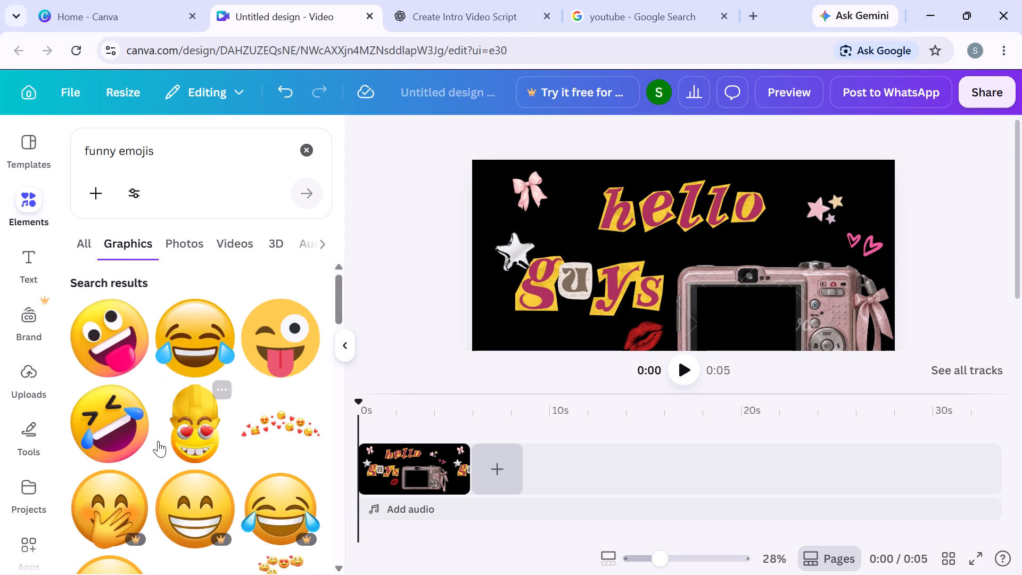
Add the giggling hand-over-mouth emoji, shrink it to about 211 wide by 218 high and place it beside the h of hello, below the bow.
click(114, 507)
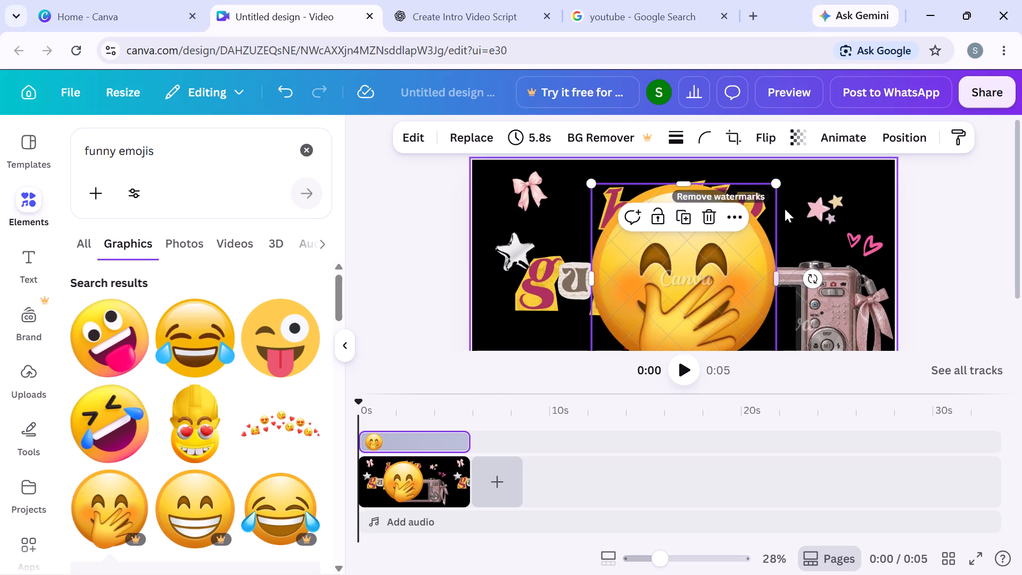
drag(775, 184, 691, 268)
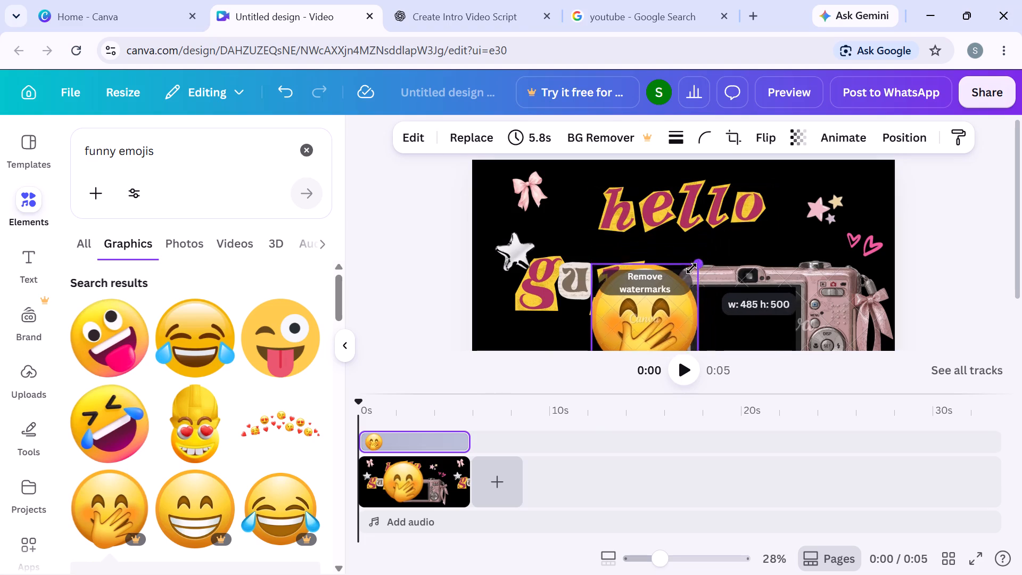
drag(691, 268, 677, 277)
drag(647, 326, 604, 253)
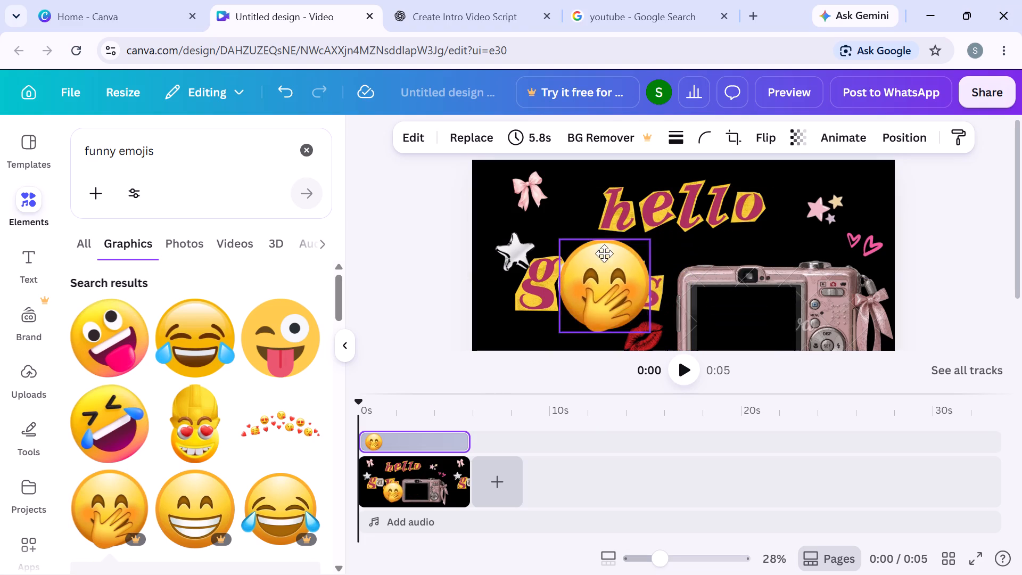
drag(604, 253, 591, 206)
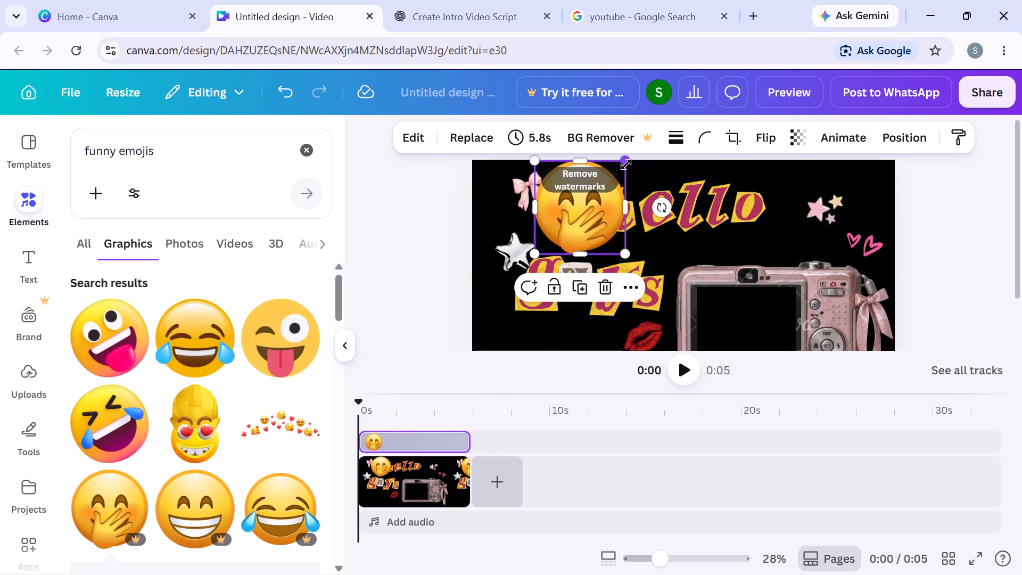
drag(626, 165, 586, 200)
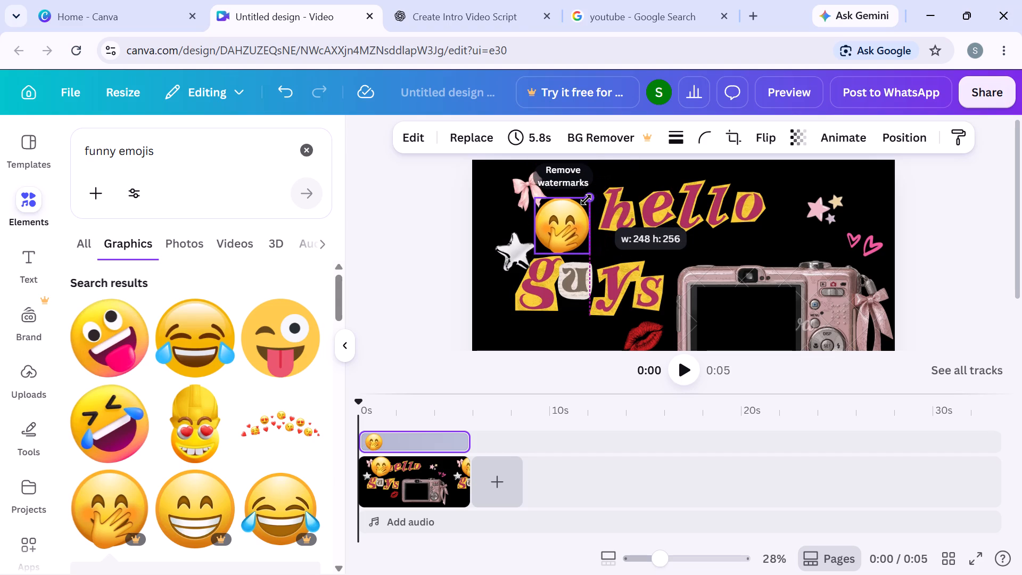
drag(586, 200, 583, 201)
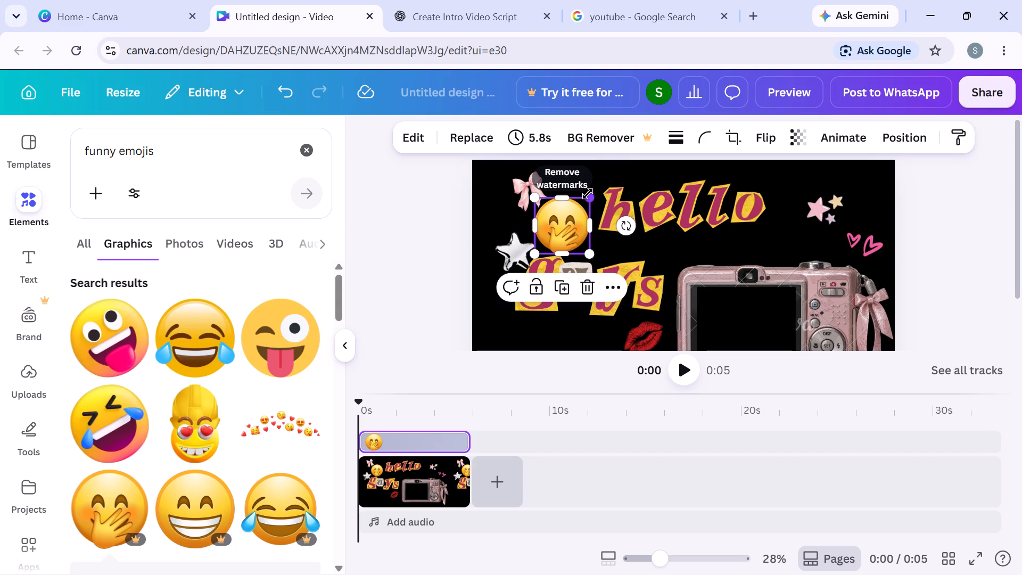
drag(590, 198, 583, 205)
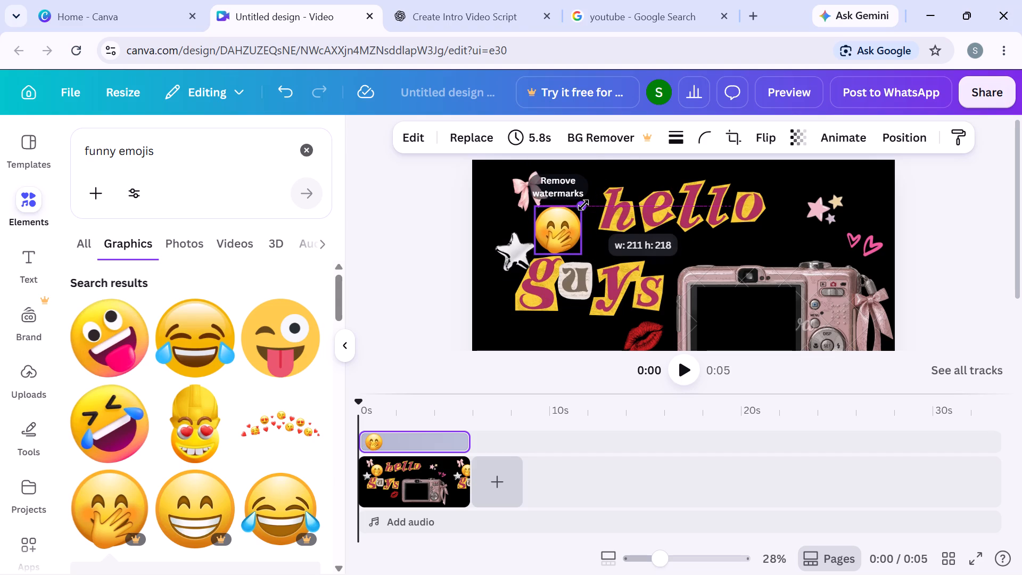
drag(583, 205, 583, 206)
Reposition the emoji in the gap between the bow and the h of hello and shrink it to about 176 wide by 181 high.
drag(559, 225, 579, 188)
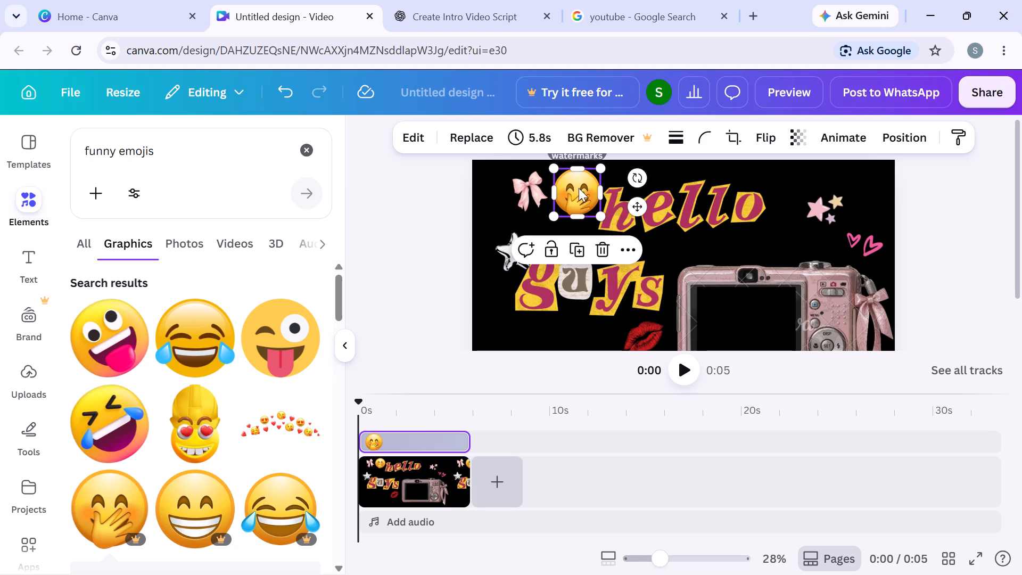
drag(579, 191, 574, 214)
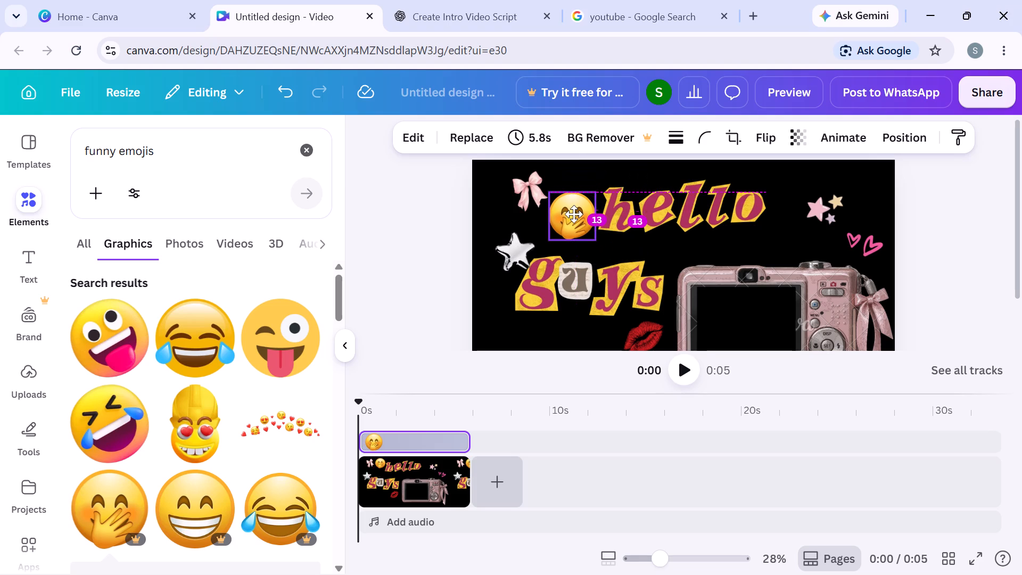
drag(574, 214, 574, 215)
drag(574, 215, 583, 220)
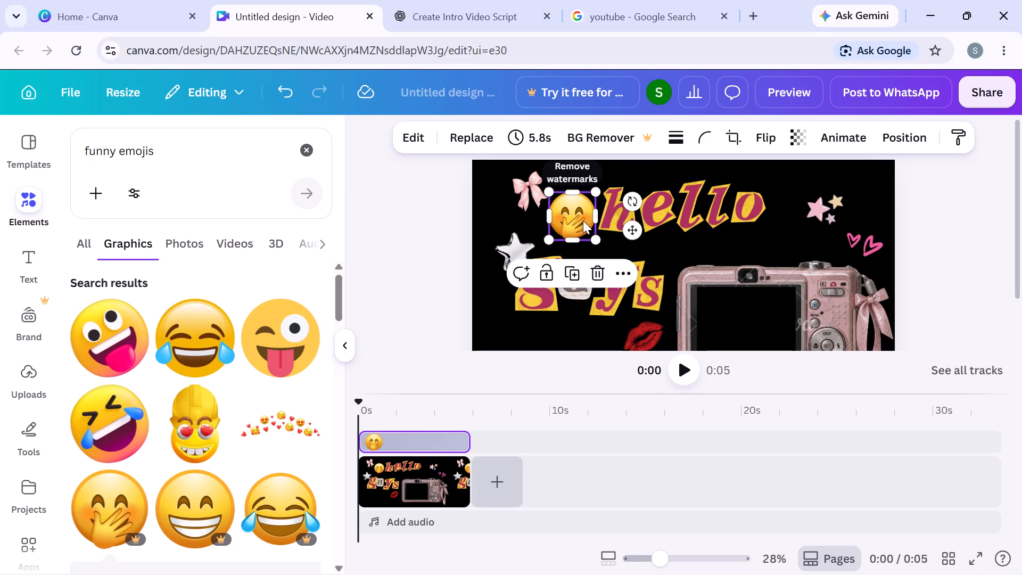
drag(583, 220, 564, 224)
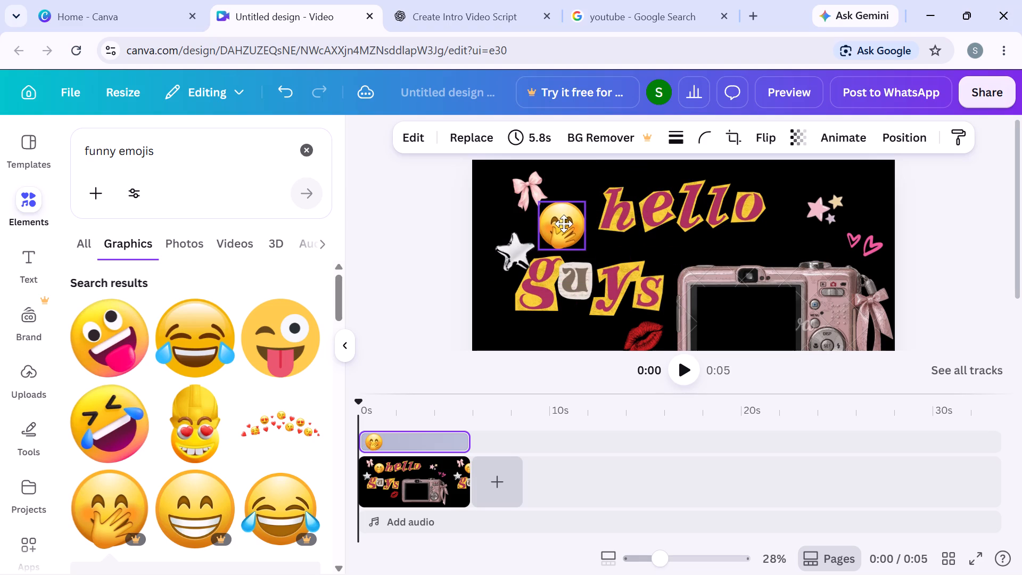
drag(564, 224, 575, 223)
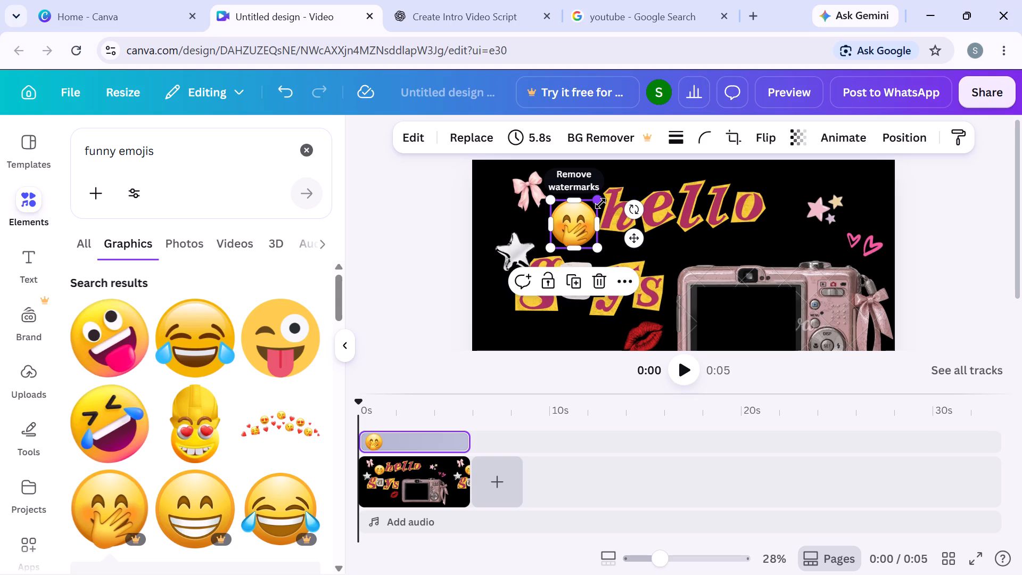
drag(600, 202, 590, 208)
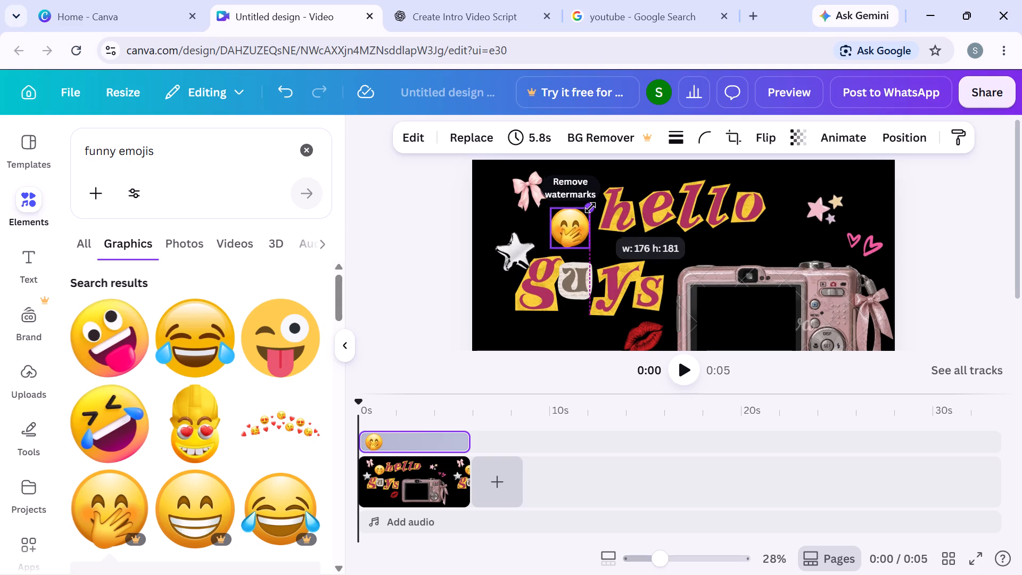
Rotate the giggling emoji slightly counterclockwise in place between the bow and the h of hello, leaving it uncropped.
double_click(565, 227)
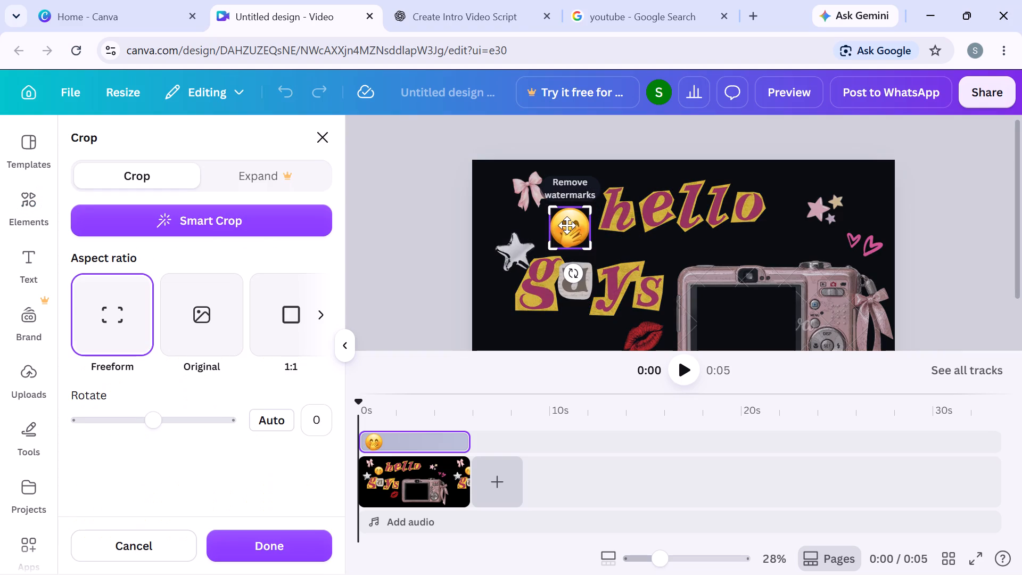
click(419, 243)
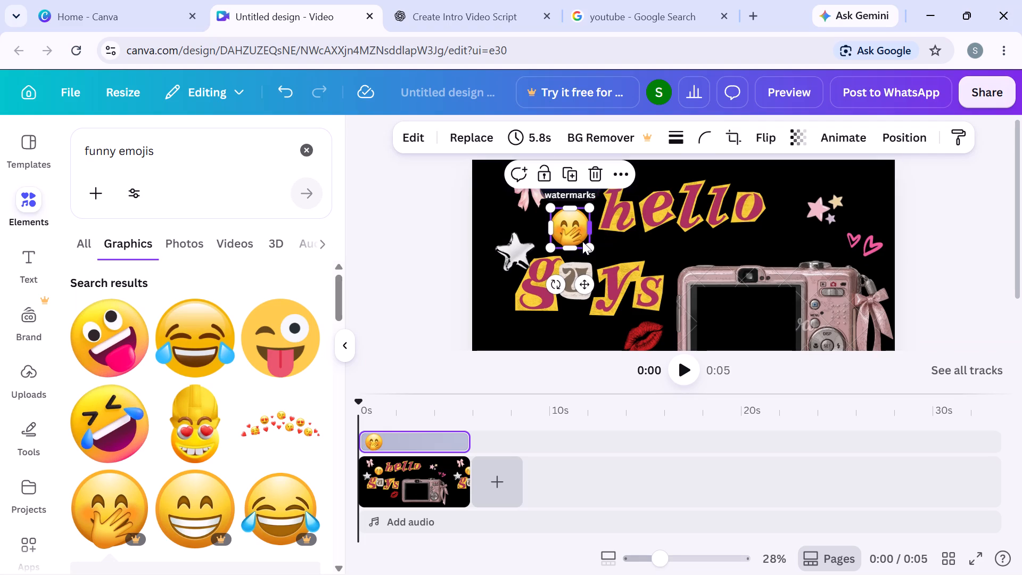
drag(555, 286, 561, 286)
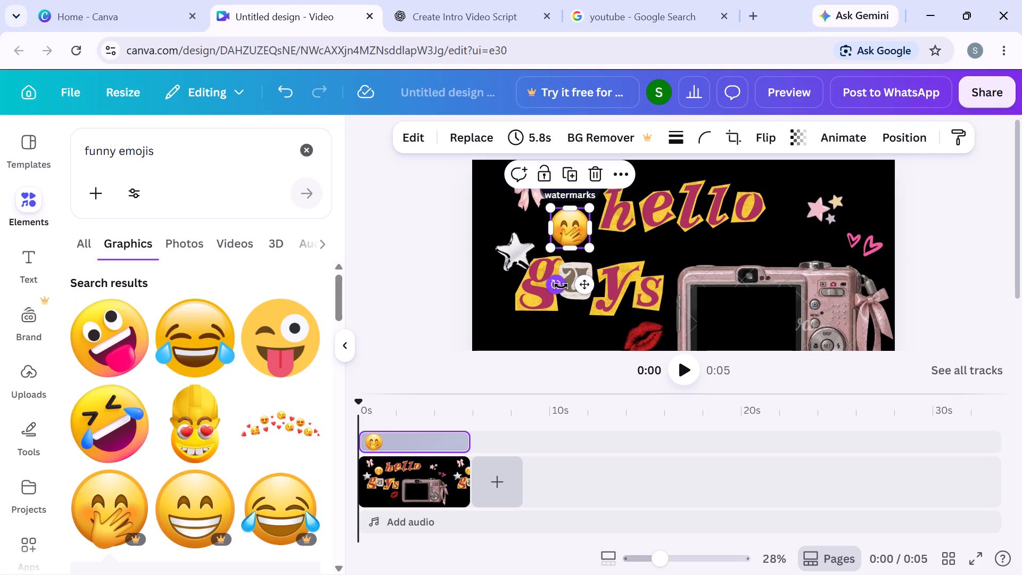
drag(561, 286, 567, 286)
click(405, 265)
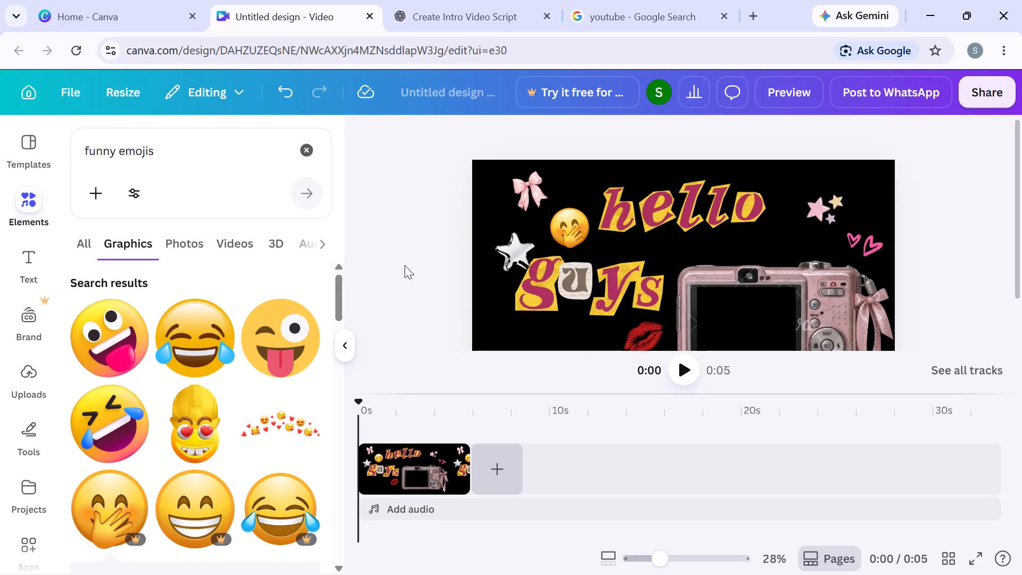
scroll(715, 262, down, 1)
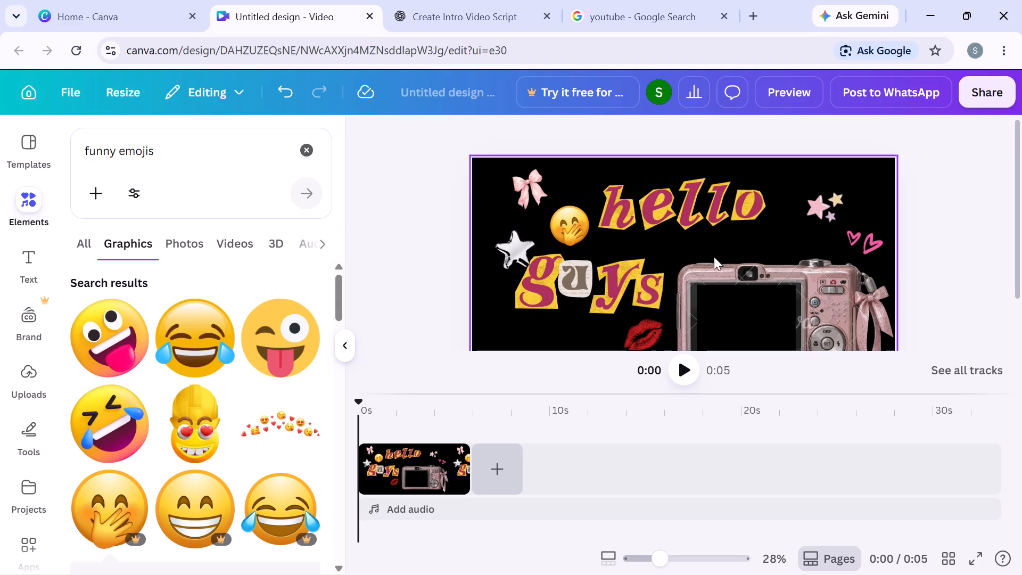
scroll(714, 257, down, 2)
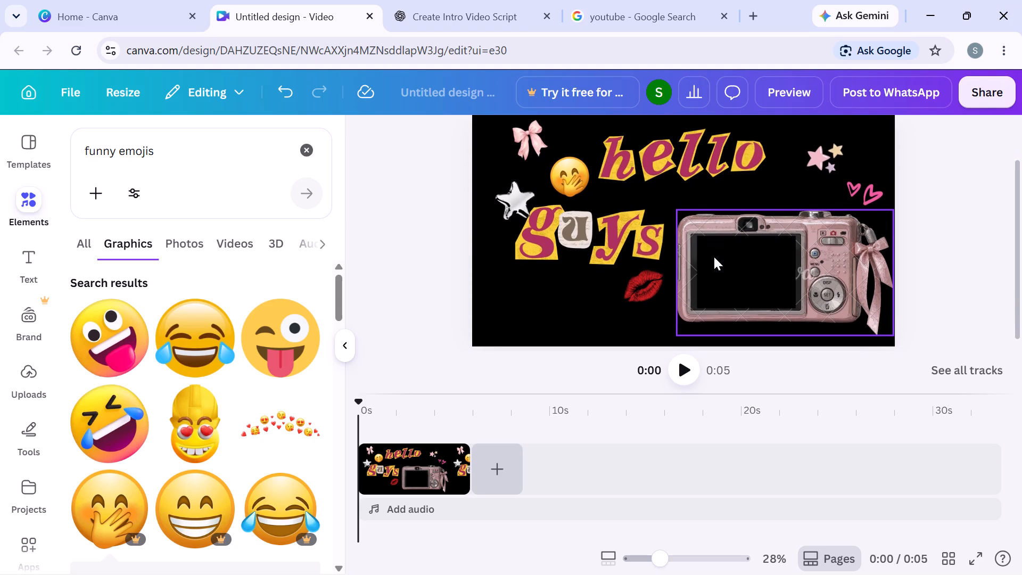
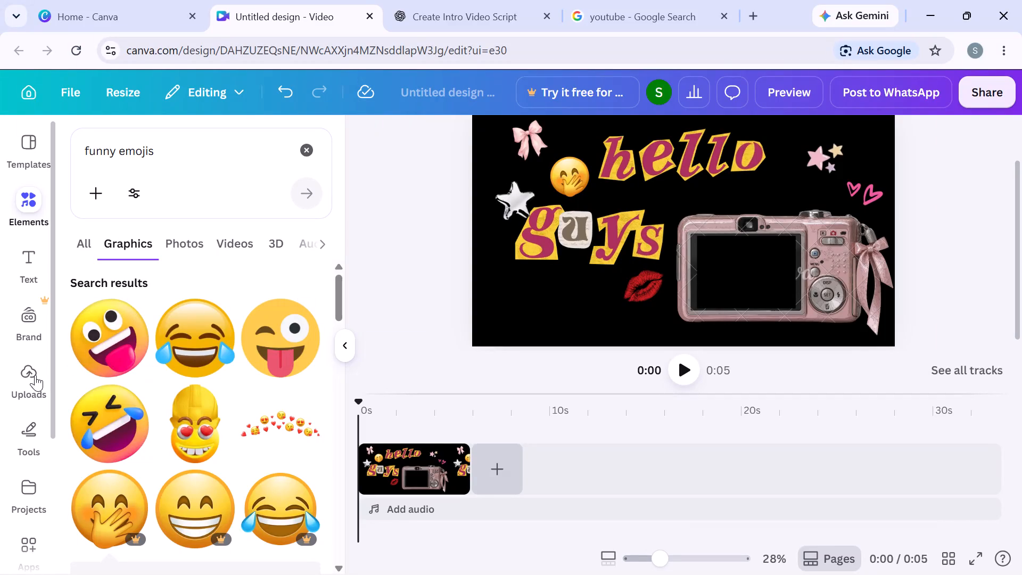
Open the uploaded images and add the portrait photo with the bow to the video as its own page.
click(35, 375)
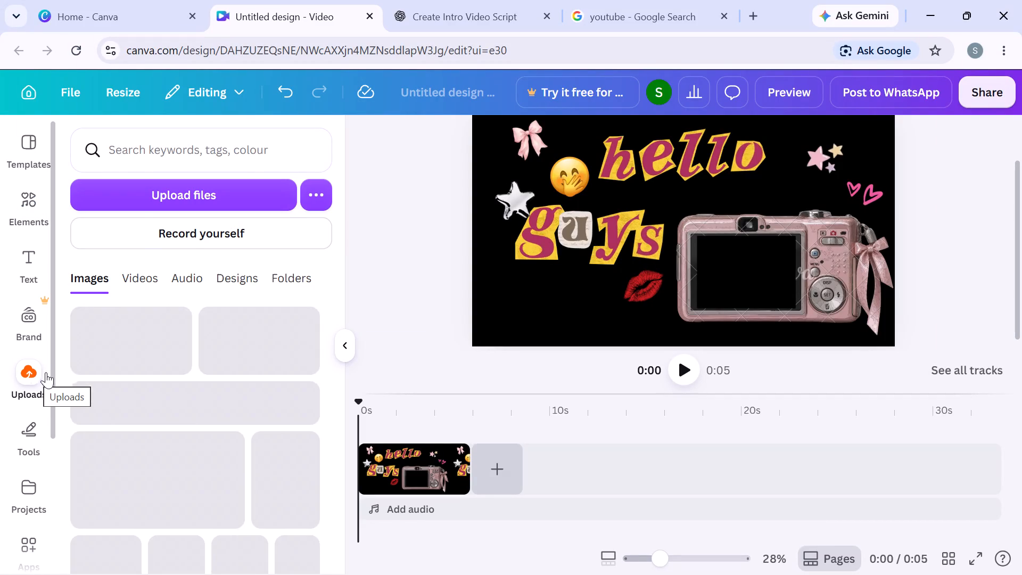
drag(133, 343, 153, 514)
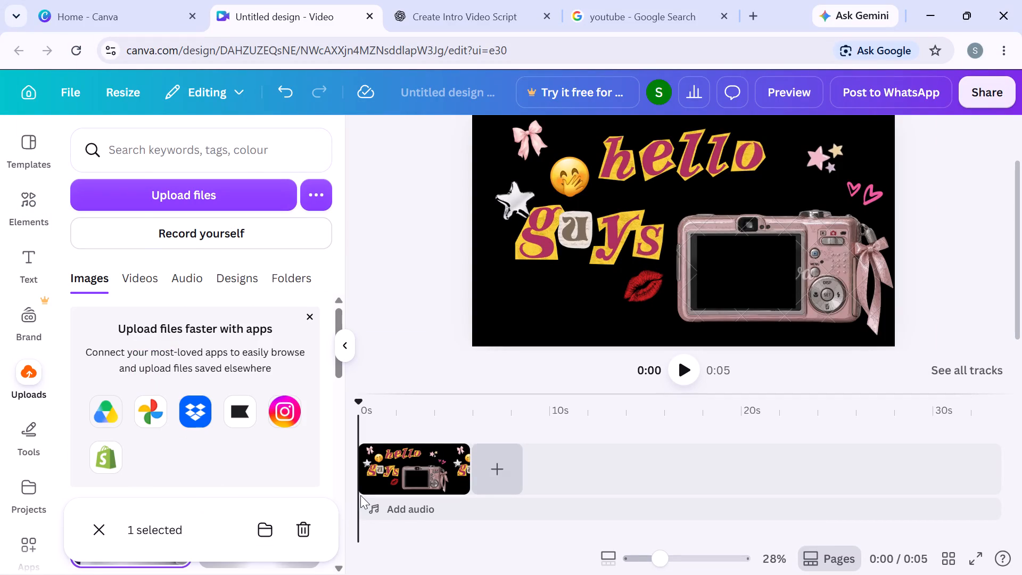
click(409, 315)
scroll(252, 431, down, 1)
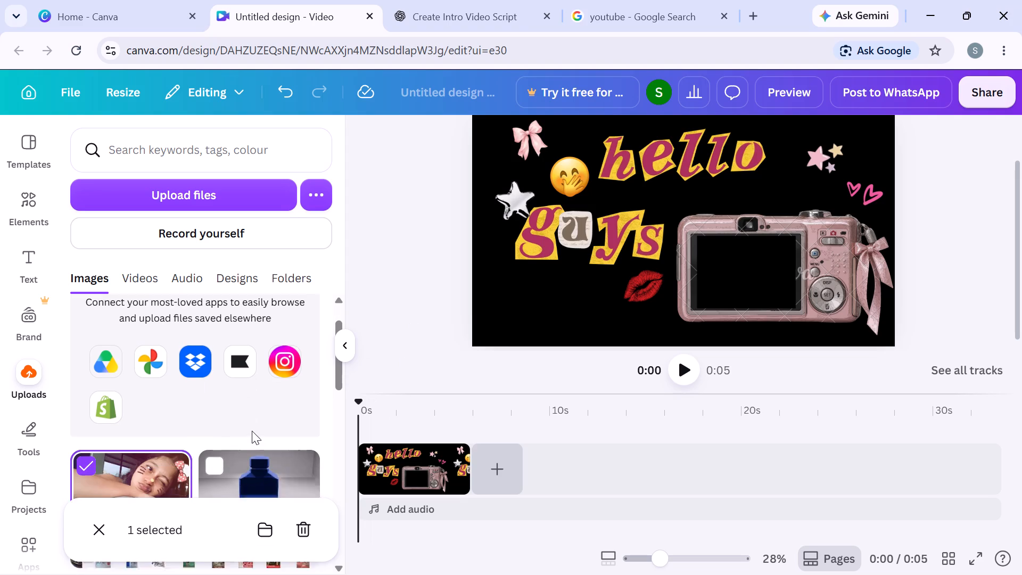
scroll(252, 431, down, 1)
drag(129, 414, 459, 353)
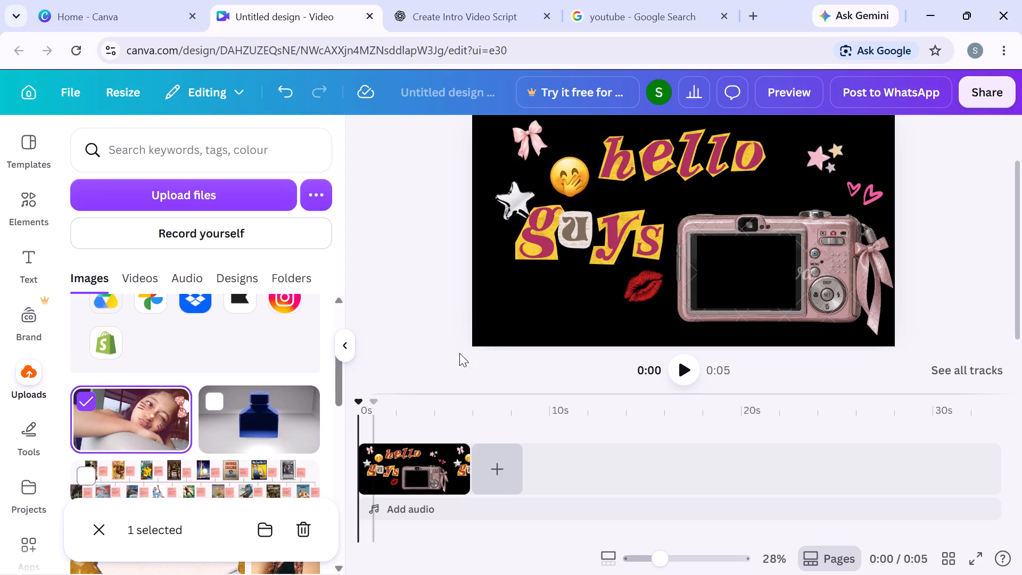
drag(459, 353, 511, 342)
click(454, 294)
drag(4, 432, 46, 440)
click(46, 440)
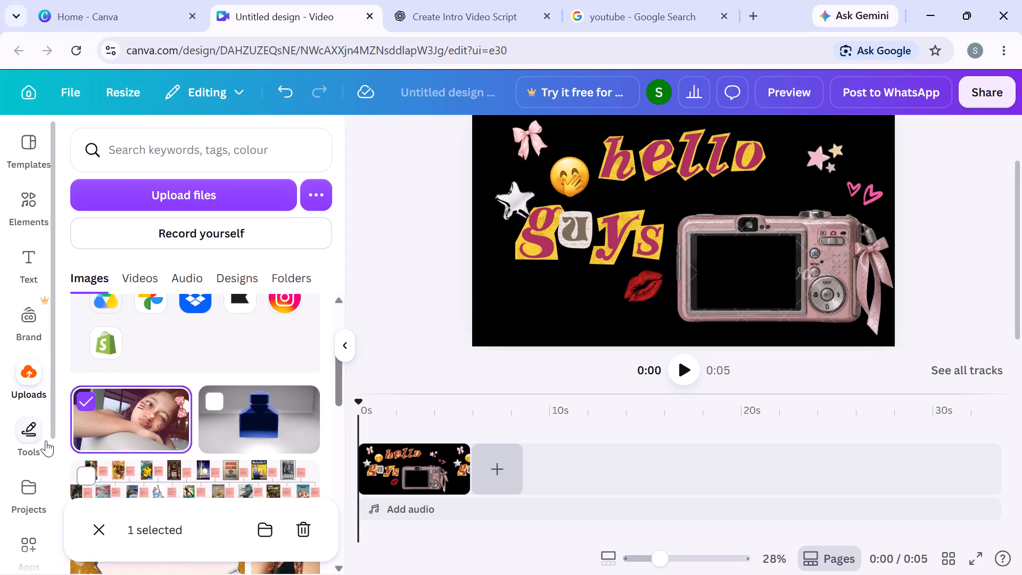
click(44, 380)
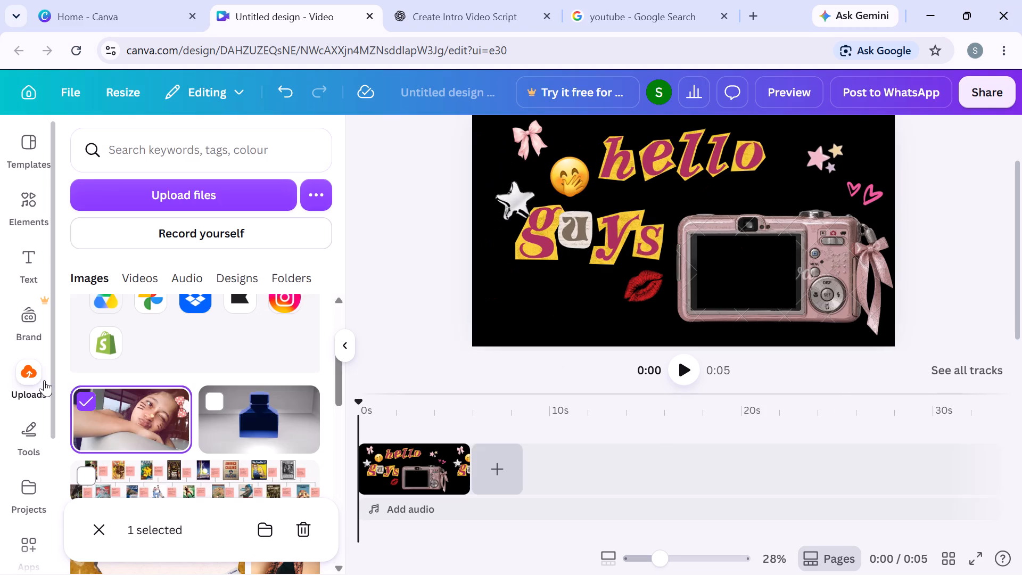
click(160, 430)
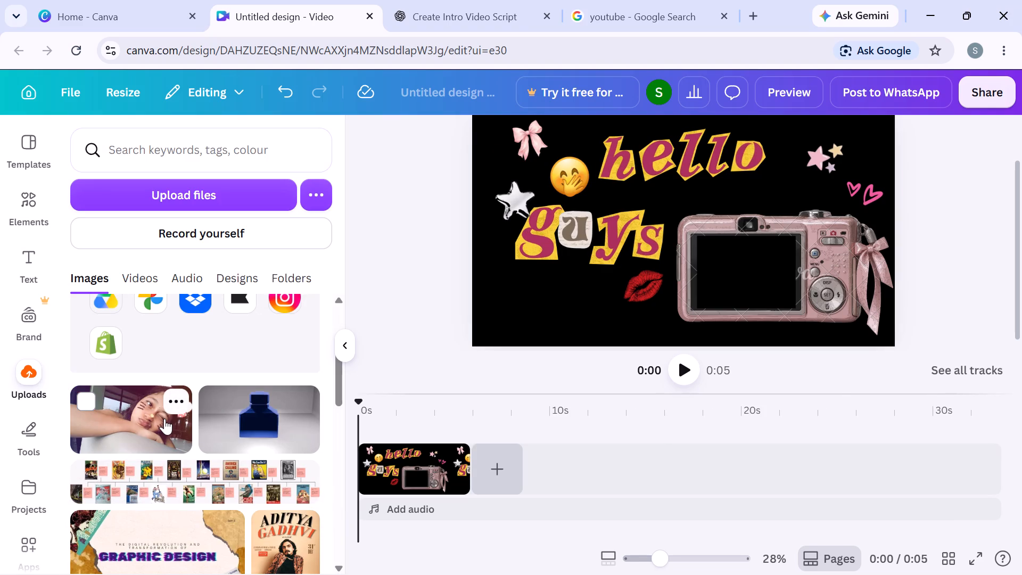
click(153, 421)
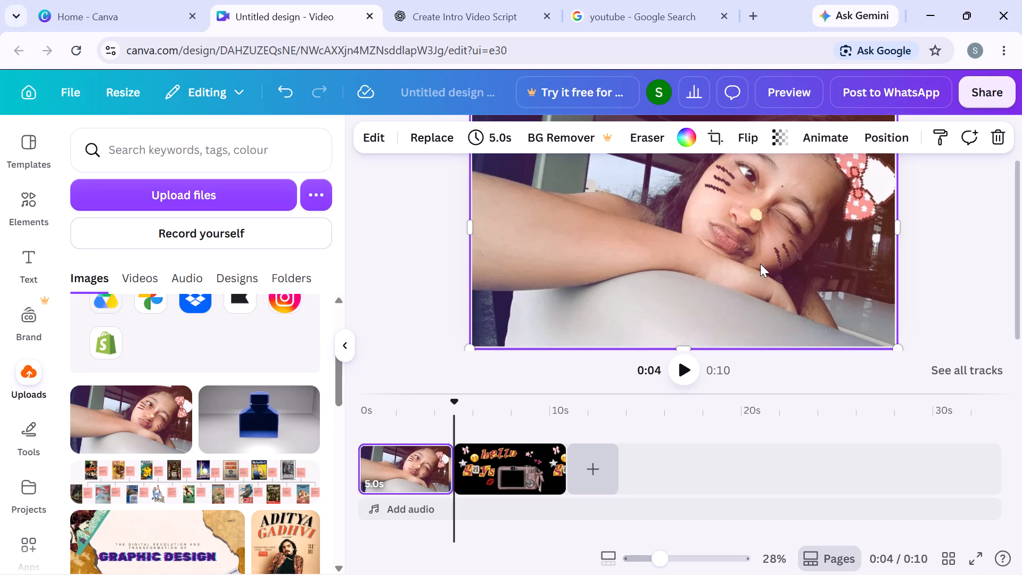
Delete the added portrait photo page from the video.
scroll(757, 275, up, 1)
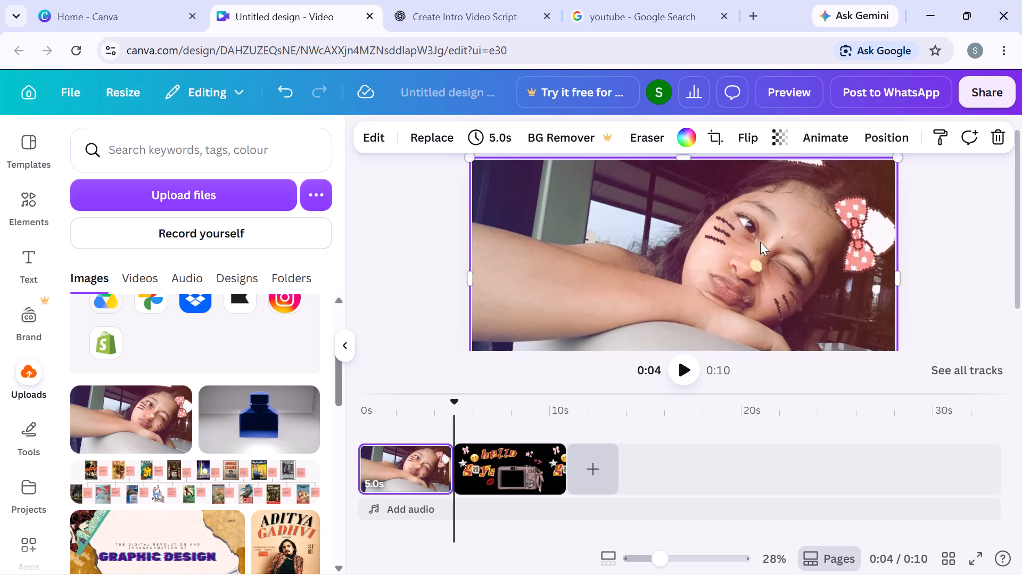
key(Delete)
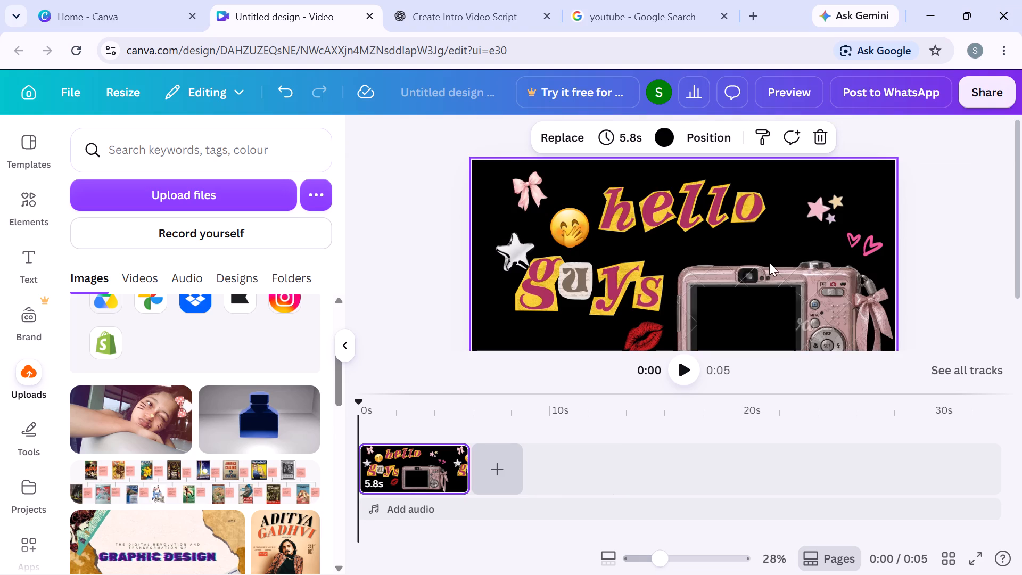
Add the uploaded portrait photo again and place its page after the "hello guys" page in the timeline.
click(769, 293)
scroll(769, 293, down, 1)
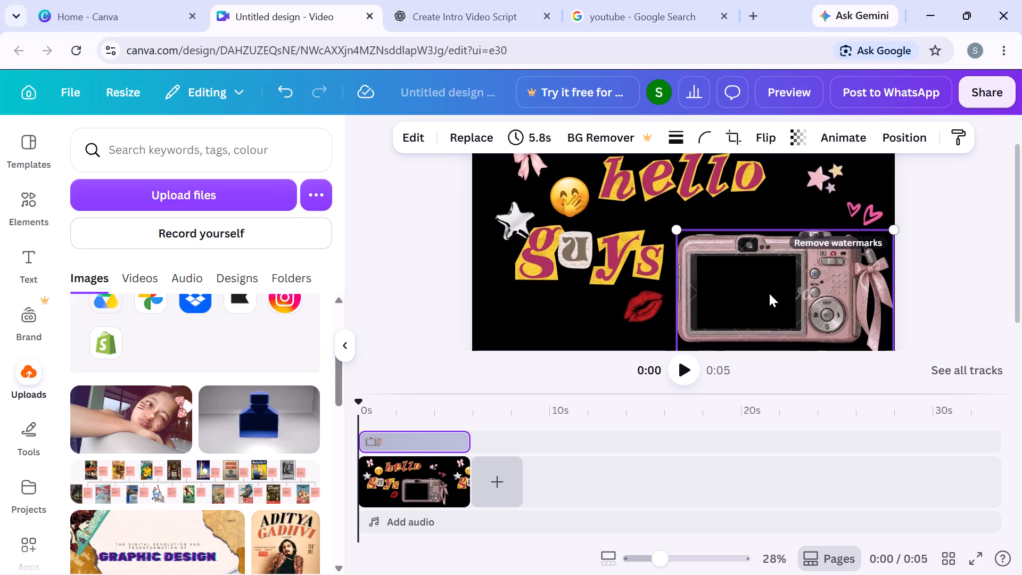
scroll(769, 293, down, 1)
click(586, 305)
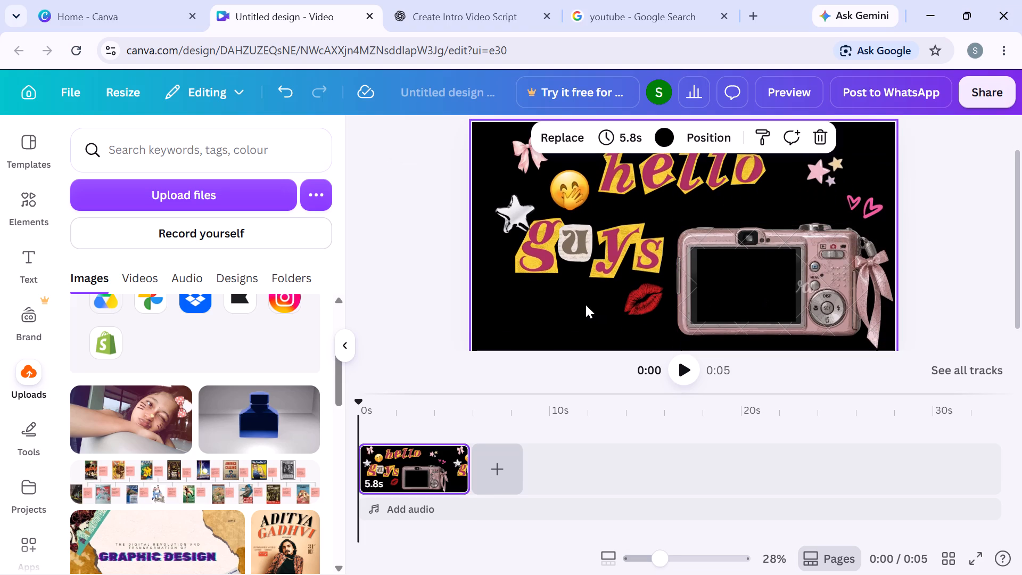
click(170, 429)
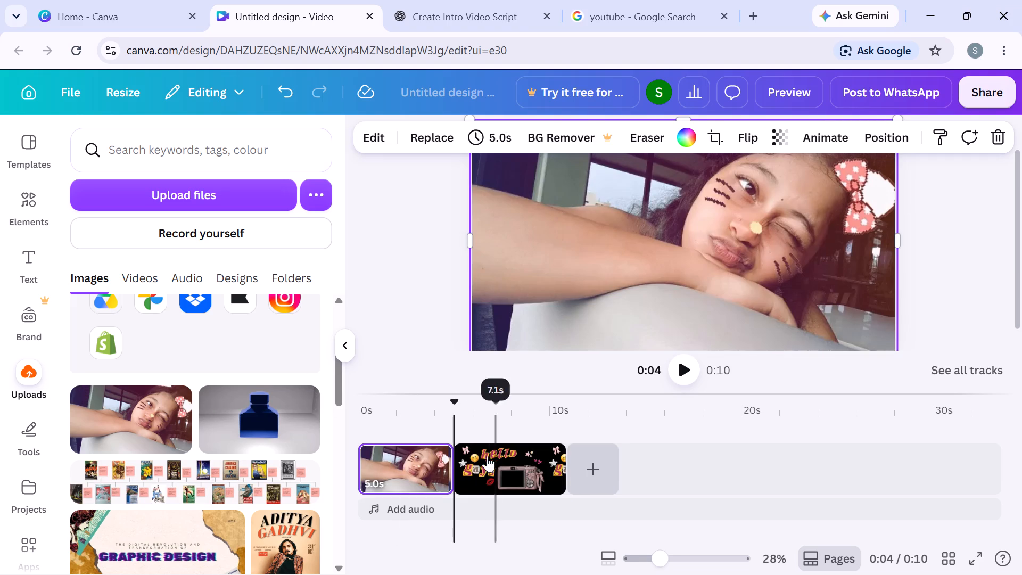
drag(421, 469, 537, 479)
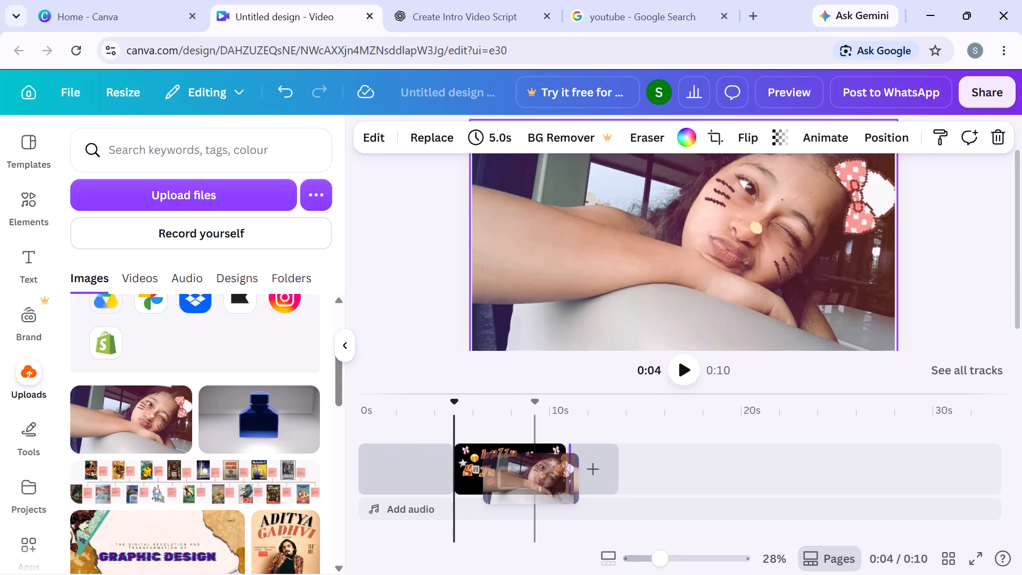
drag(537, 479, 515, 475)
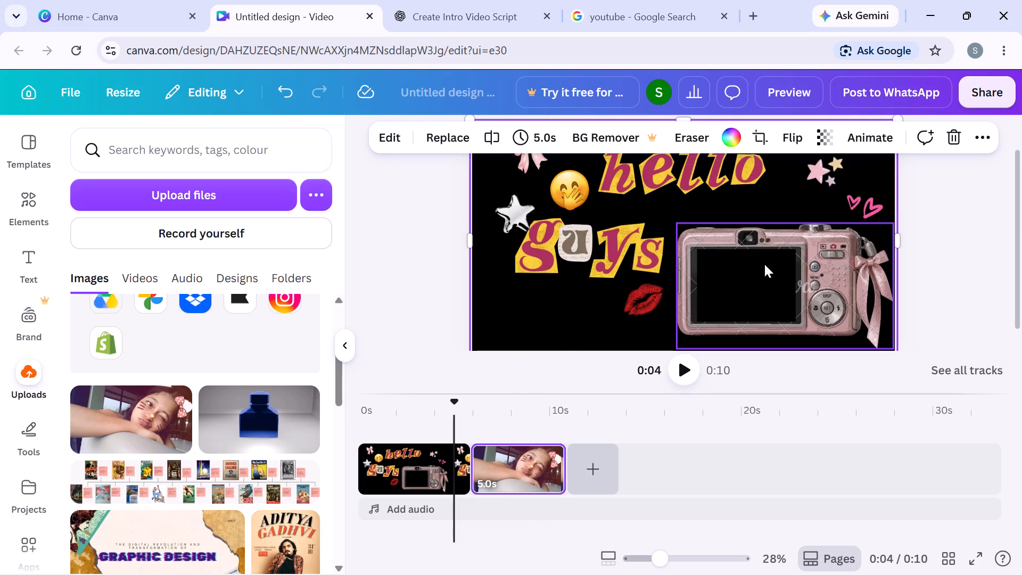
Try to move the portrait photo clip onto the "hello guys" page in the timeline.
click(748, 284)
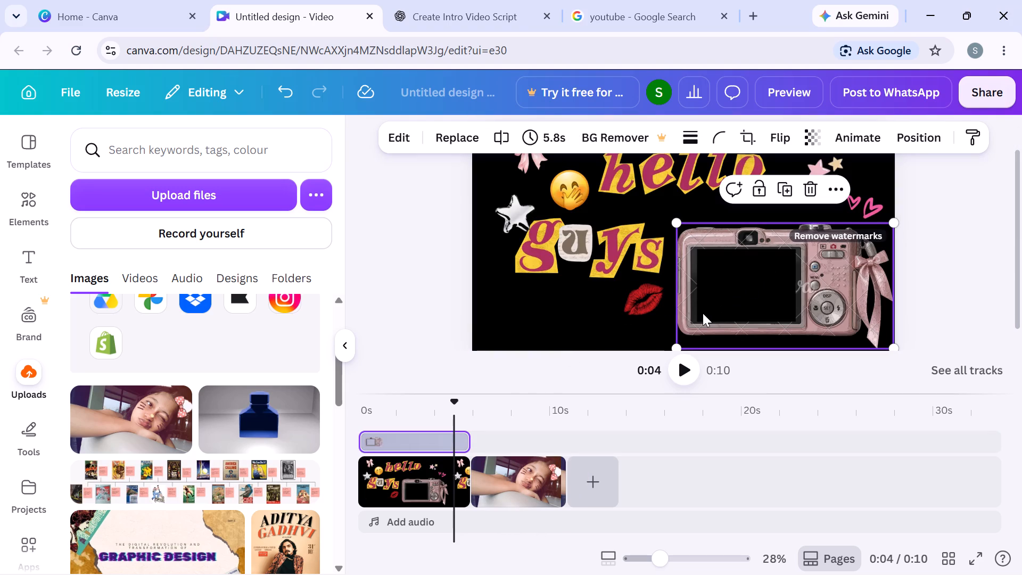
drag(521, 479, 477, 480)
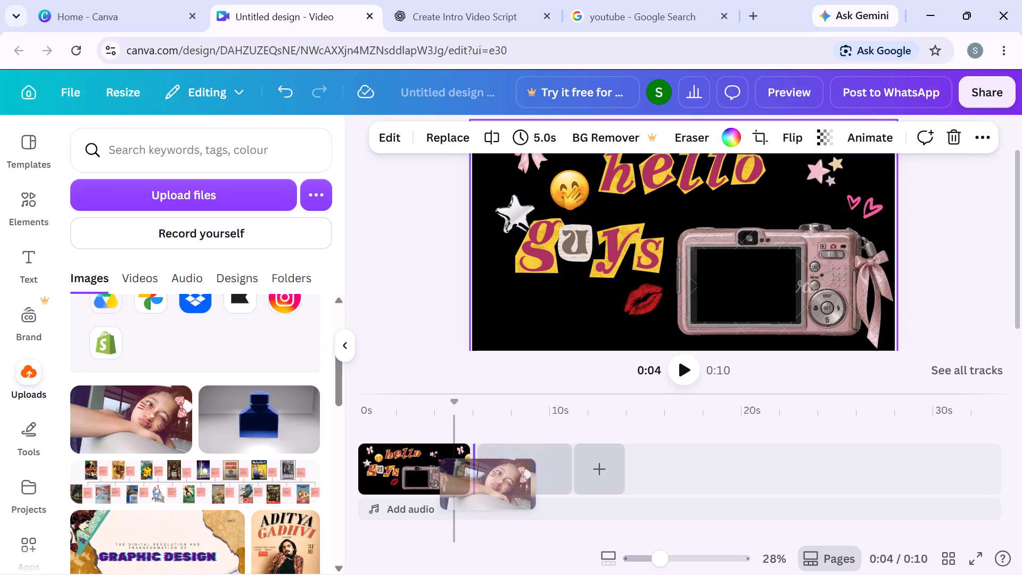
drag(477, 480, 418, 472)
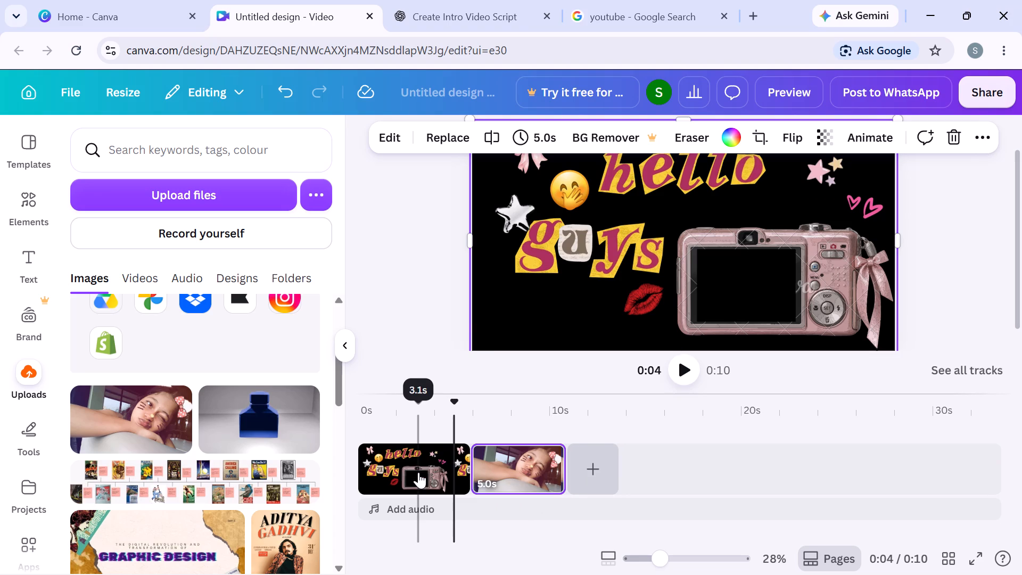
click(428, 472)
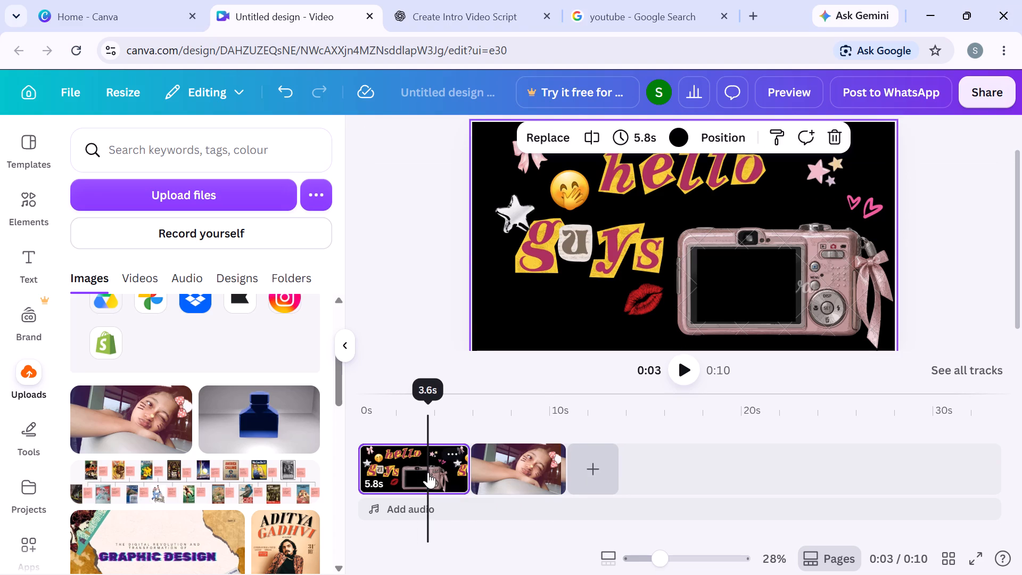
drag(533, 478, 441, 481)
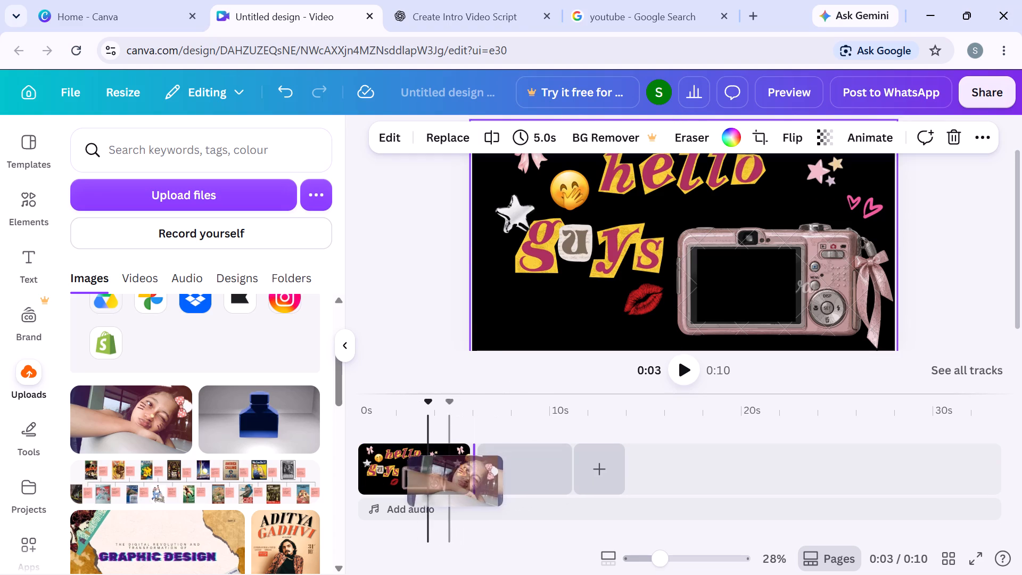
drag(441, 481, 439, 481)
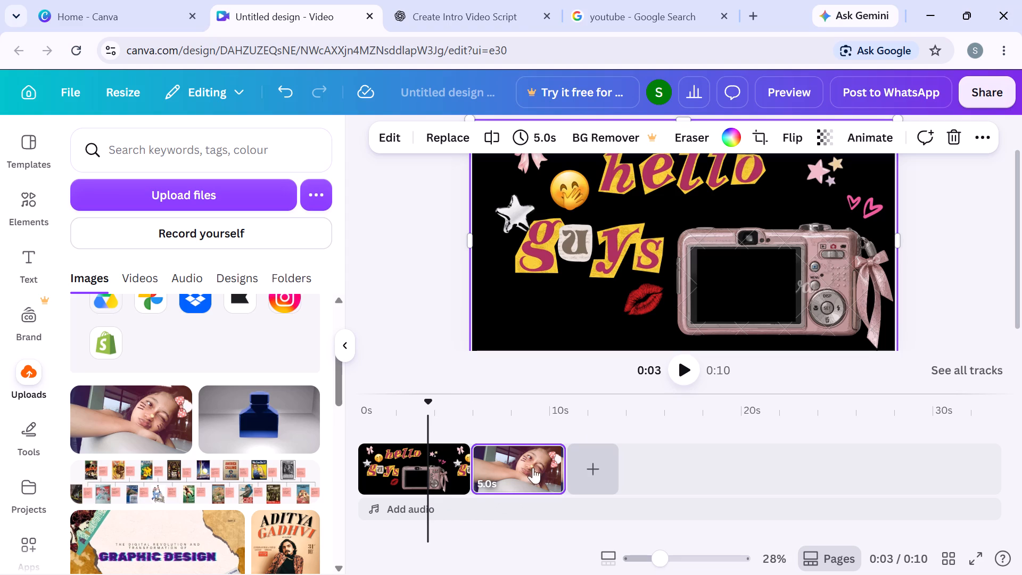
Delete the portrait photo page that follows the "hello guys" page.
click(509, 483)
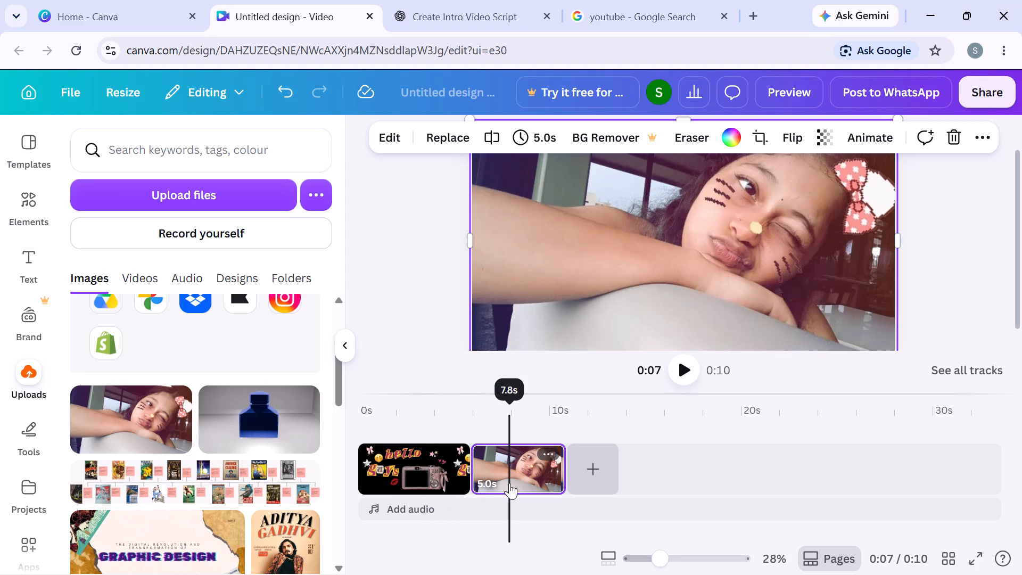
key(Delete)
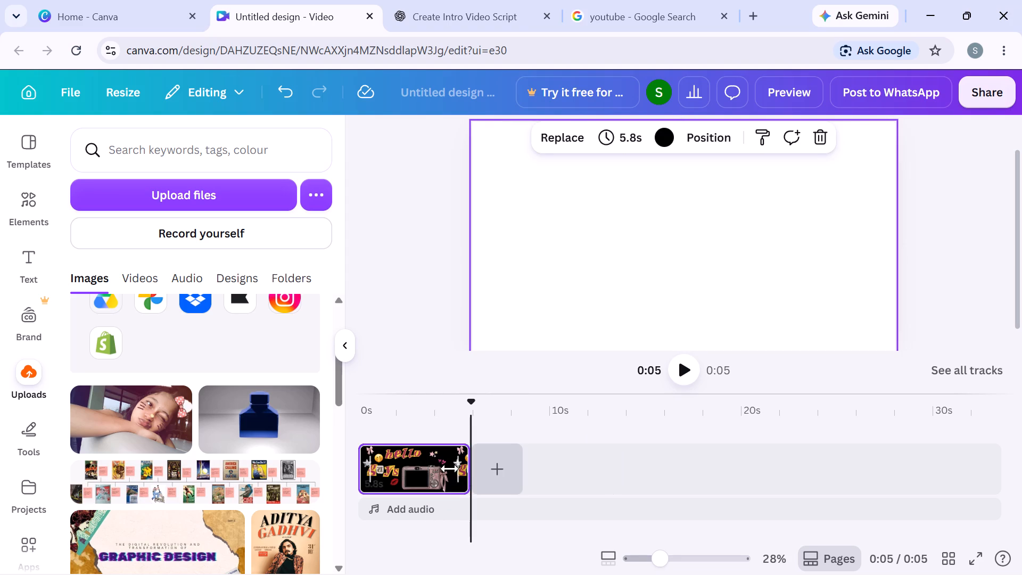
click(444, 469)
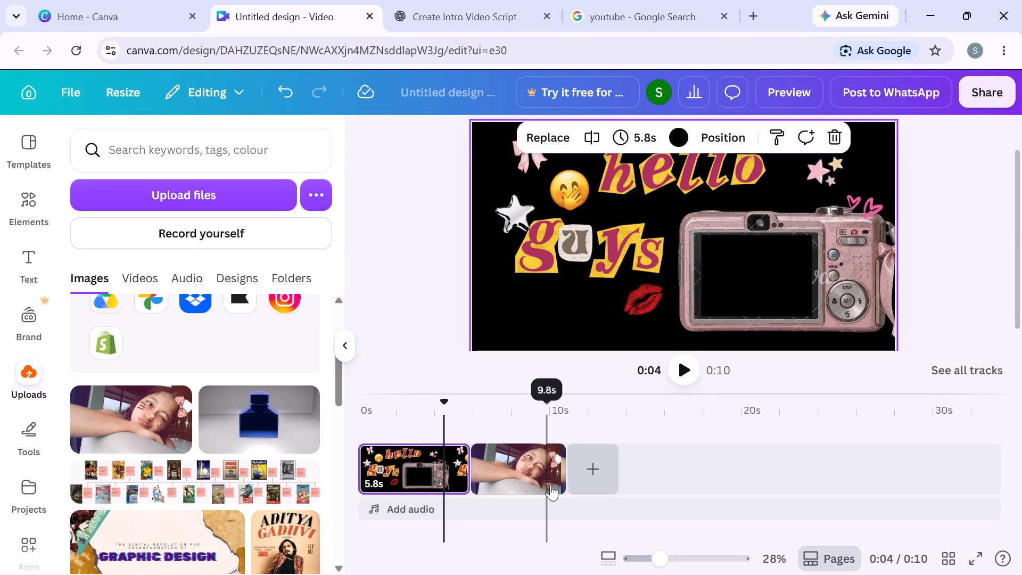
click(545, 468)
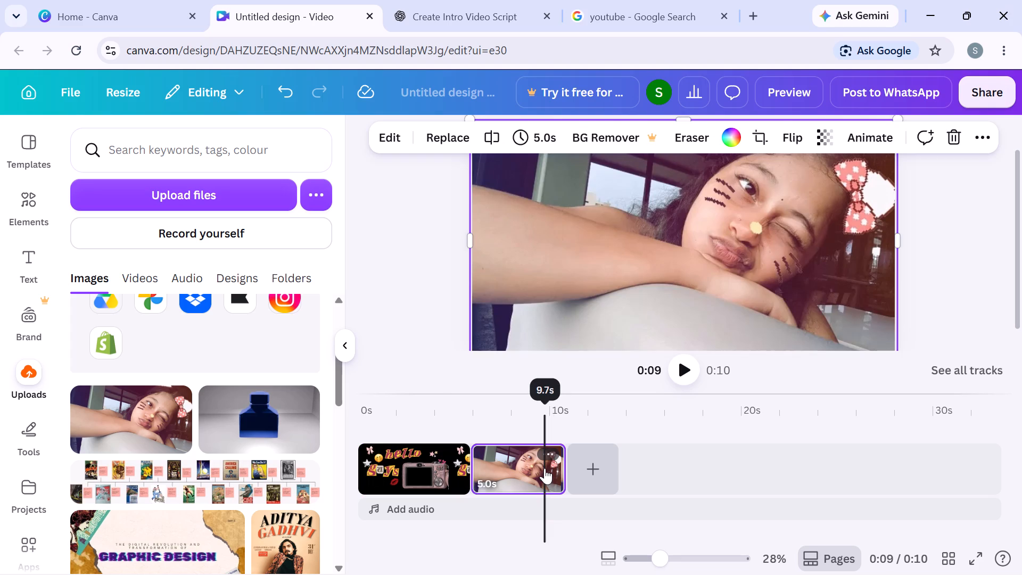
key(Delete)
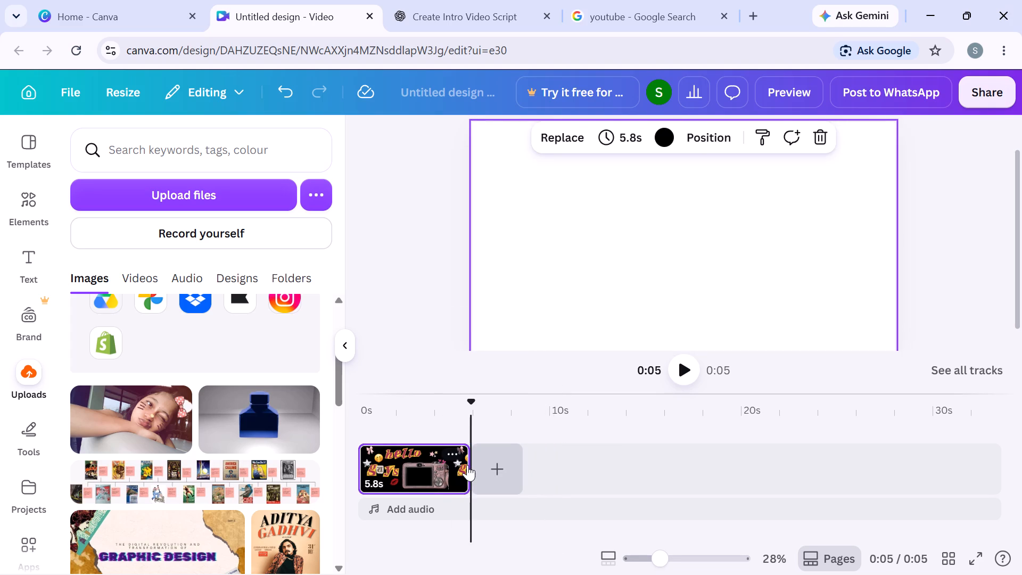
Shorten the "hello guys" page in the timeline to 3.0 seconds.
click(426, 464)
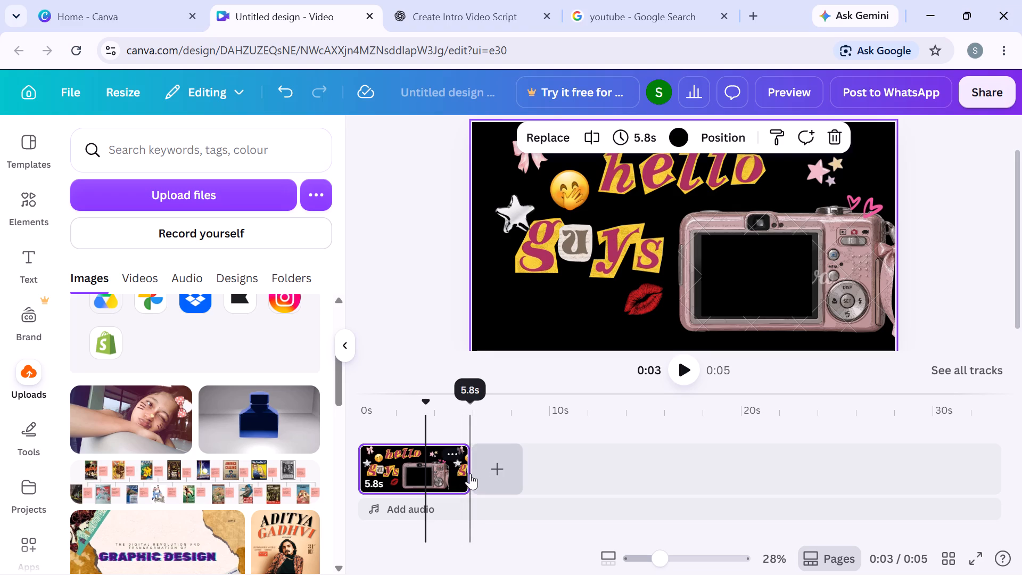
drag(470, 473, 448, 474)
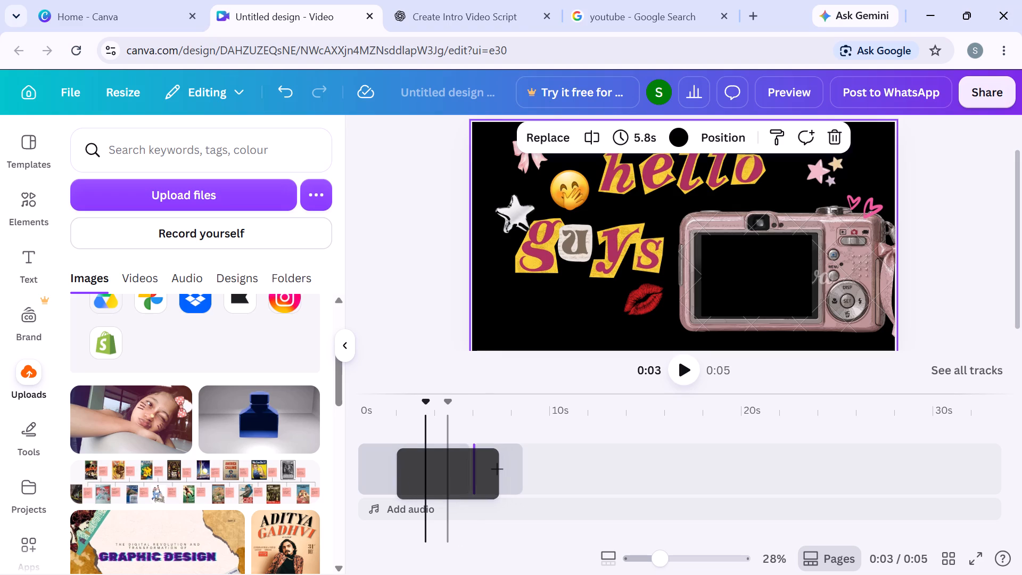
drag(448, 474, 424, 472)
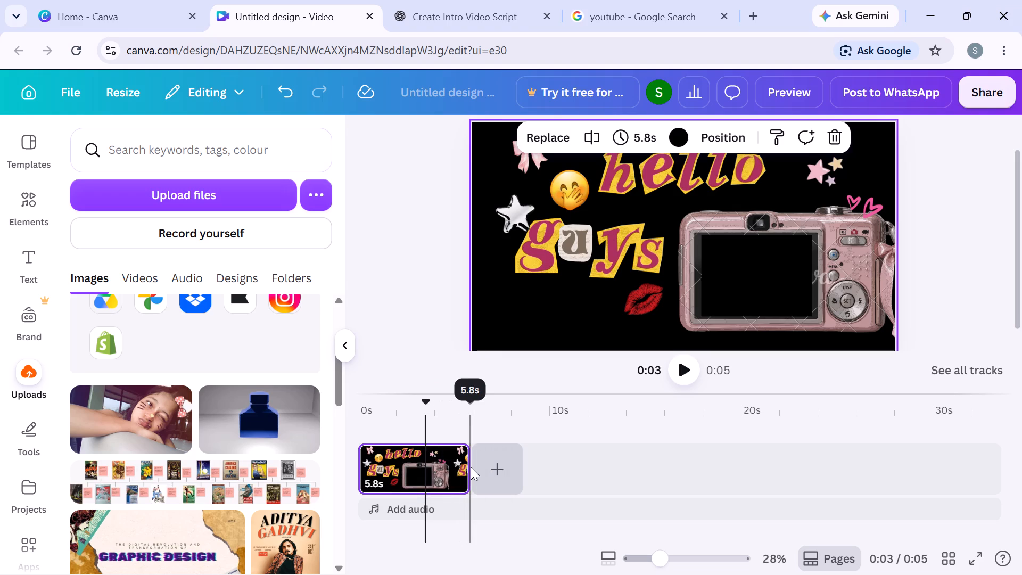
drag(468, 465, 452, 465)
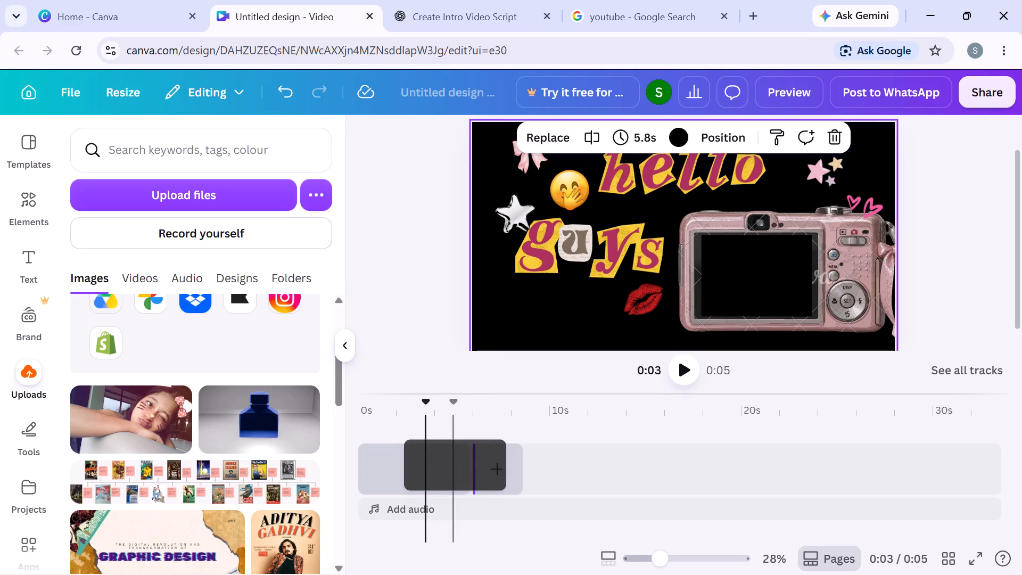
drag(452, 465, 439, 465)
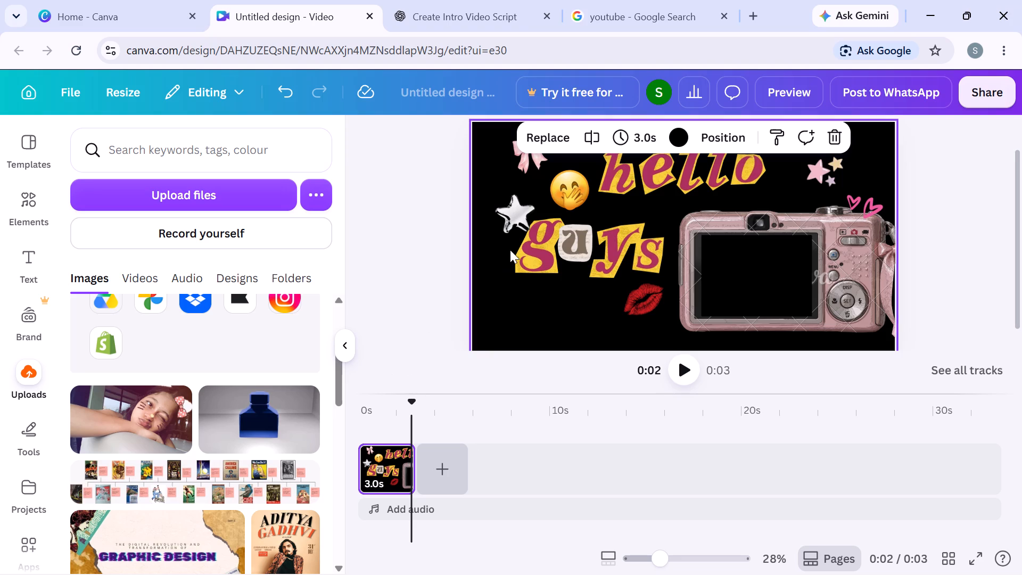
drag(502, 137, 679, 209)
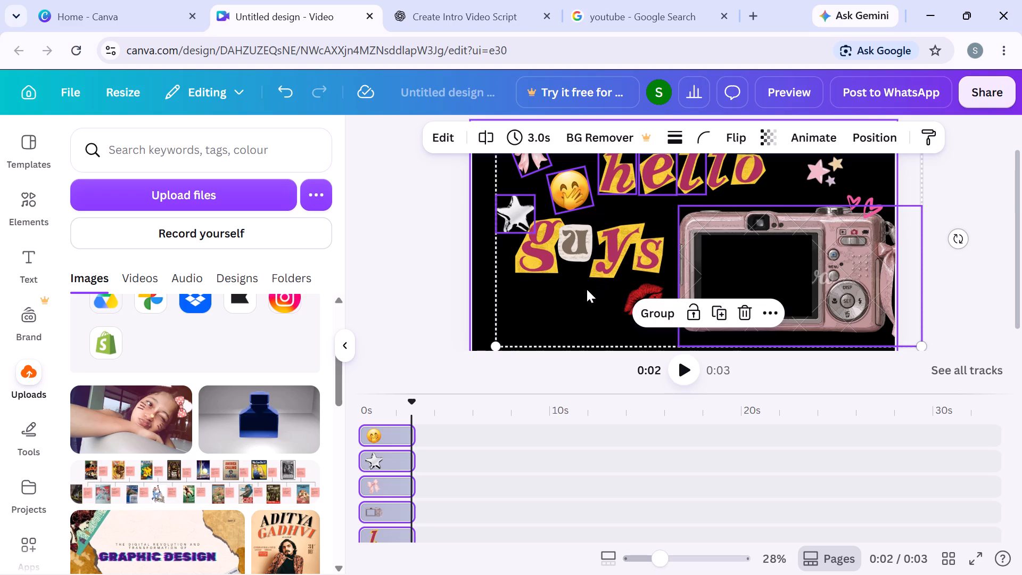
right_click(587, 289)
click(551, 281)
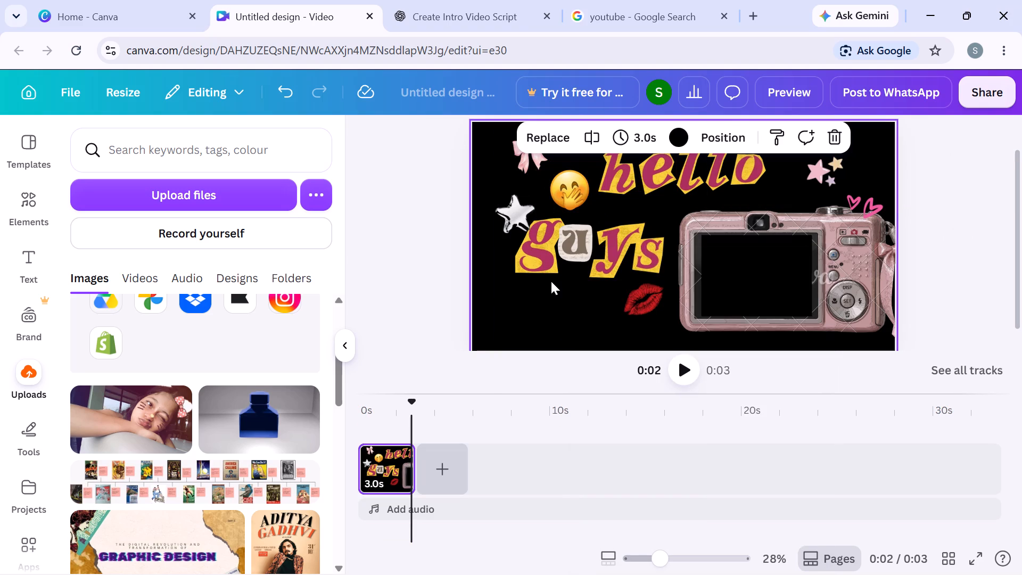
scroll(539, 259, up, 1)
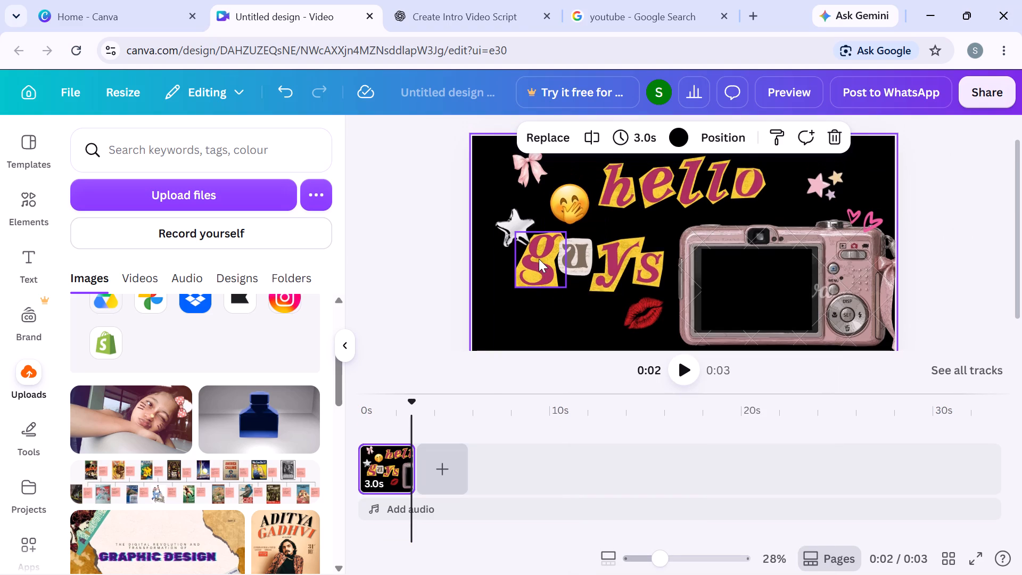
Select all the elements on the "hello guys" page and look through the uploaded audio, designs, folders, videos and images.
drag(502, 151, 515, 153)
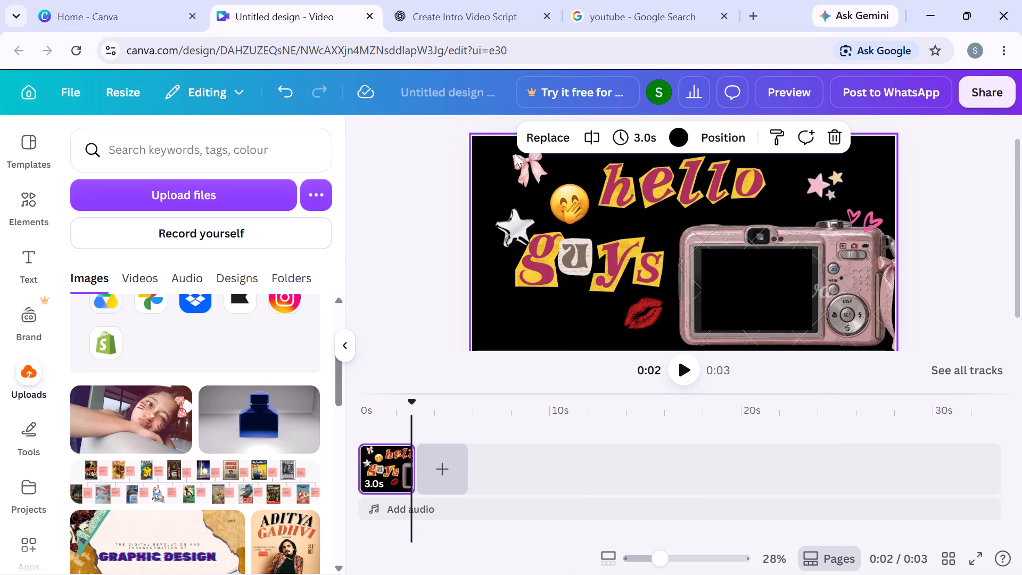
drag(515, 153, 869, 352)
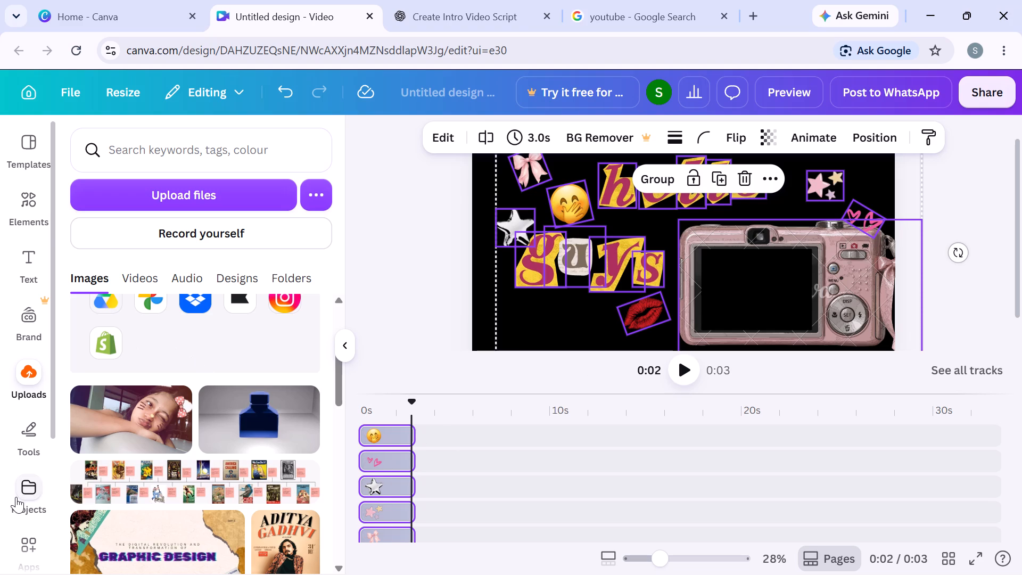
scroll(16, 497, down, 5)
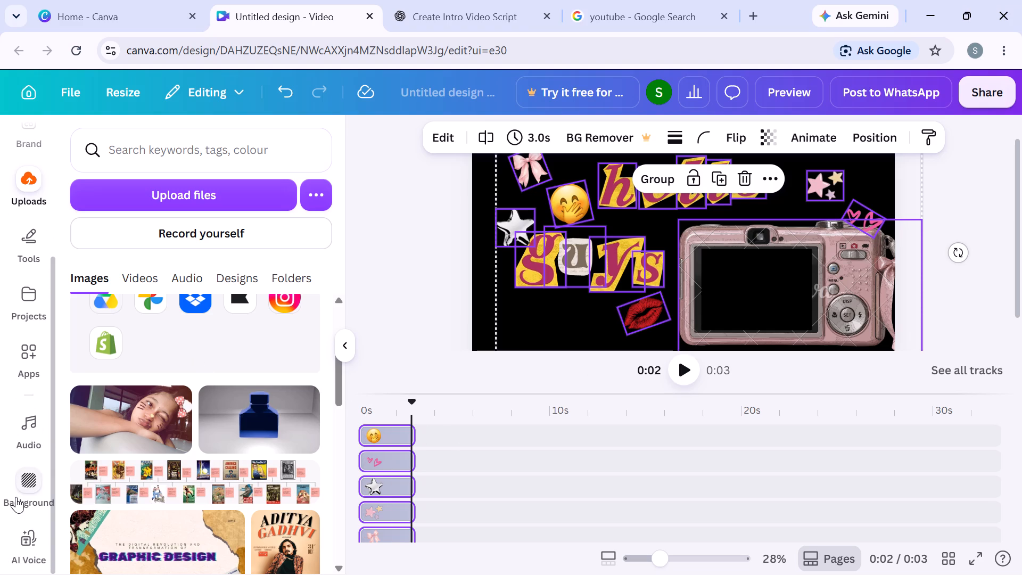
scroll(16, 497, up, 7)
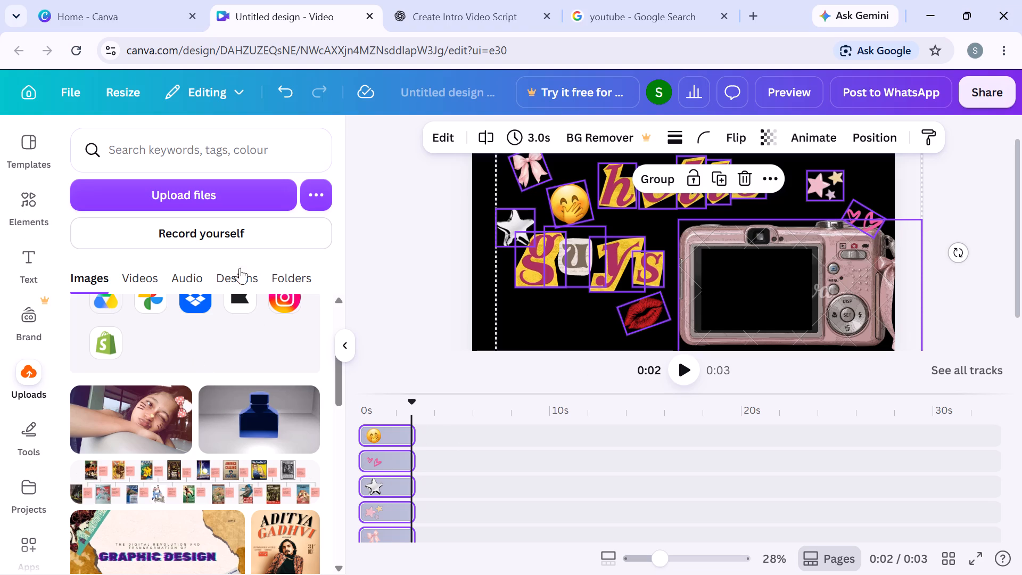
click(199, 278)
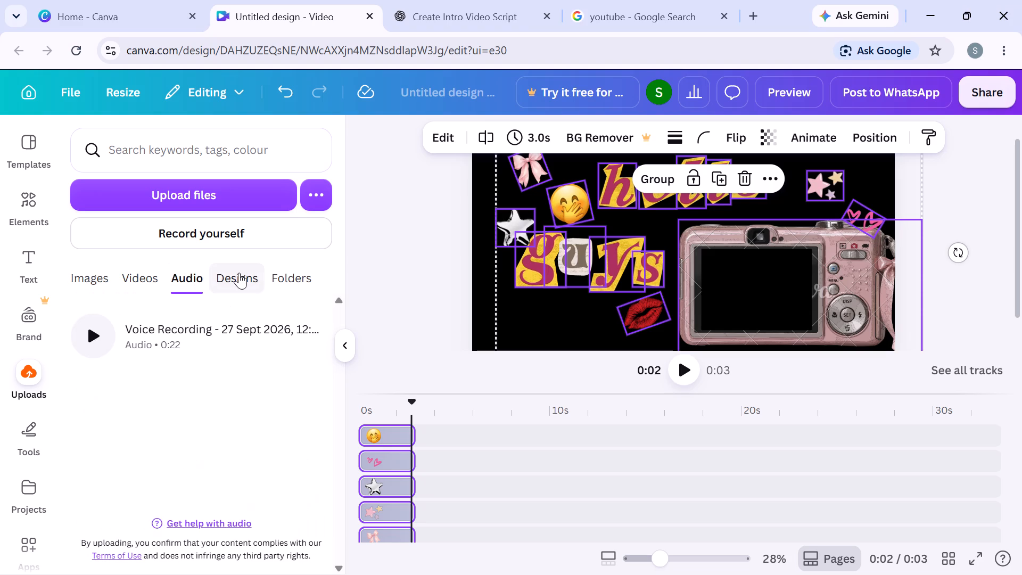
click(239, 273)
click(291, 273)
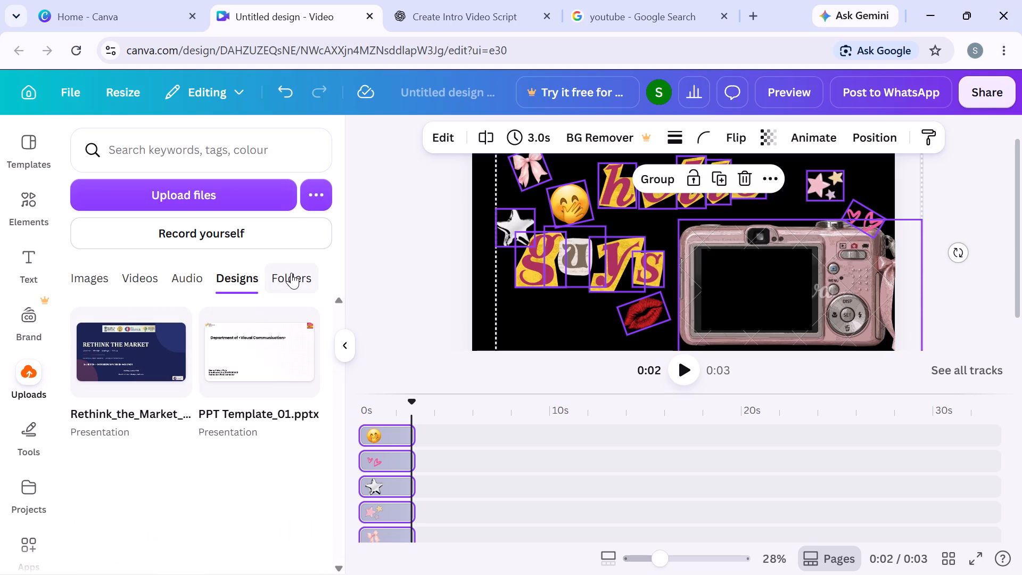
click(148, 276)
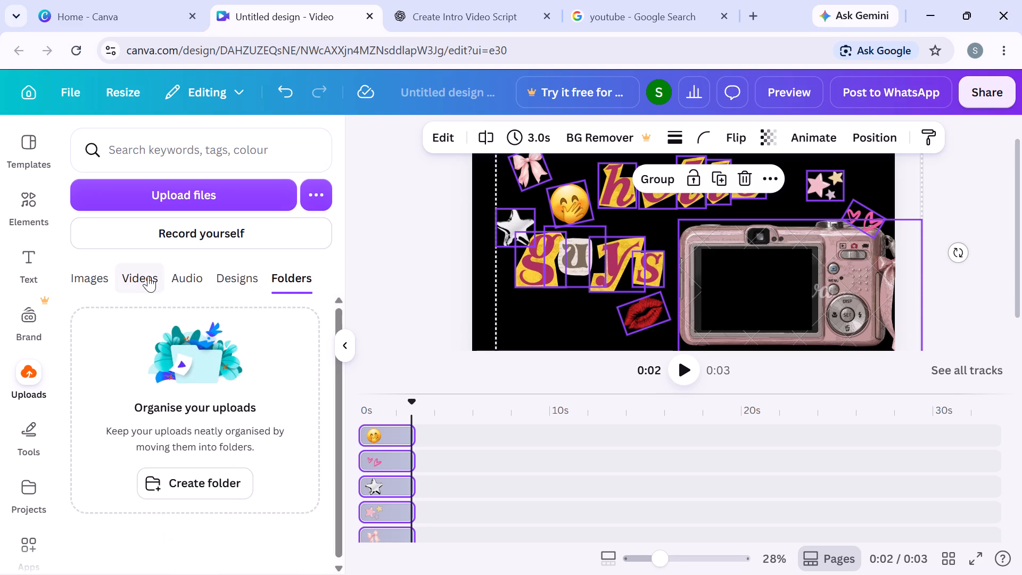
click(87, 279)
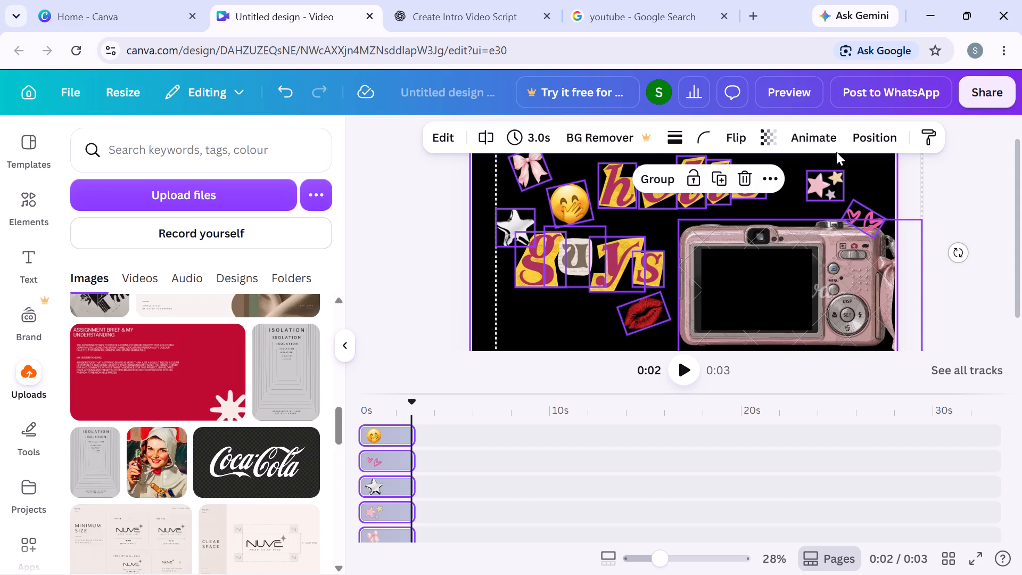
Examine the general animations and add-on effects available for the selected "hello guys" page elements.
click(822, 137)
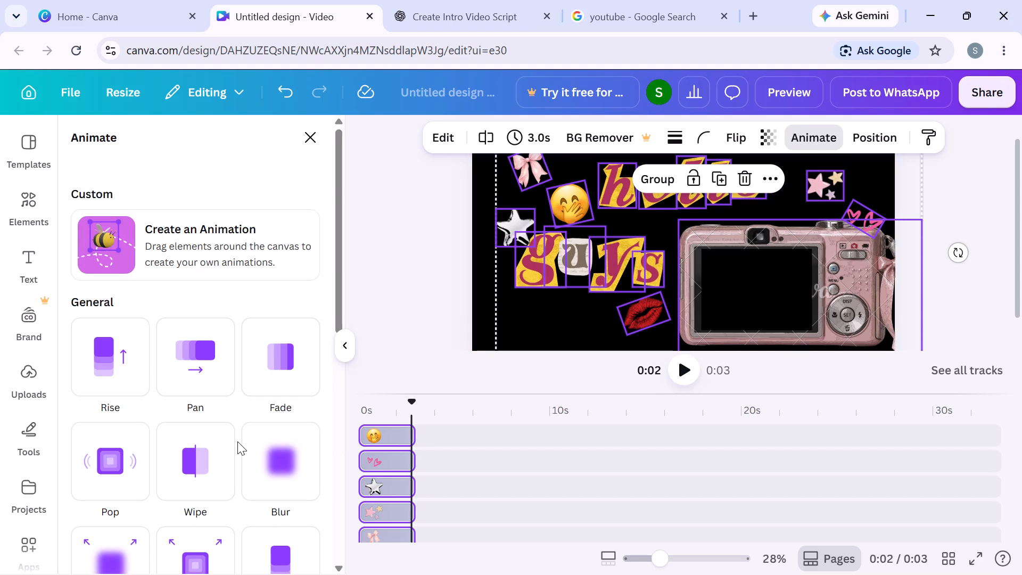
scroll(237, 441, down, 1)
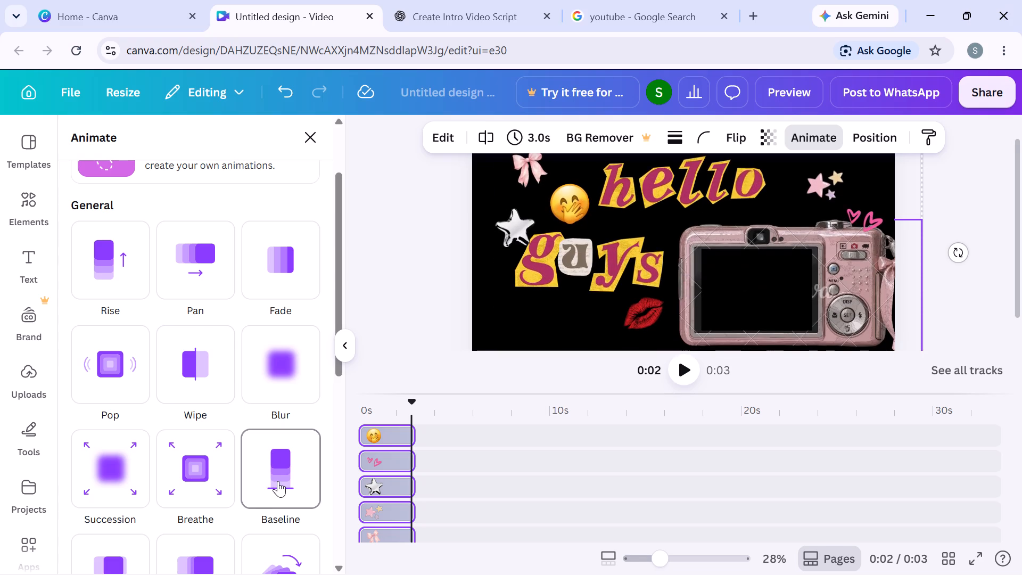
scroll(278, 481, down, 4)
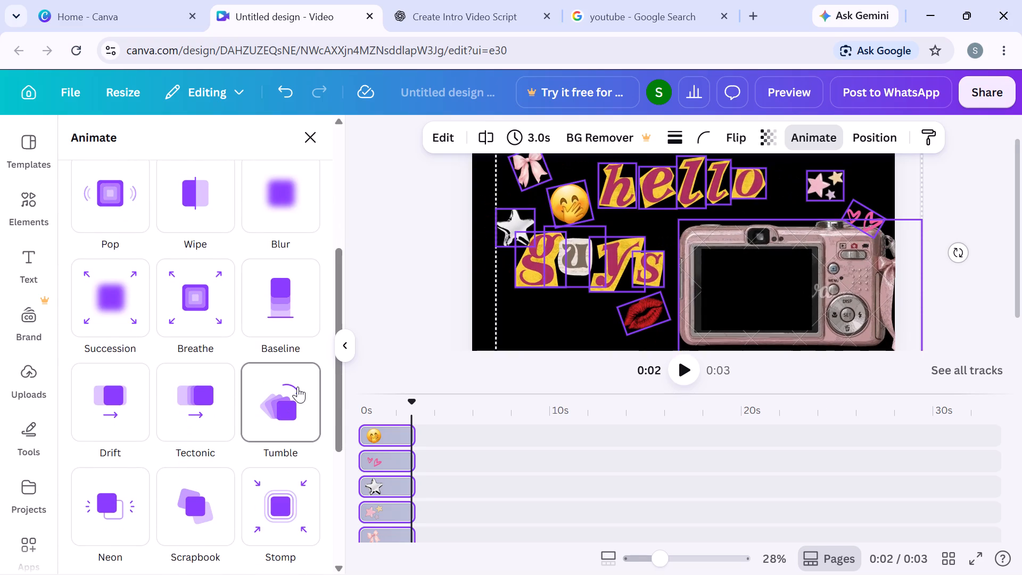
scroll(253, 472, down, 3)
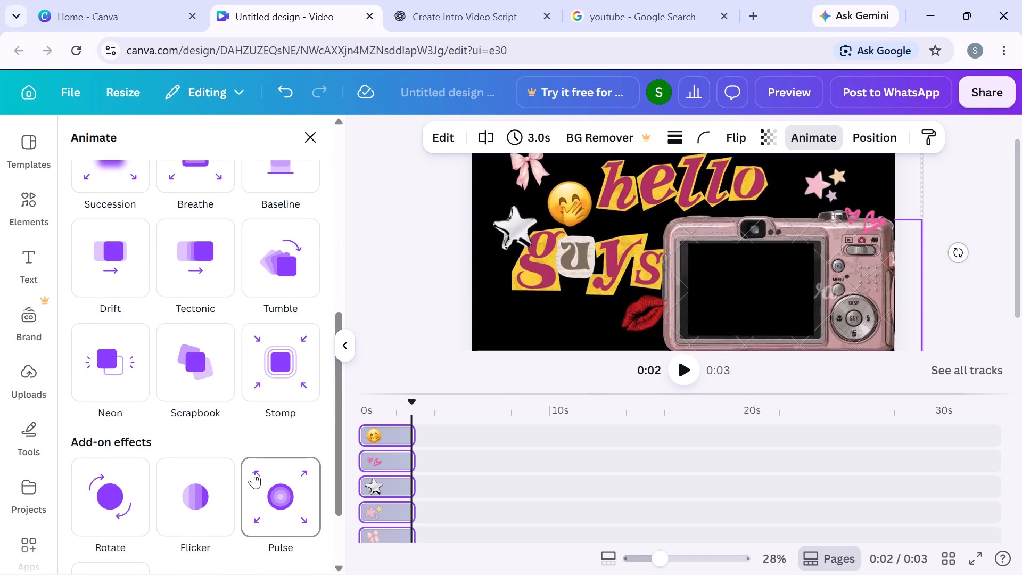
scroll(212, 522, down, 4)
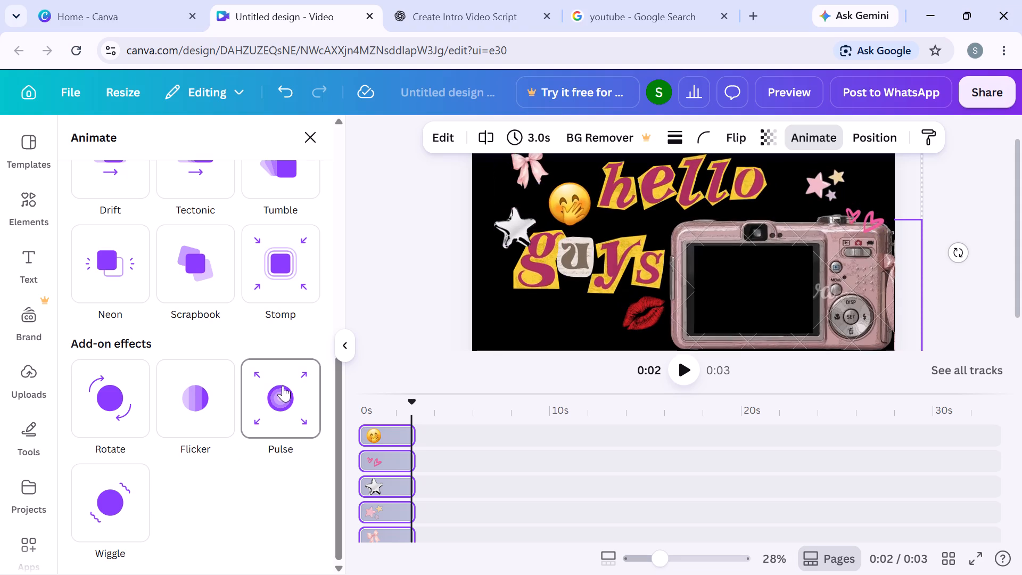
scroll(120, 396, down, 1)
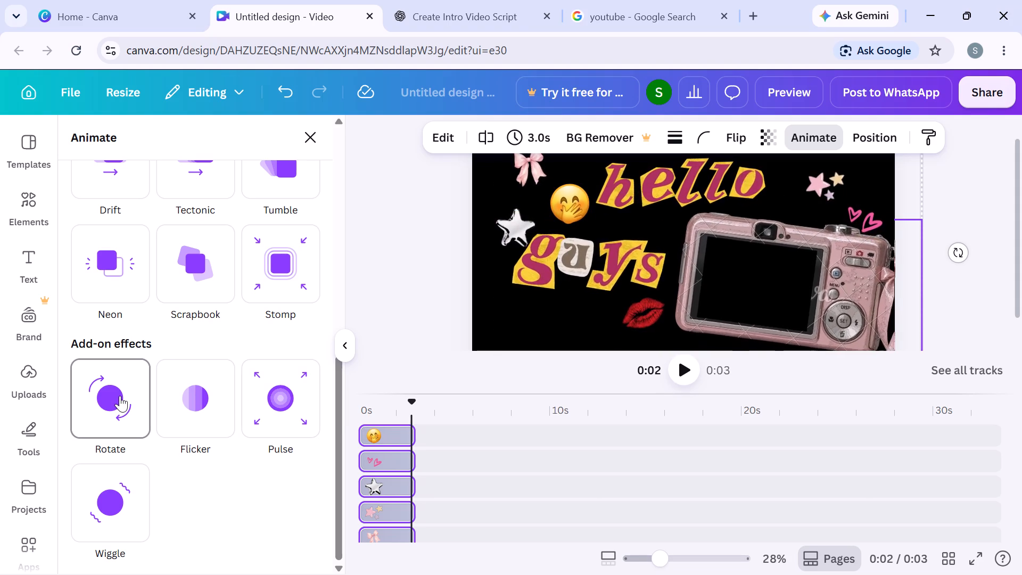
scroll(120, 396, down, 2)
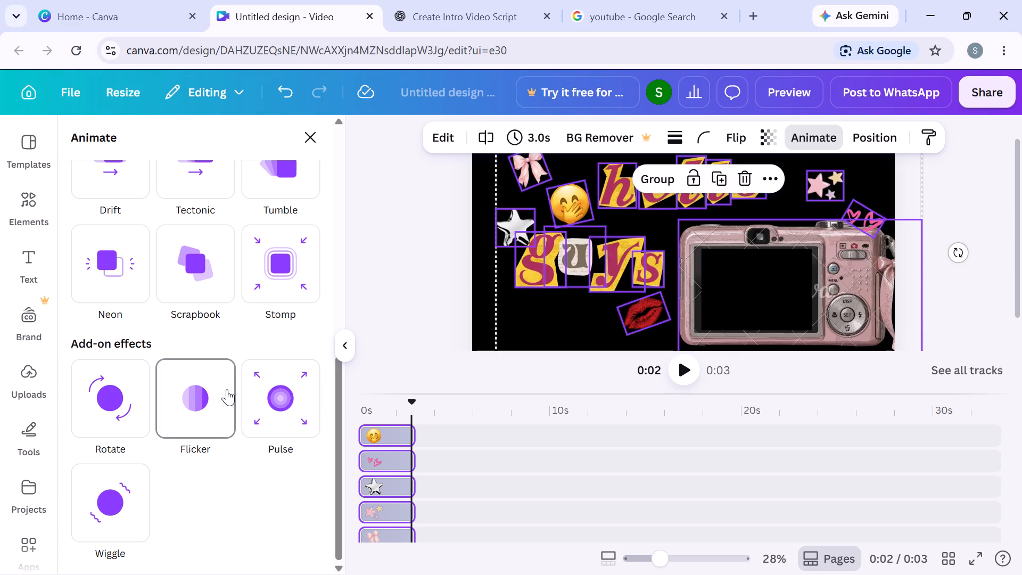
scroll(227, 381, up, 5)
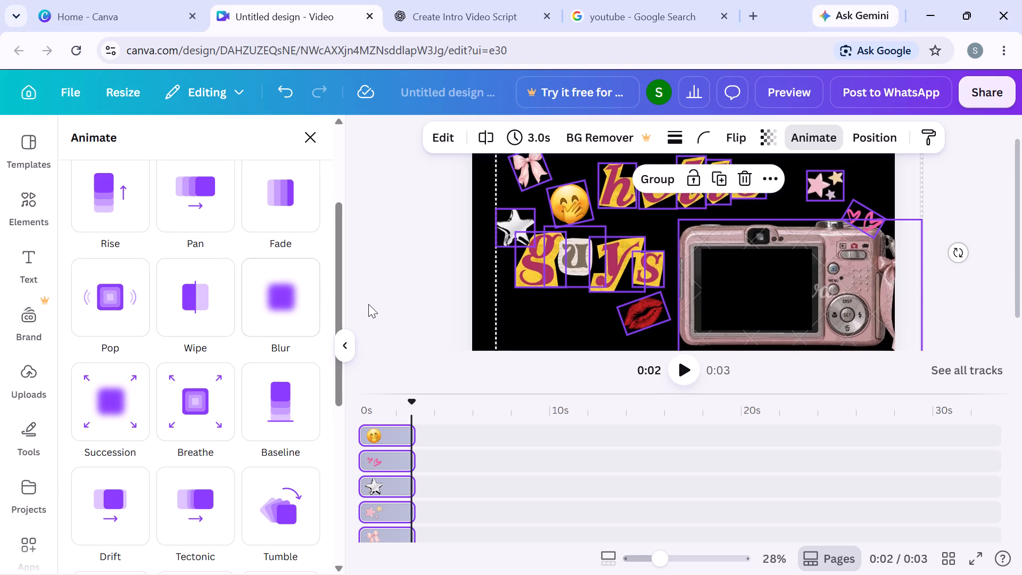
click(414, 305)
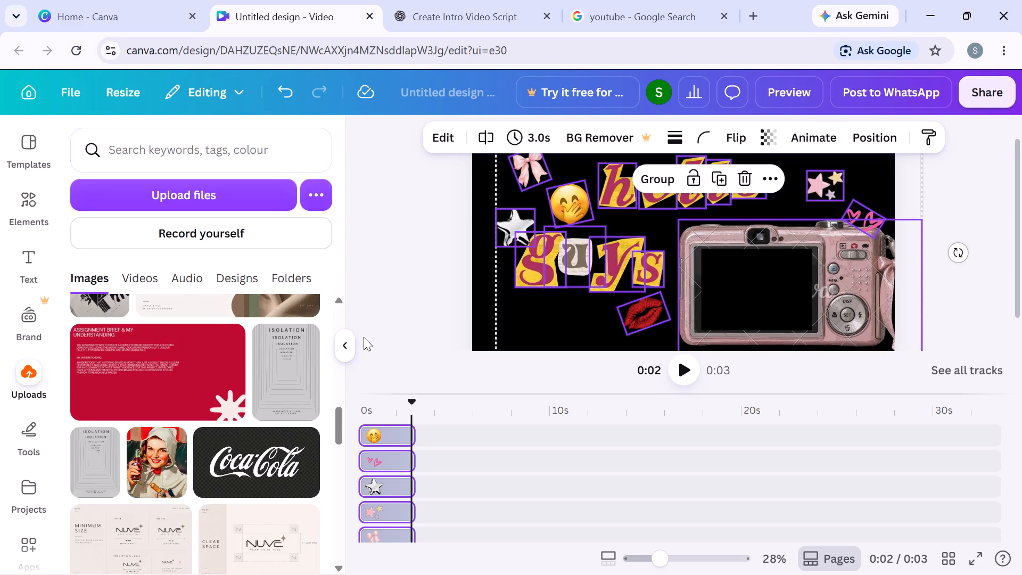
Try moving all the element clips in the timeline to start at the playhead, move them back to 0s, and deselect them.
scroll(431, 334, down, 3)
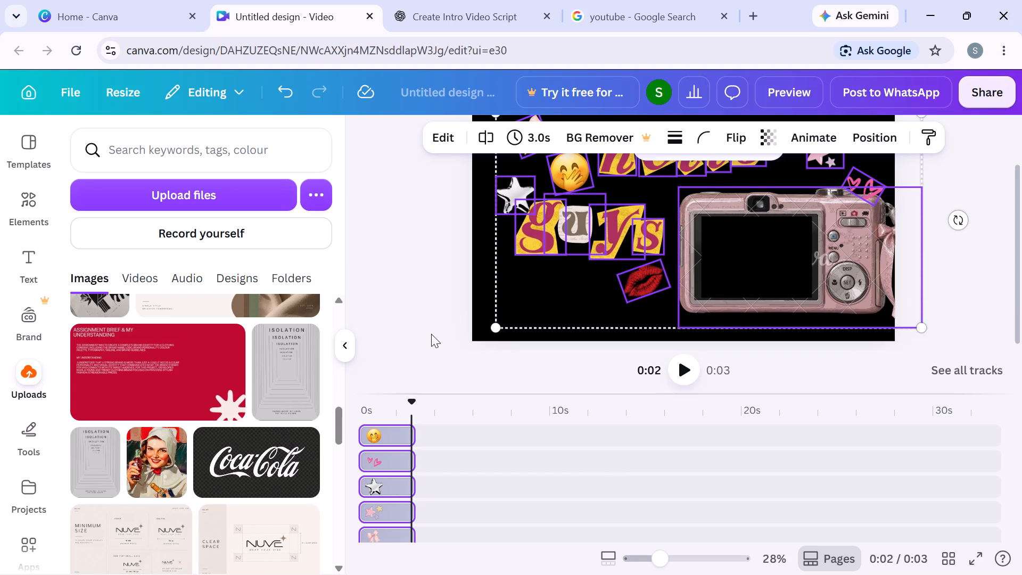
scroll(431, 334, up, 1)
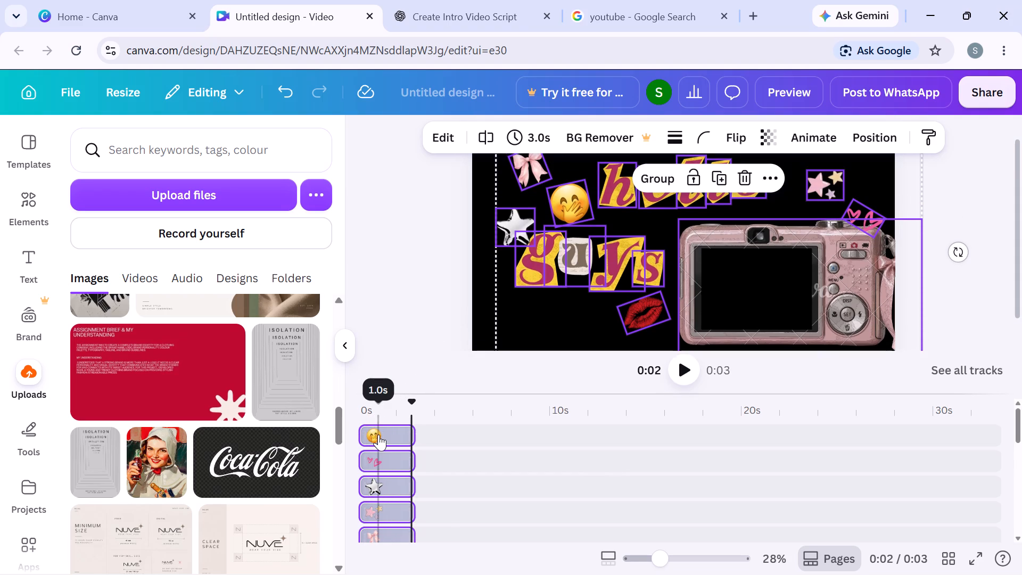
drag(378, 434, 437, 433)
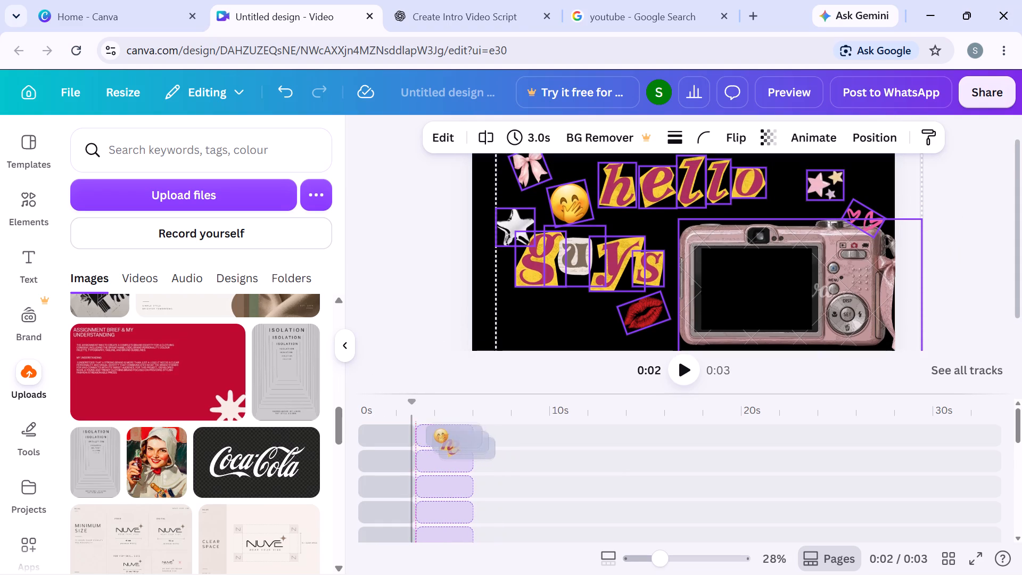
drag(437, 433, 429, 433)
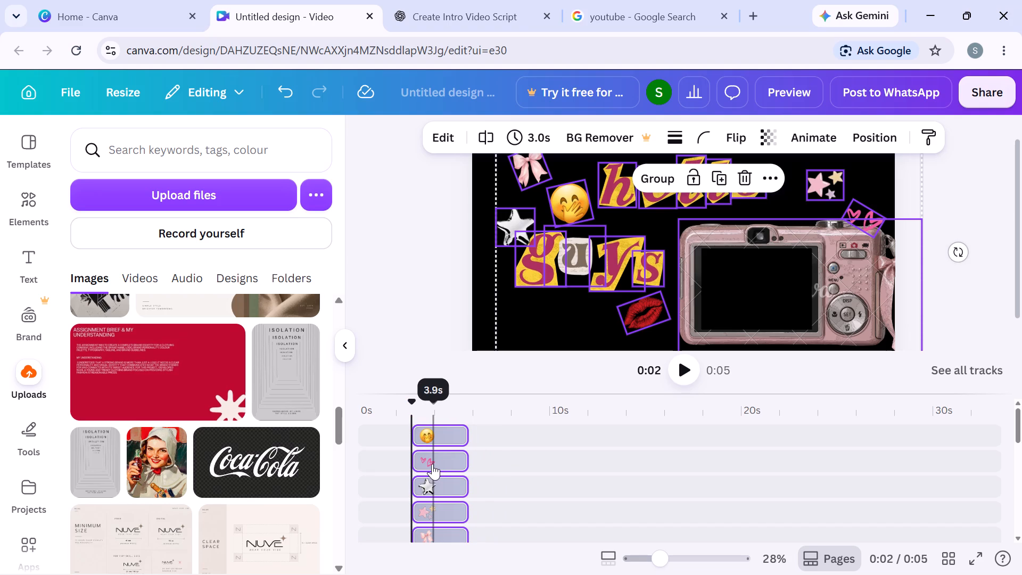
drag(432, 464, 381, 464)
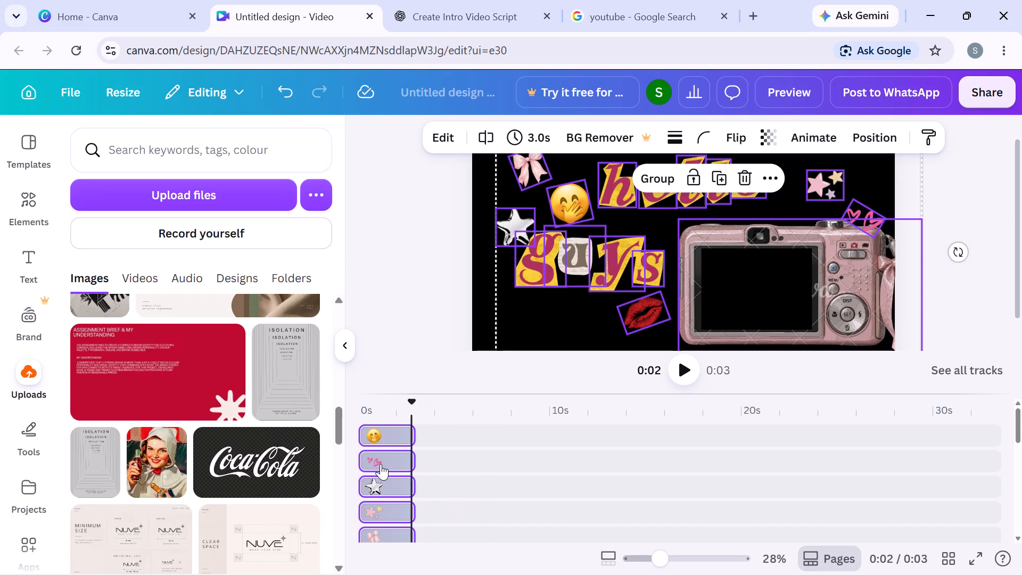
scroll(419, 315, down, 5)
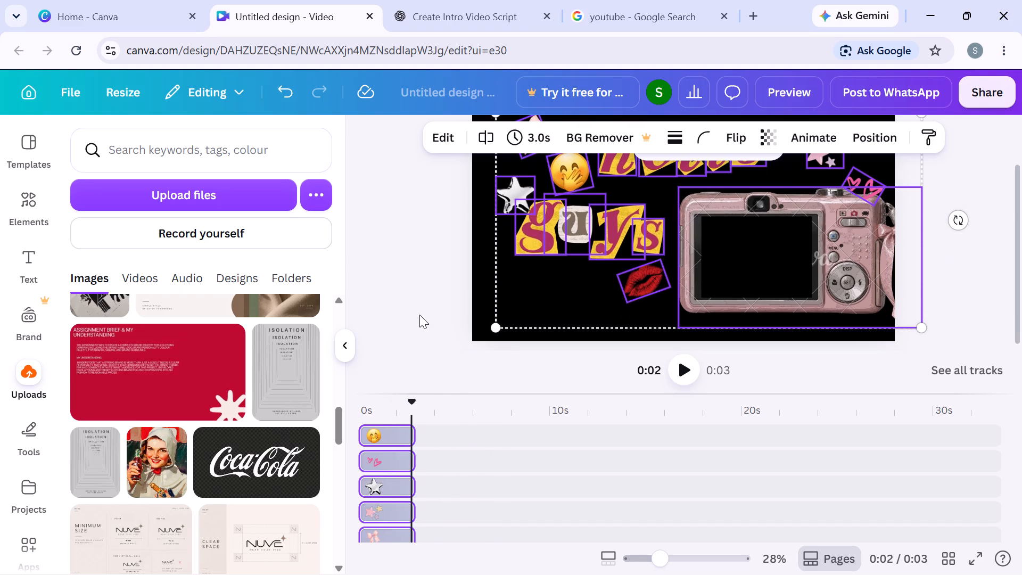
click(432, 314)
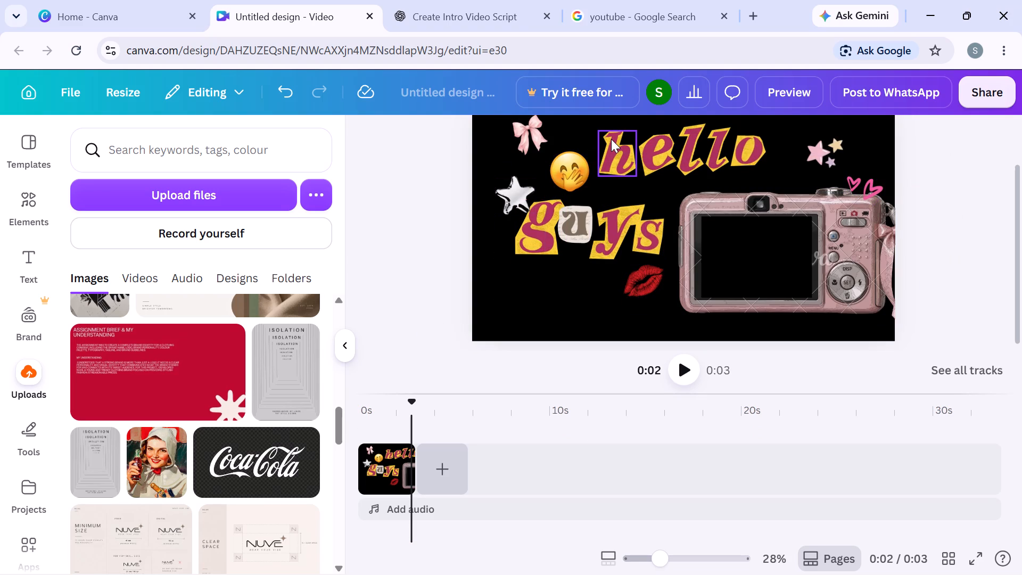
Move the letter "s" clip of "guys" in the timeline to start at the playhead, just before 3 seconds.
click(656, 236)
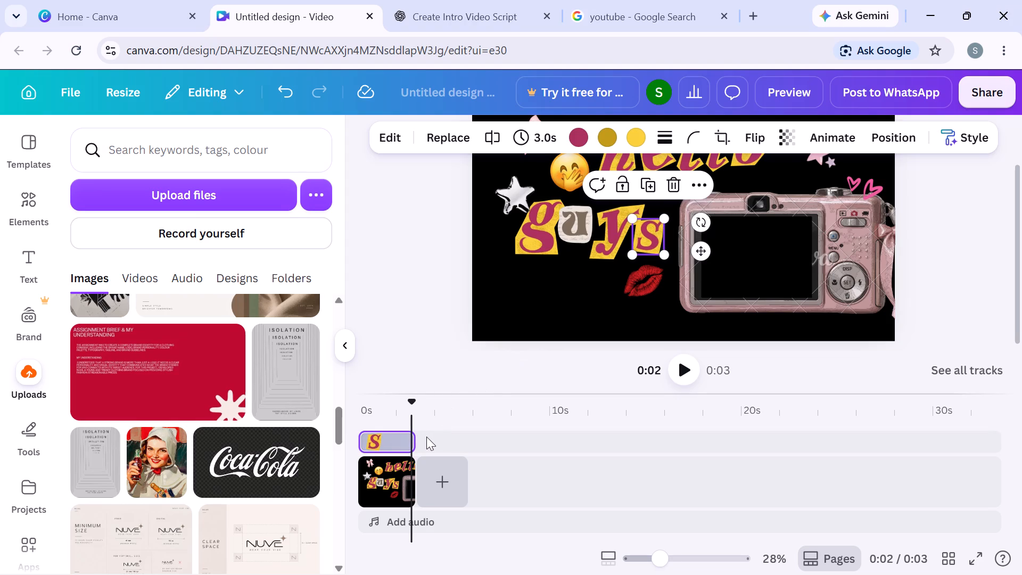
drag(395, 446, 378, 443)
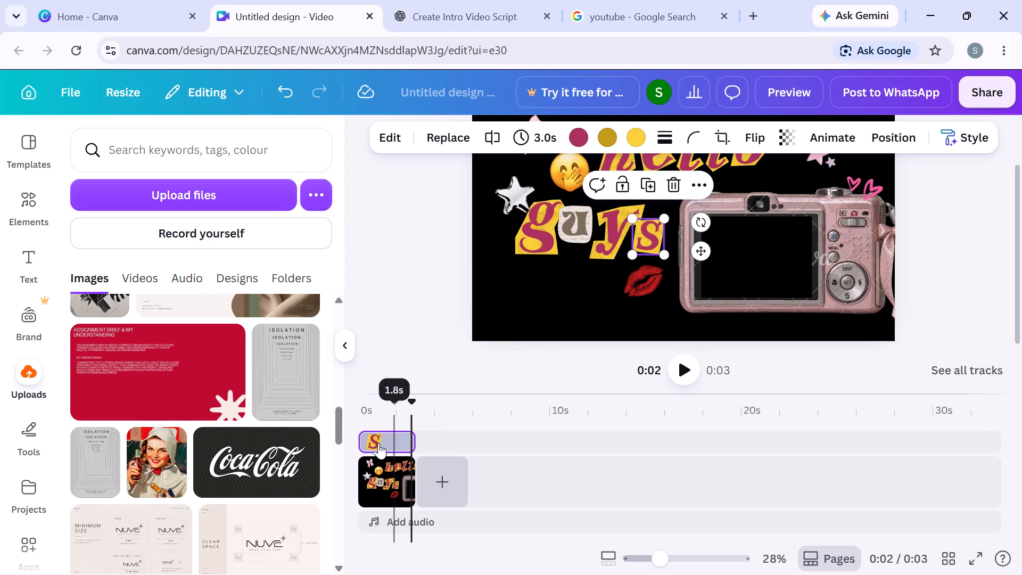
drag(378, 443, 453, 441)
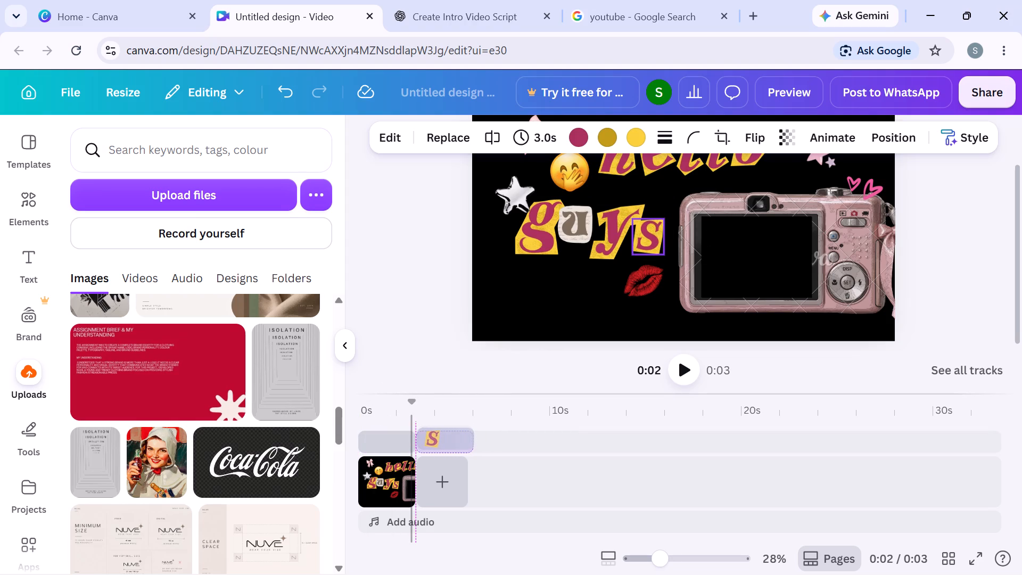
drag(453, 441, 449, 441)
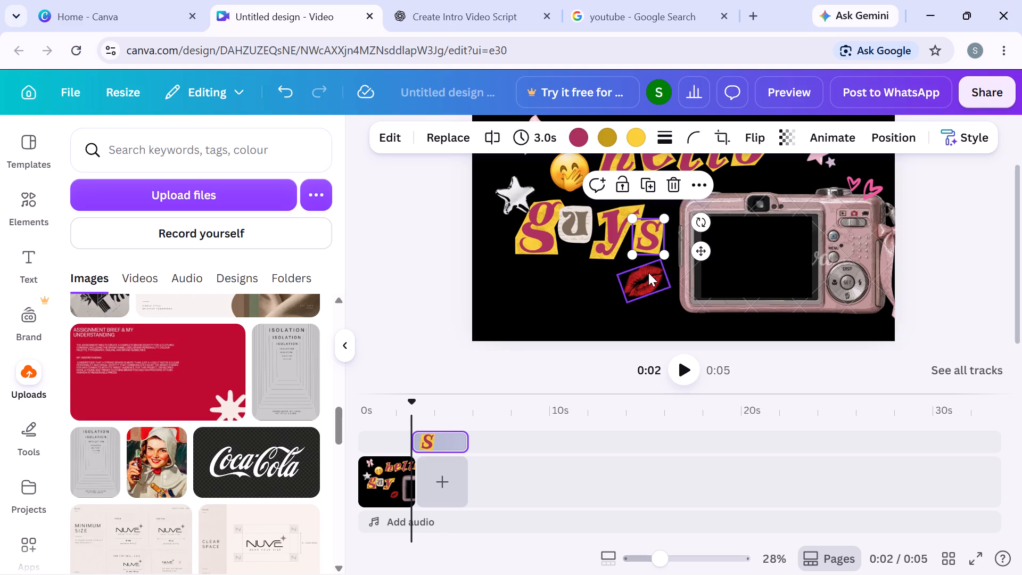
Move the letter "y" clip of "guys" in the timeline to start at about 1.5 seconds.
click(618, 236)
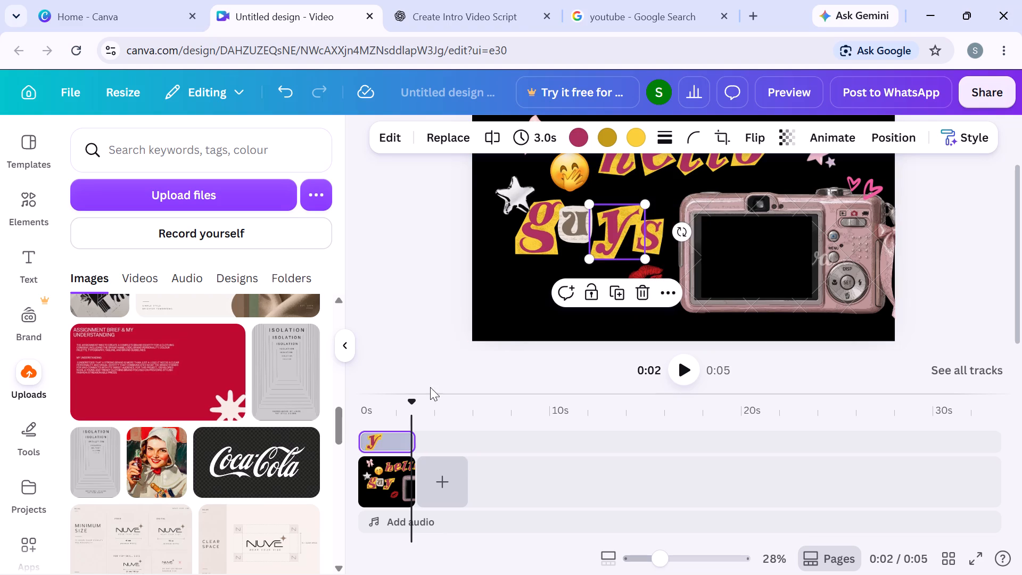
drag(404, 438, 404, 449)
drag(384, 443, 413, 447)
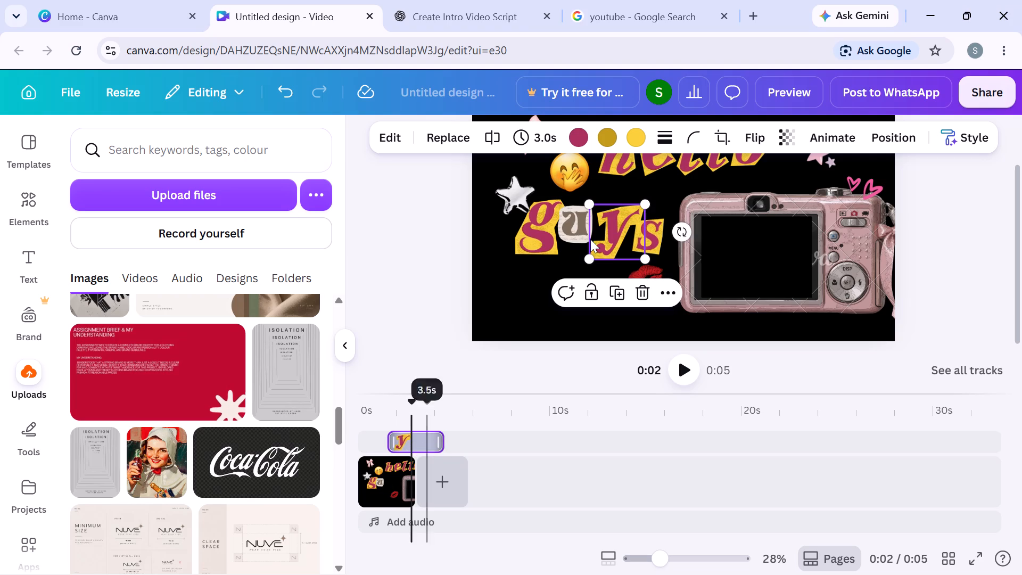
click(818, 133)
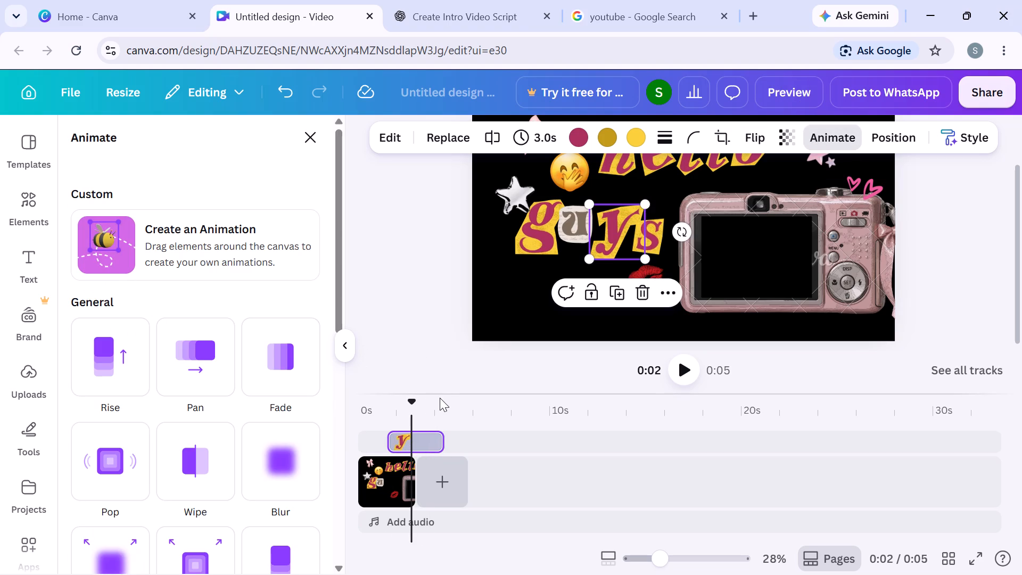
Play the video from the start to check the timing of the letters.
click(359, 484)
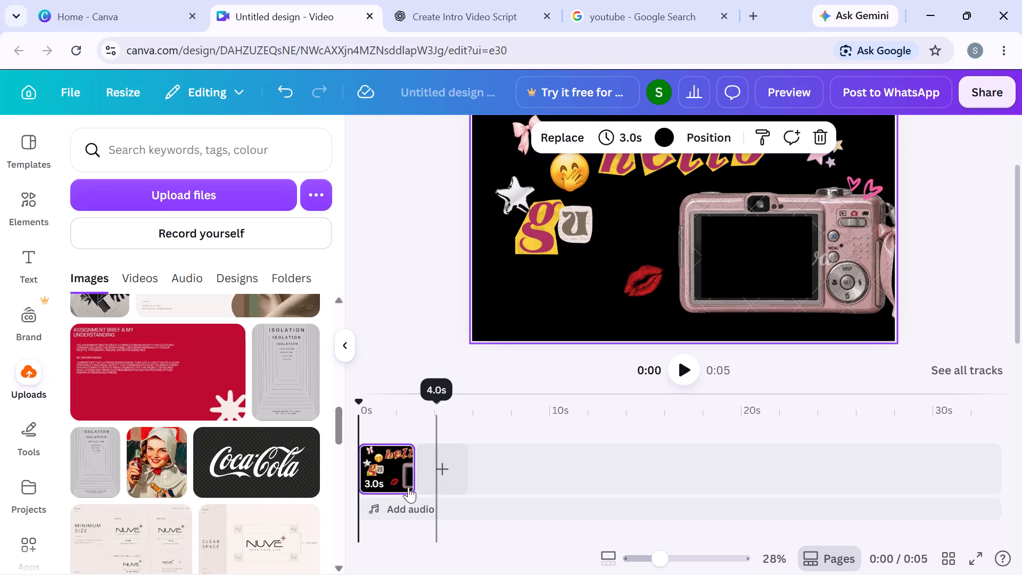
click(689, 363)
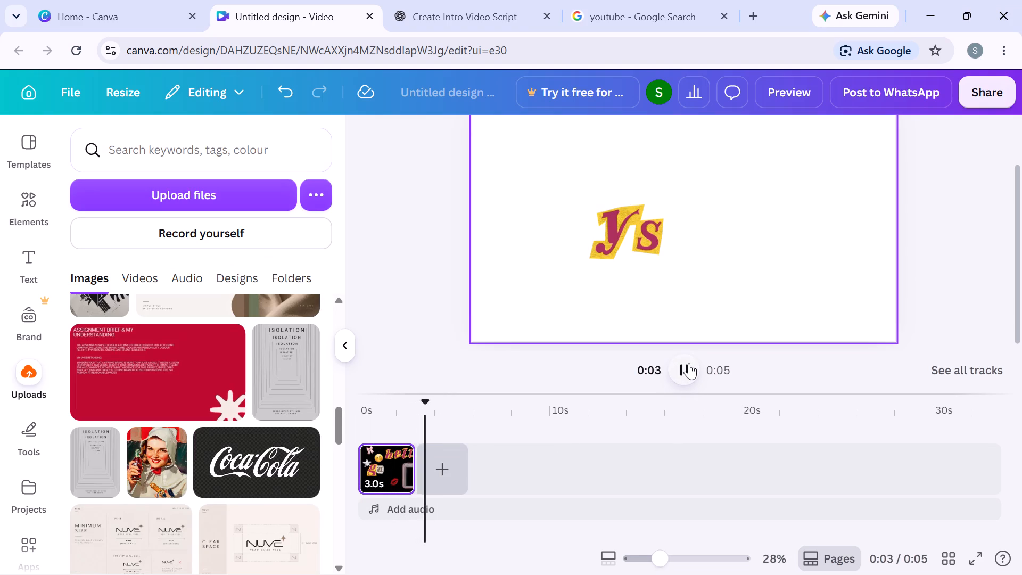
Add a blank 5.0-second page after the "hello guys" page and return to the "hello guys" page.
click(436, 455)
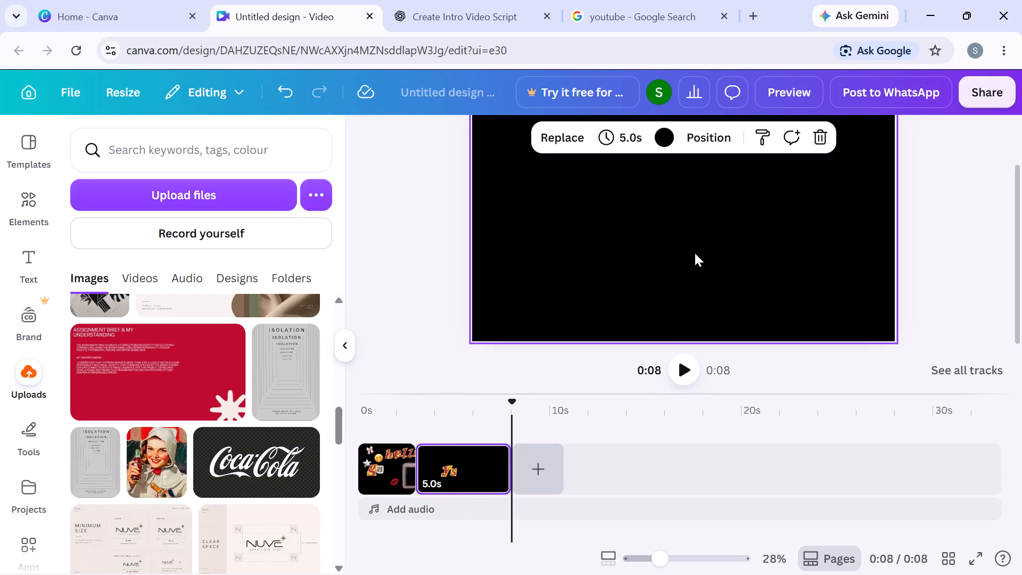
click(400, 465)
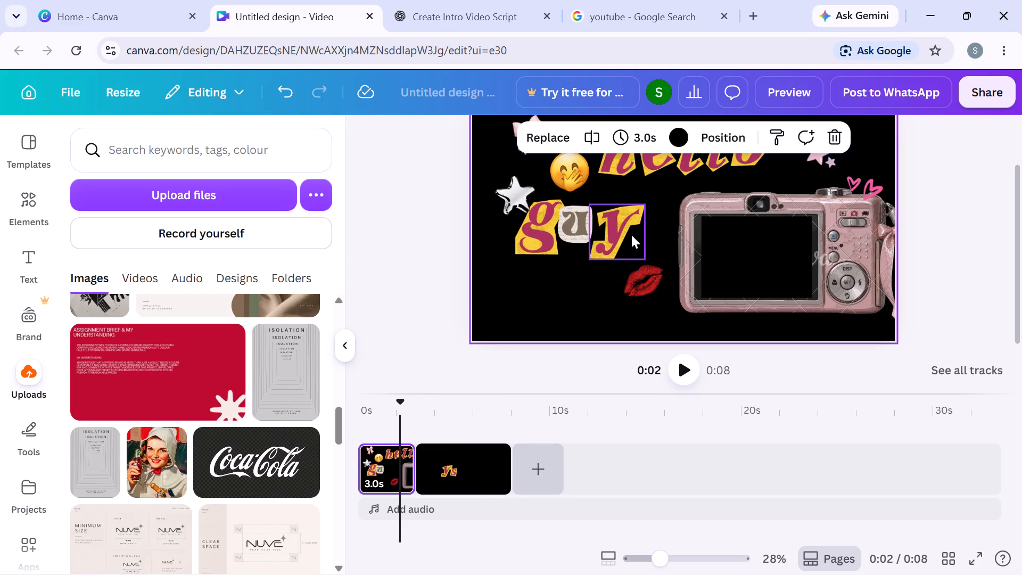
Undo the last four changes, reverting the added second page and the recent timing edits to the letters of "guys".
click(288, 95)
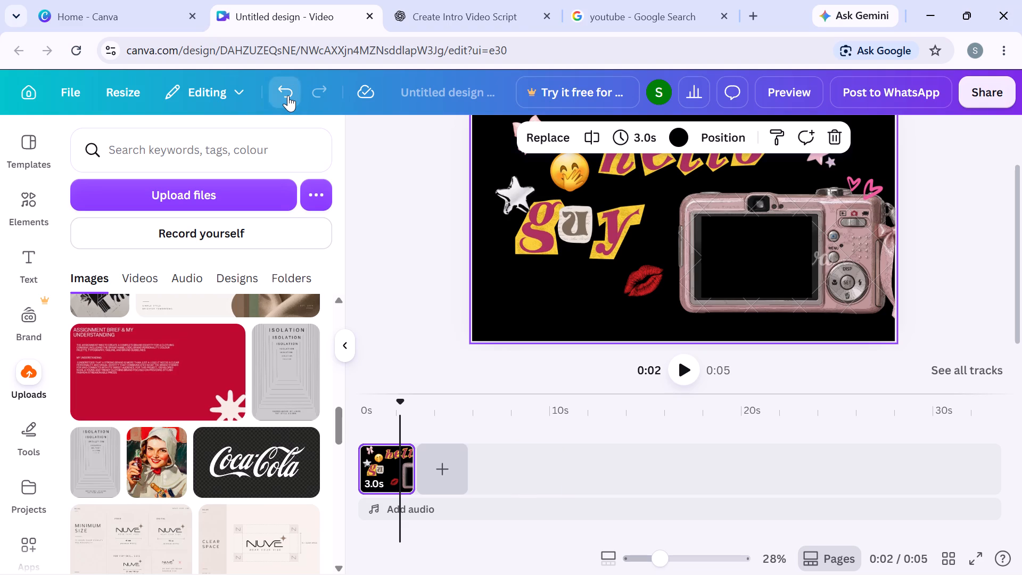
click(288, 95)
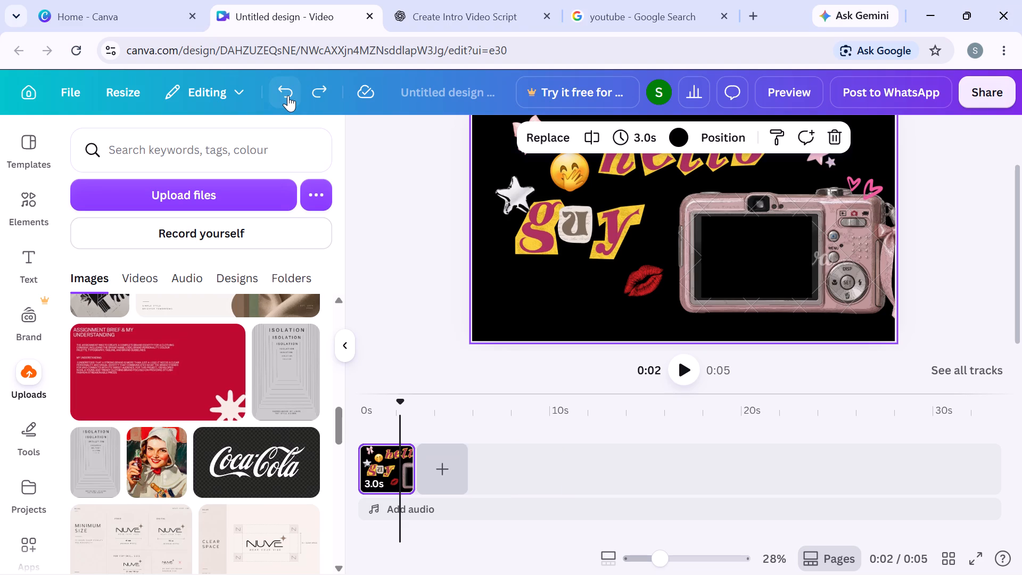
click(288, 95)
click(288, 95)
click(443, 311)
scroll(473, 239, up, 5)
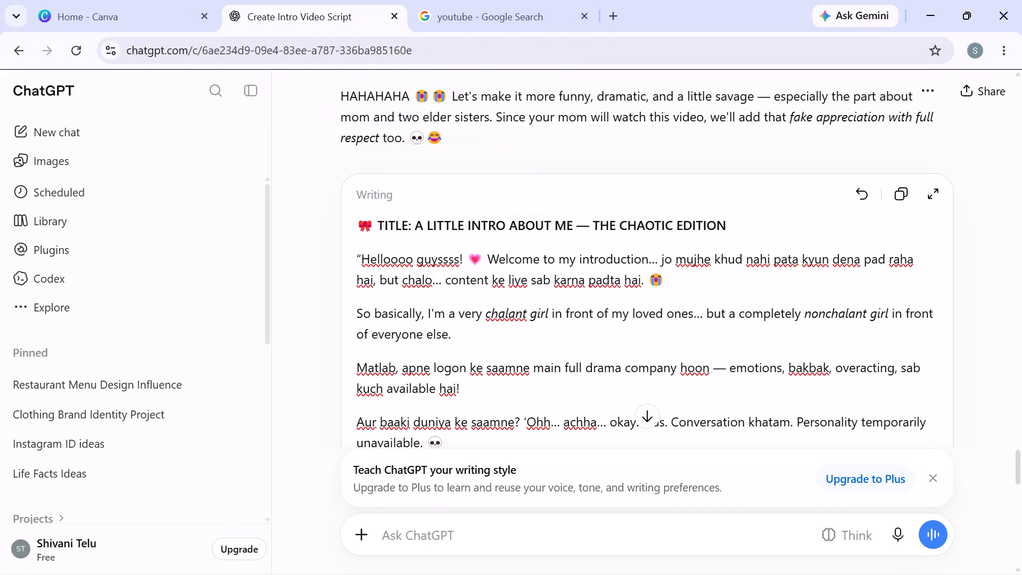
scroll(830, 262, down, 1)
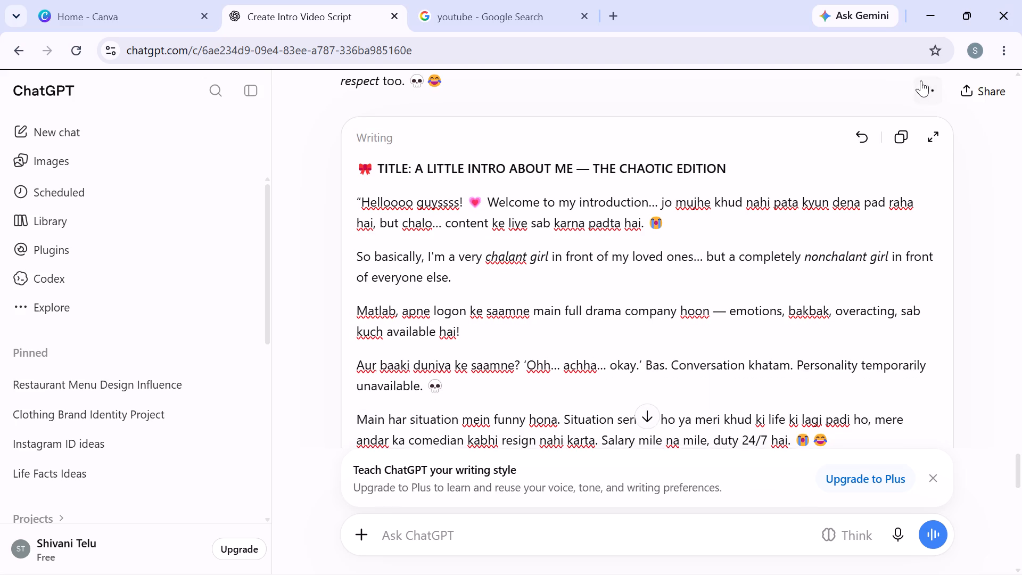
click(1009, 15)
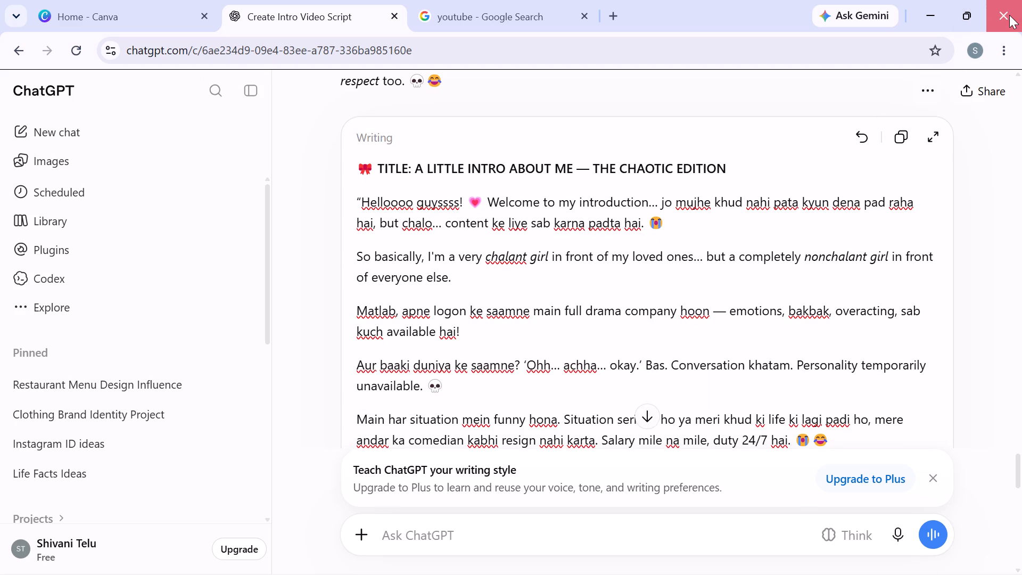